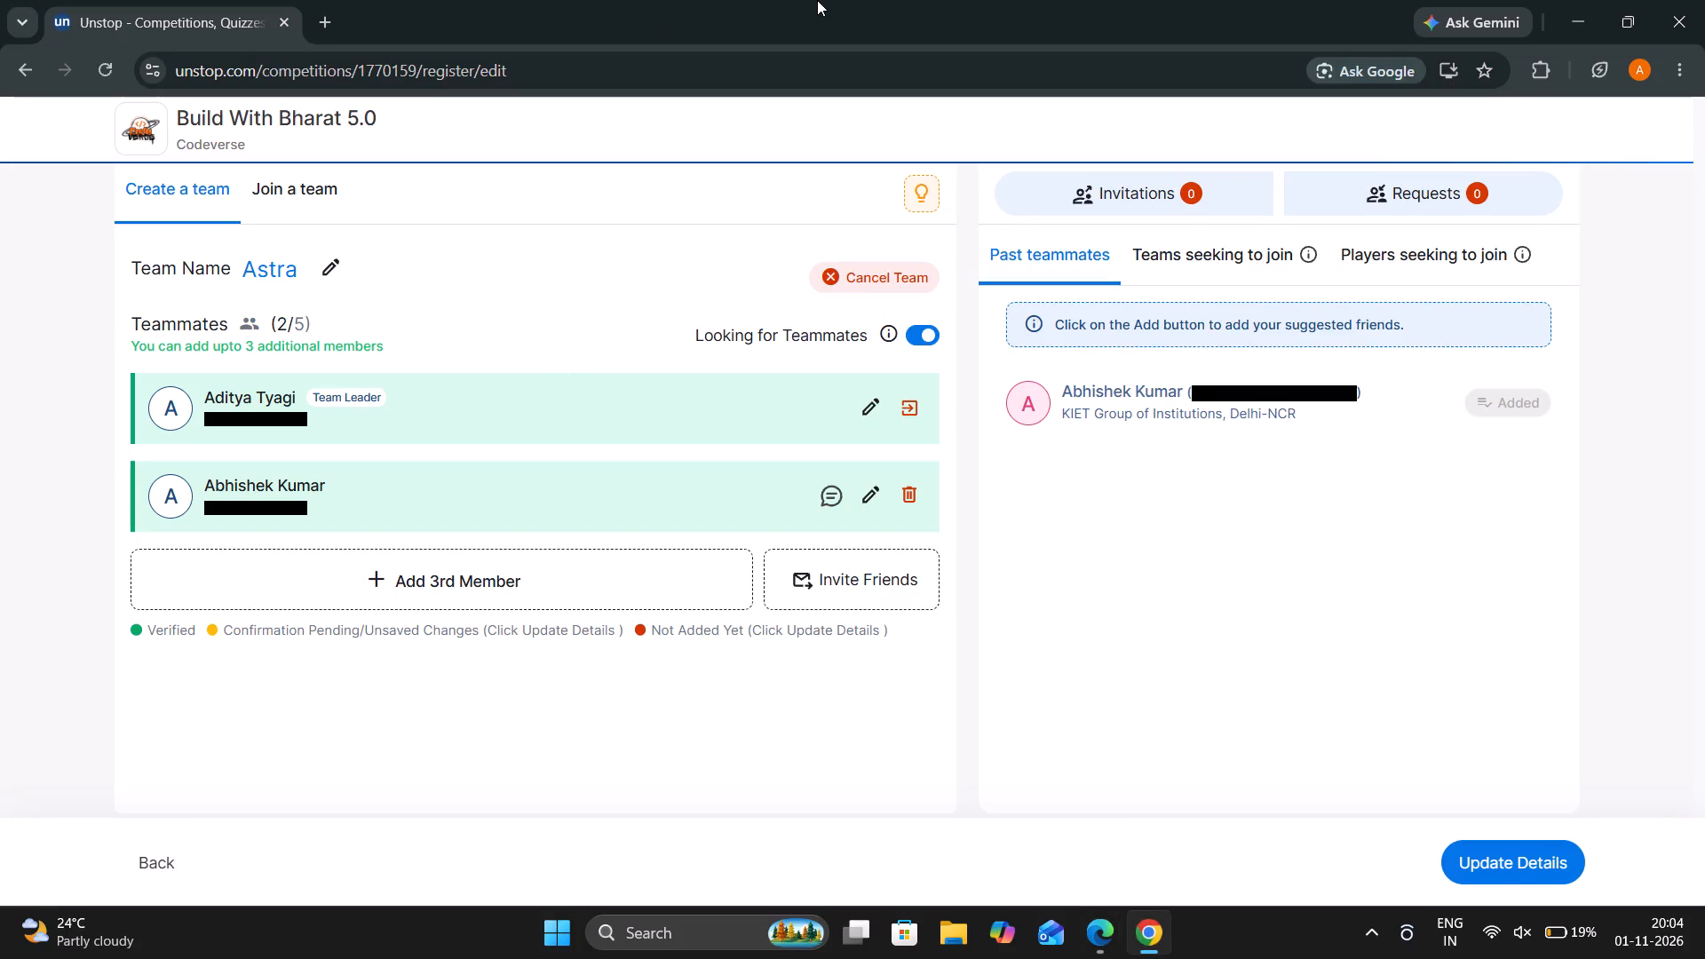
Refresh the registration page, accept the pending request to join team Astra, and update the team details.
left_click(114, 59)
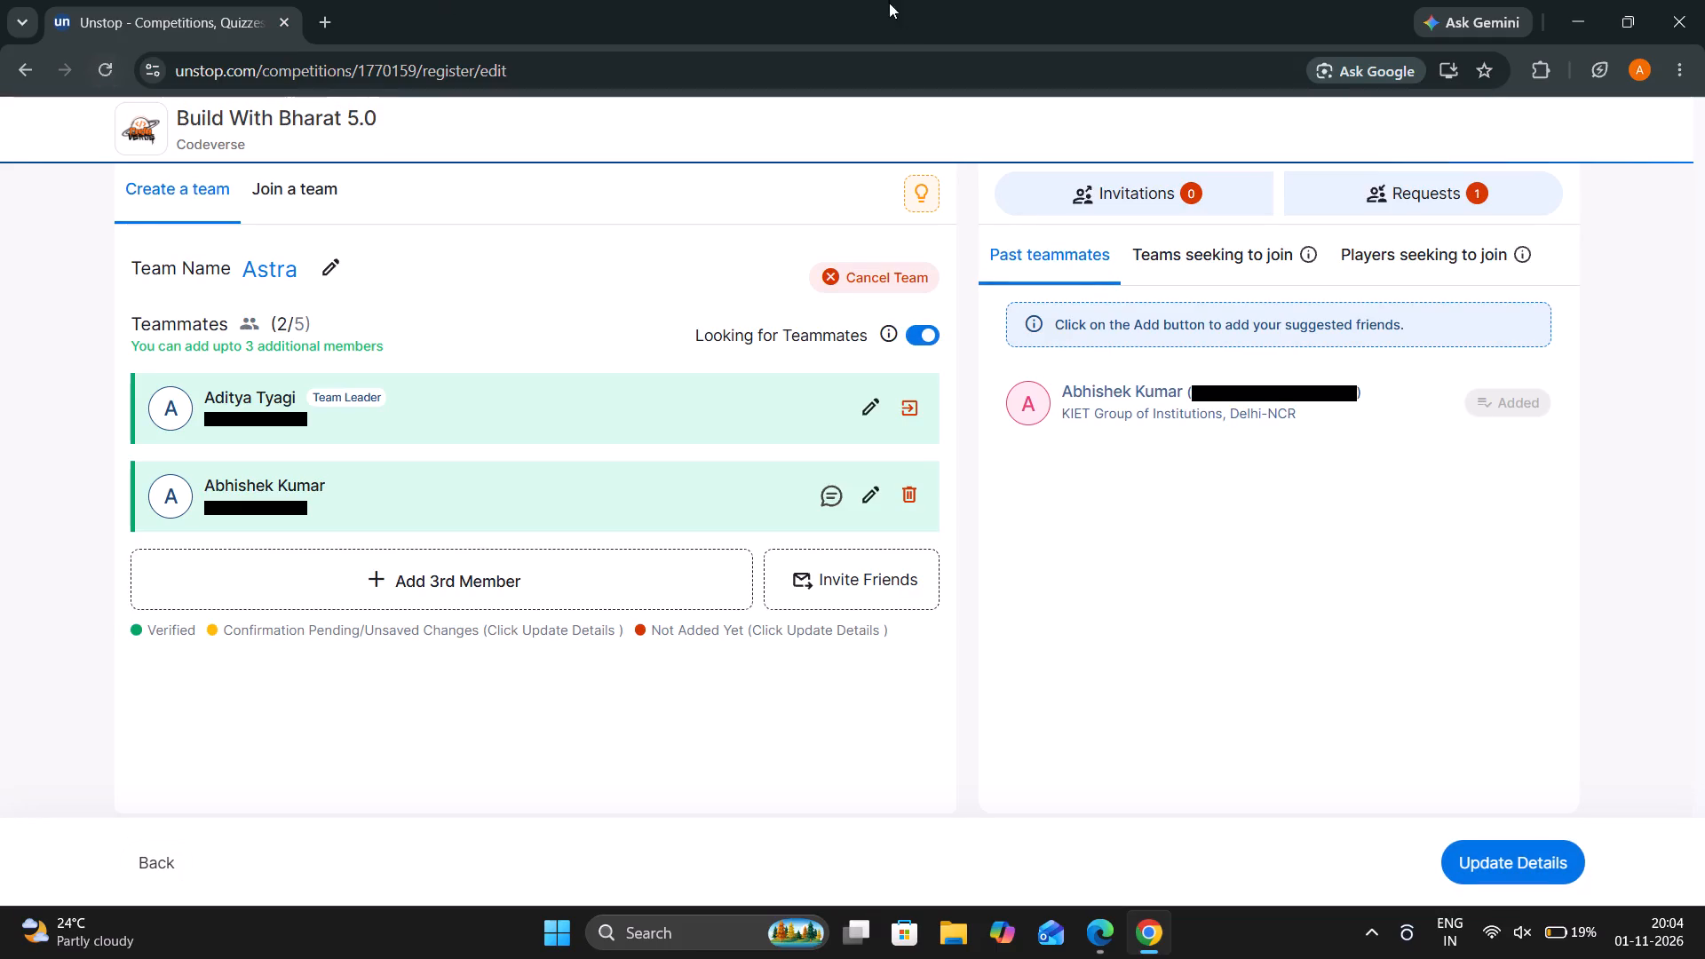
left_click(1400, 202)
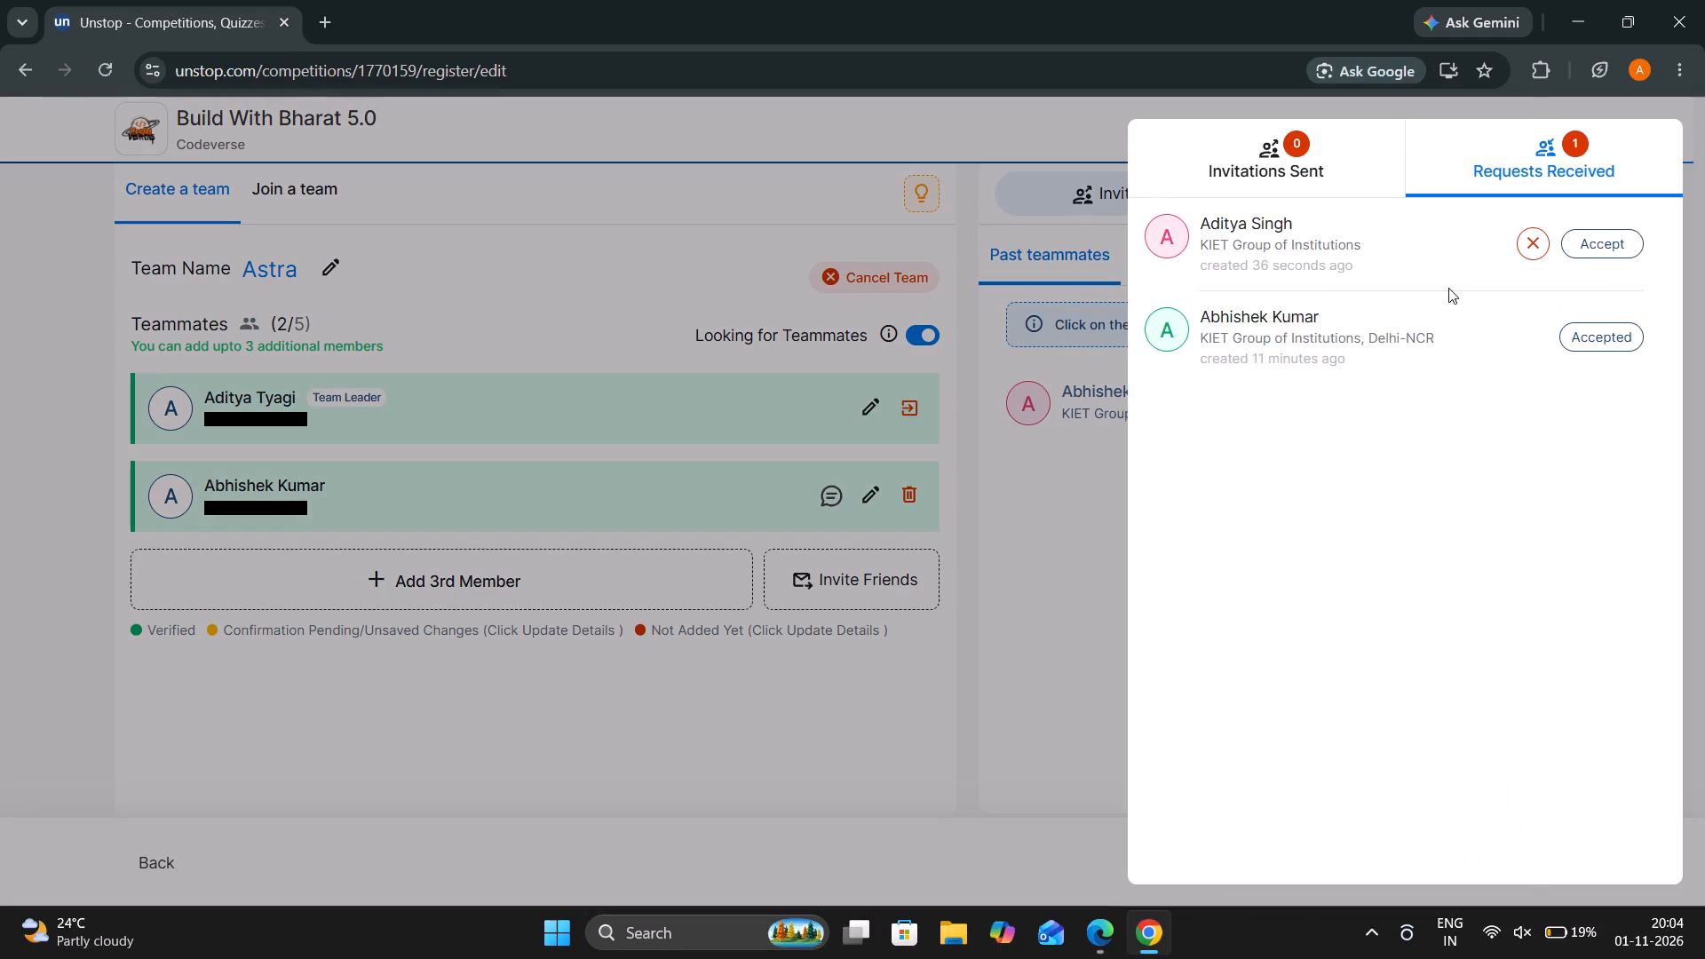
left_click(1596, 243)
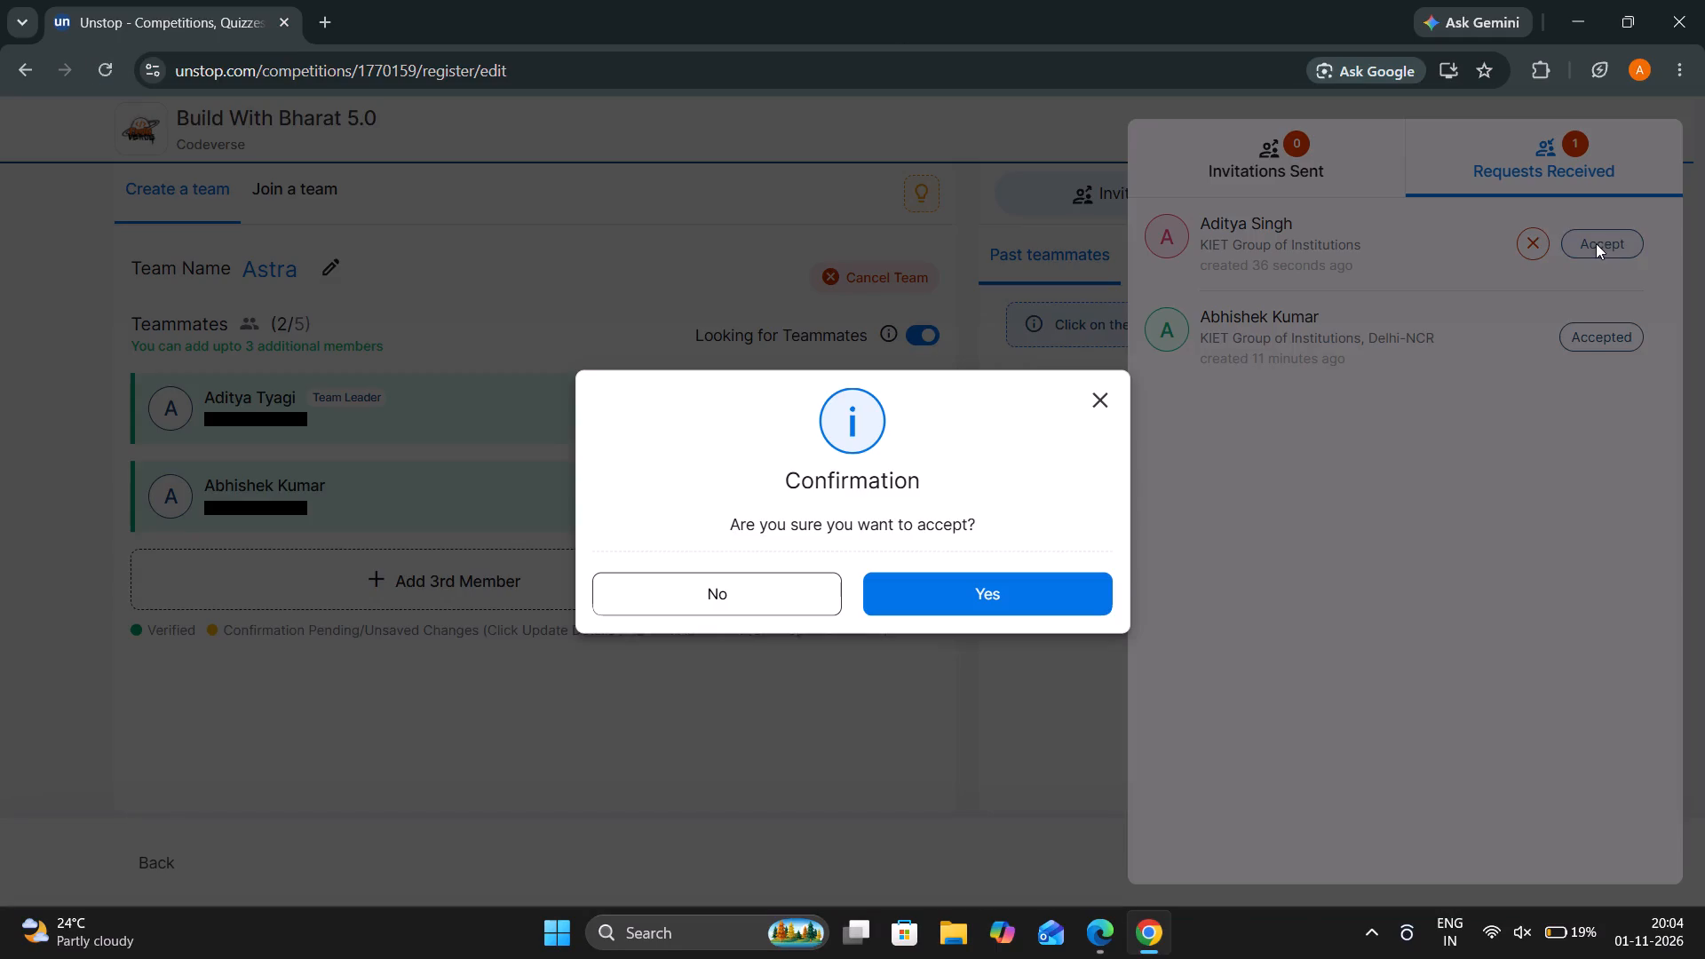
left_click(1025, 598)
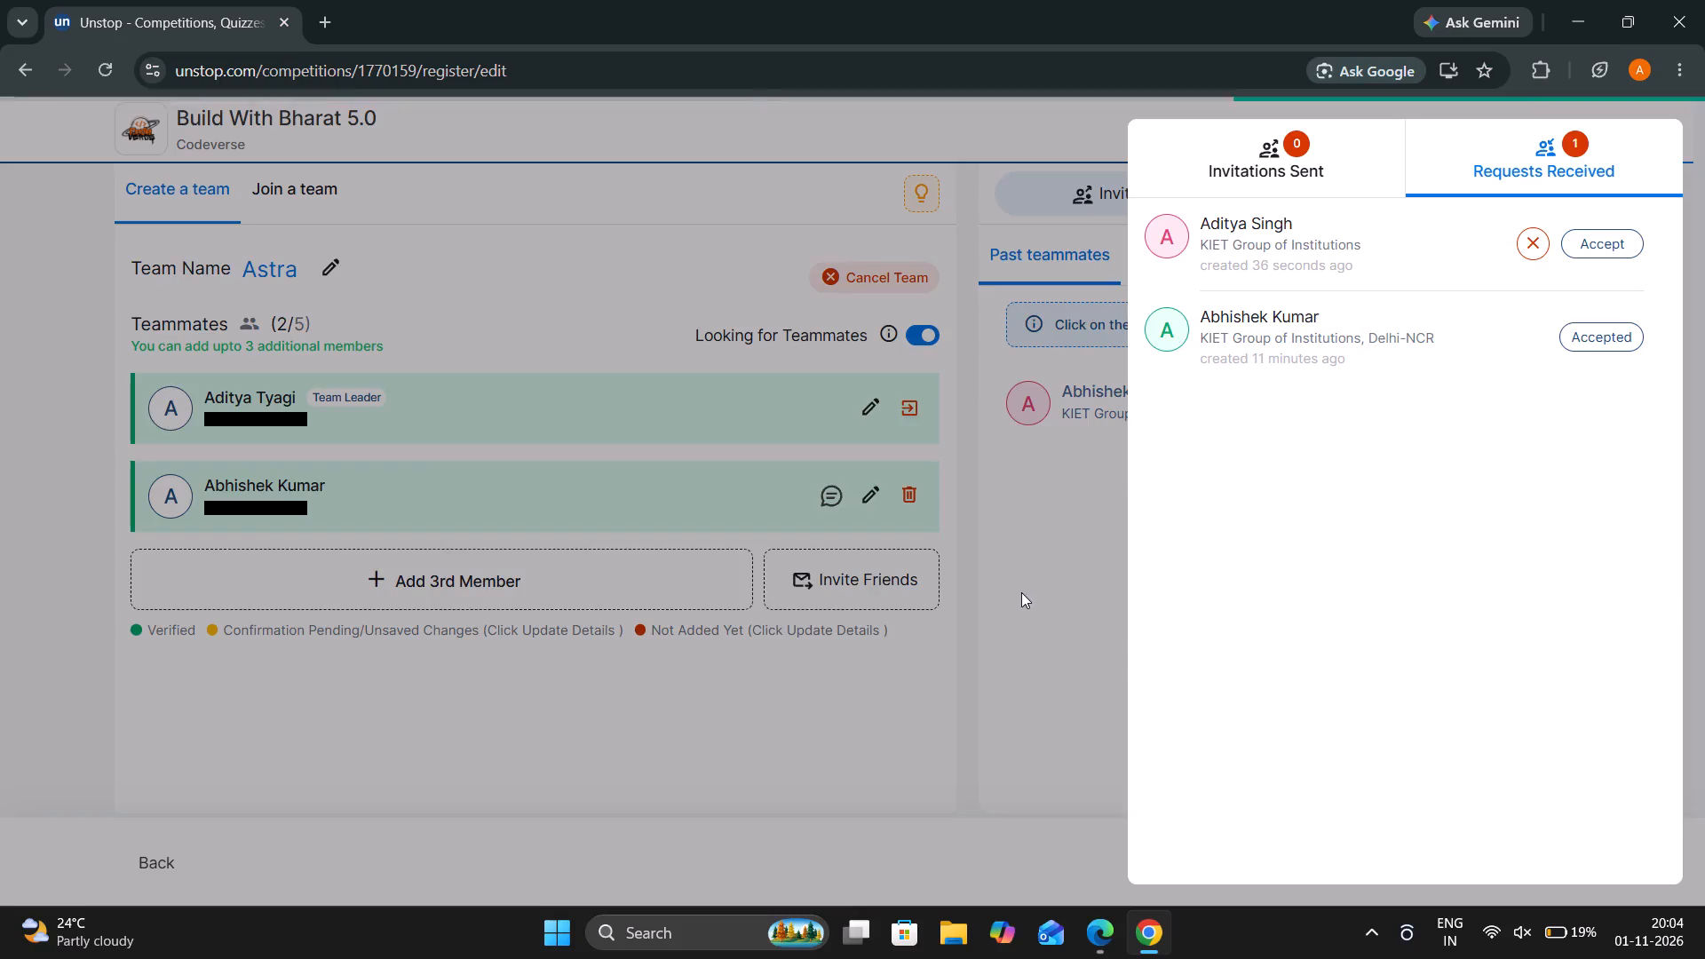
scroll(1019, 592, "down", 5)
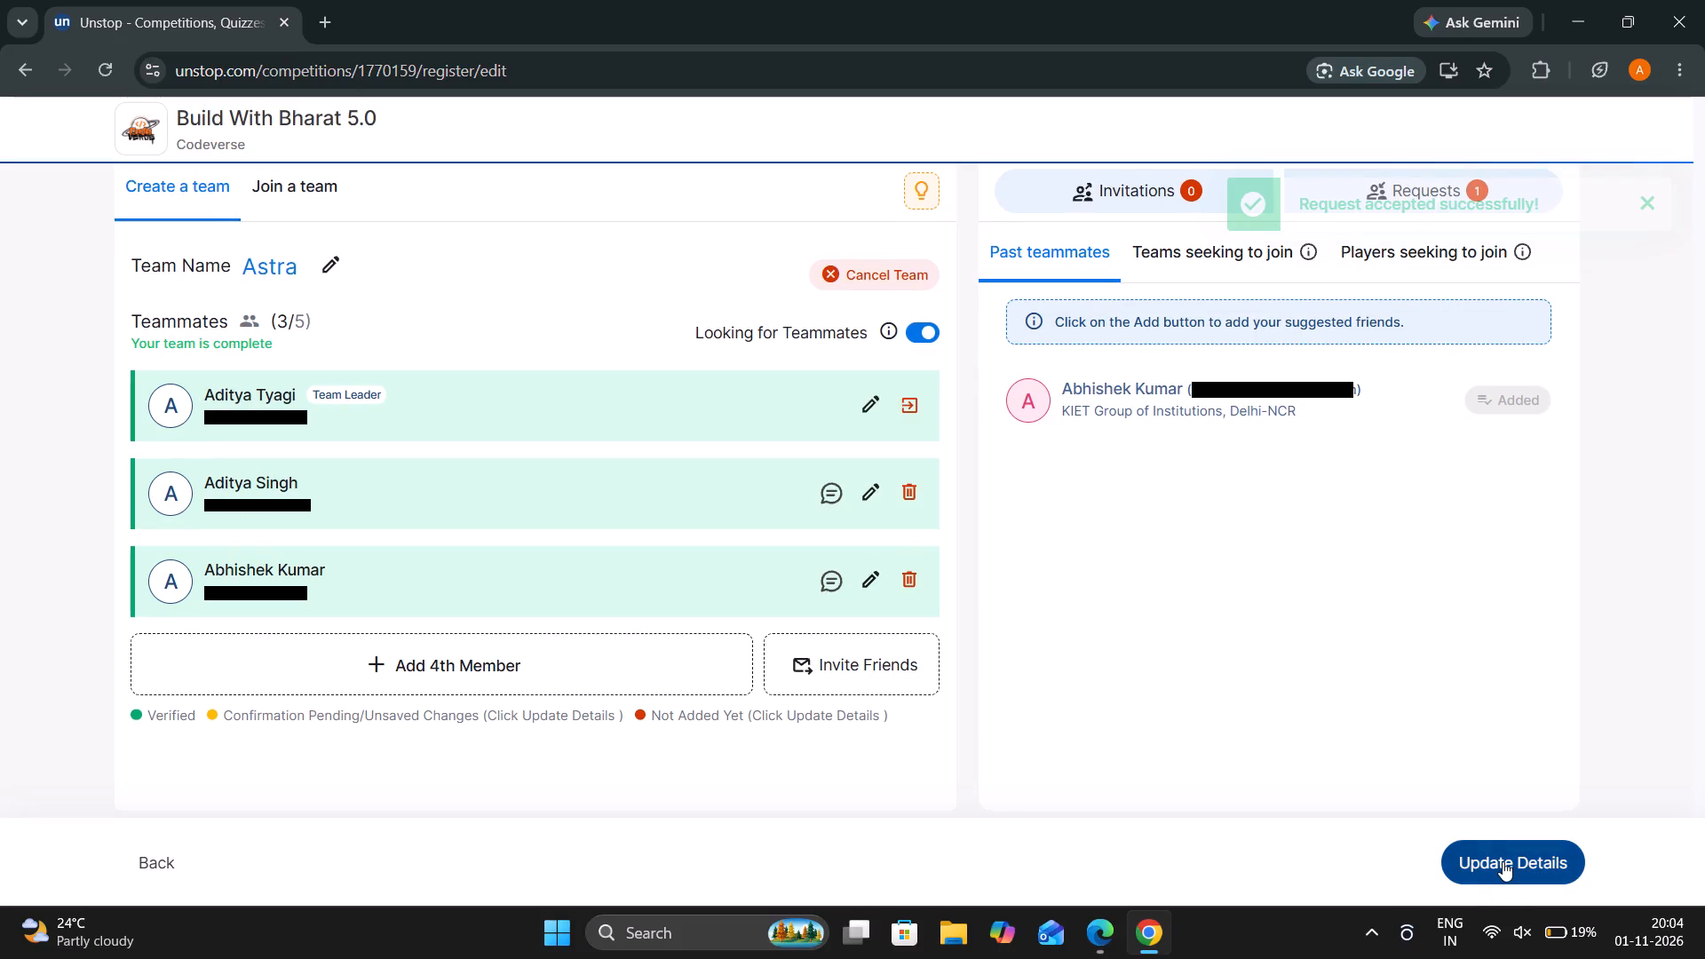
left_click(1501, 860)
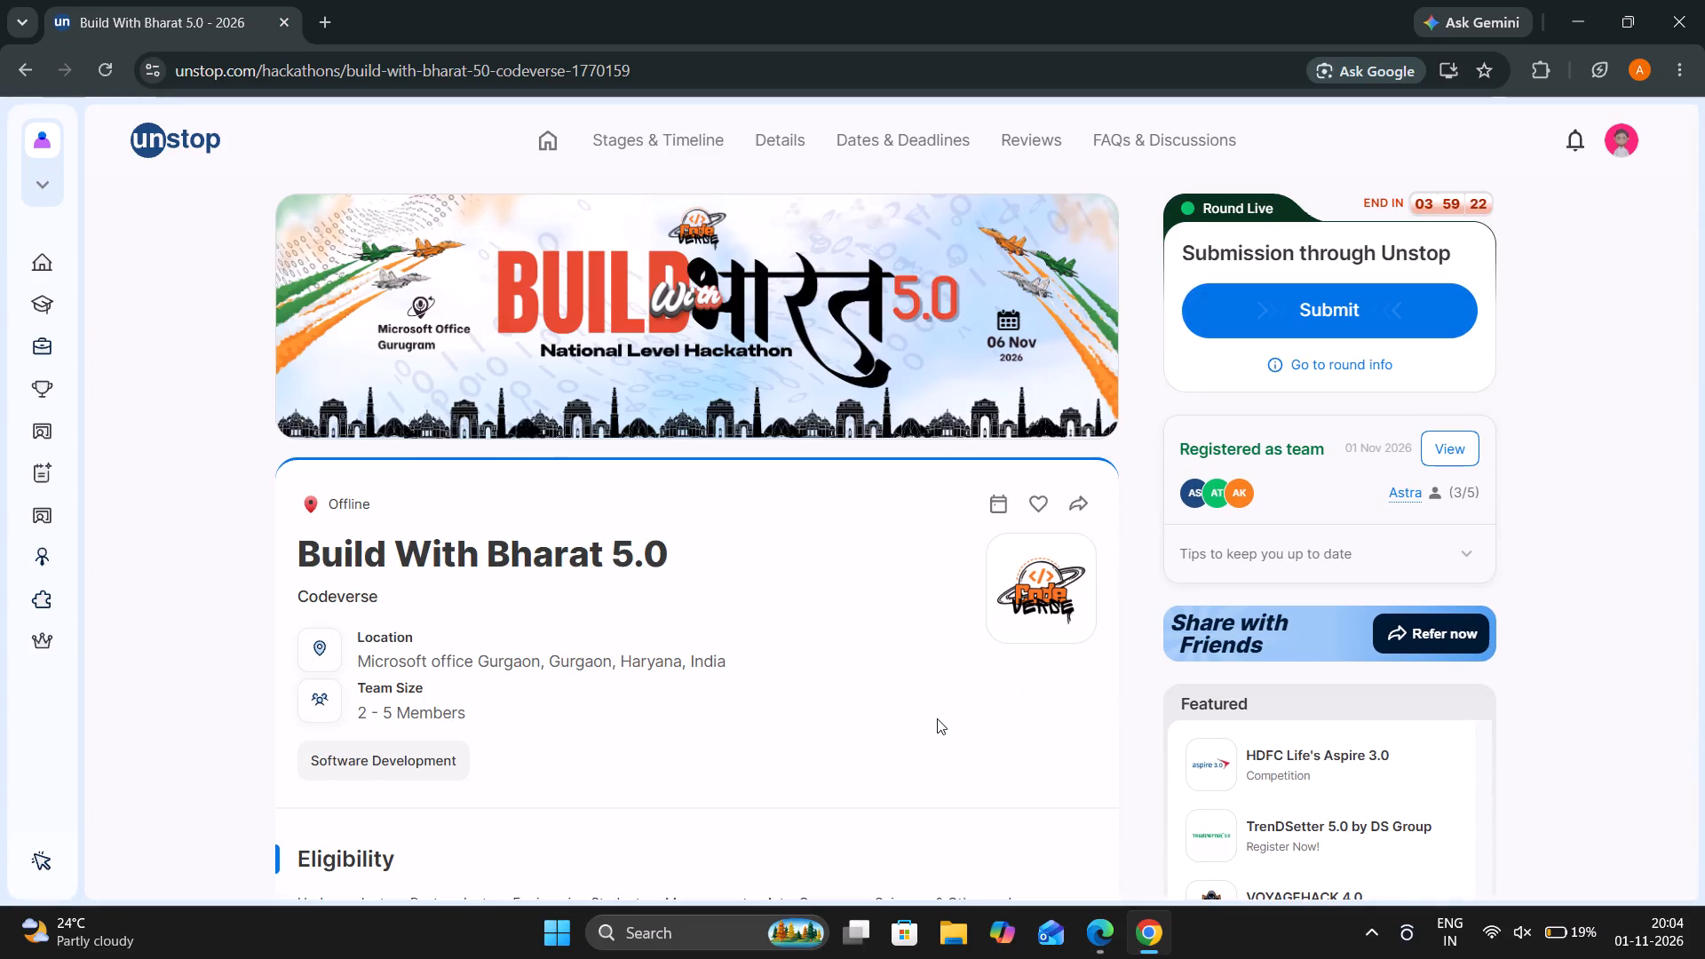
Review the hackathon overview and the submission round's instructions, required presentation sections and template link on the Build With Bharat 5.0 page.
scroll(937, 718, "down", 1)
scroll(937, 718, "up", 1)
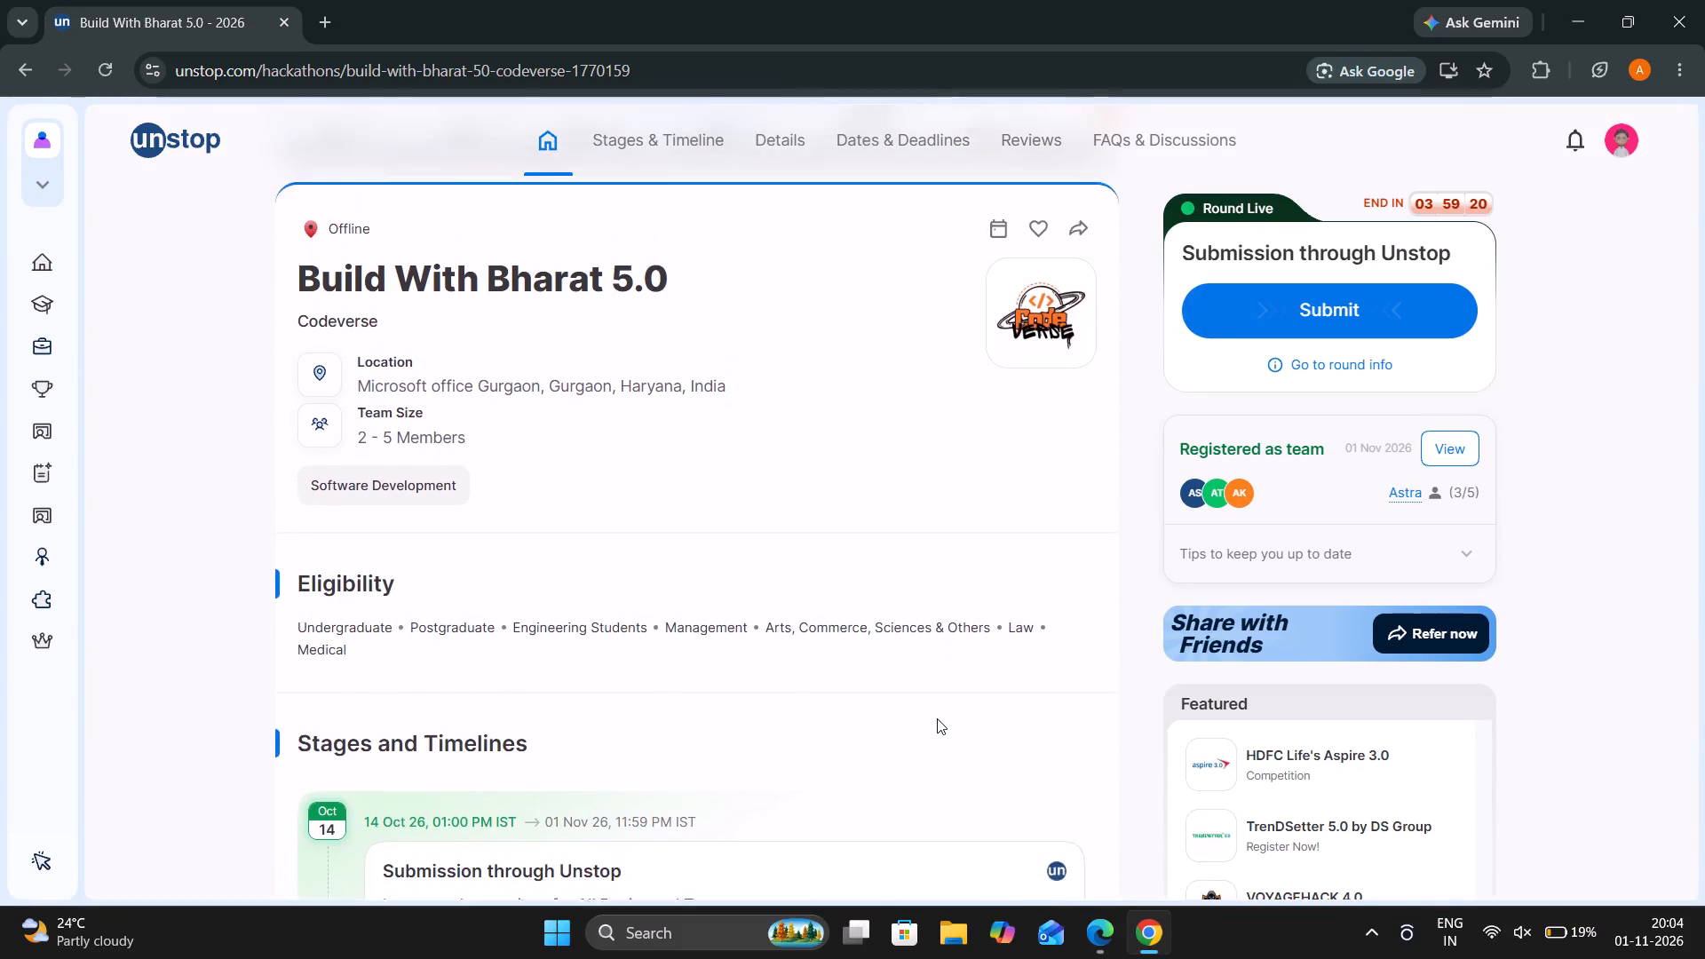
scroll(937, 718, "up", 1)
scroll(937, 718, "down", 2)
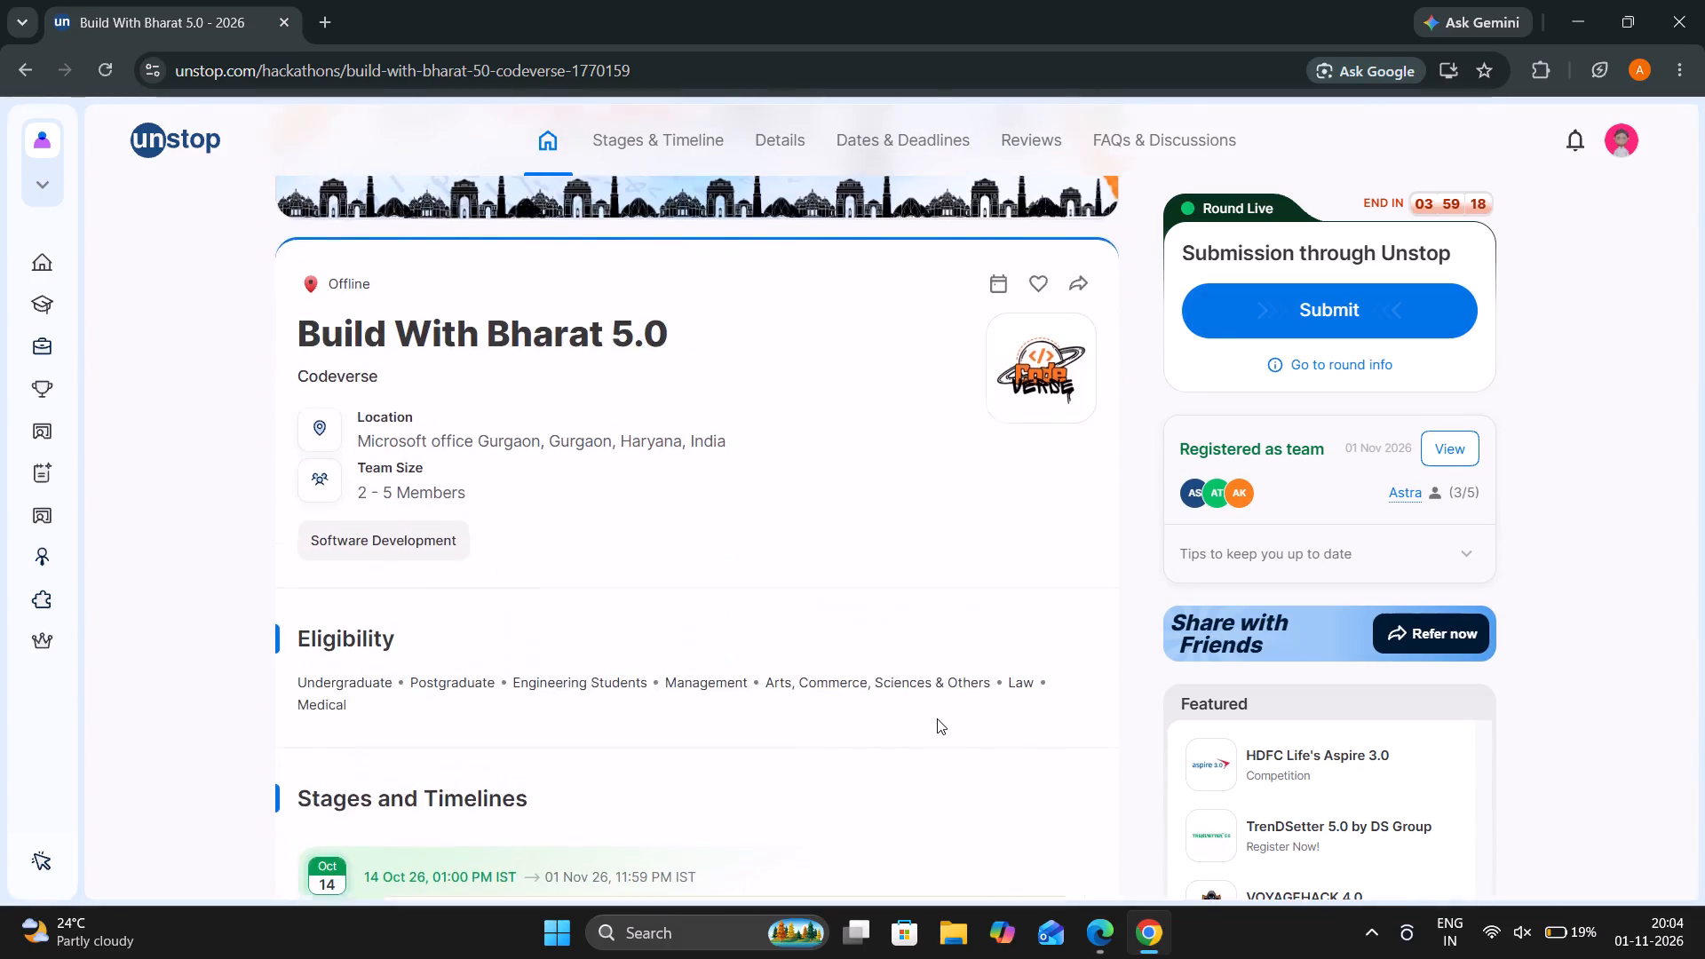
scroll(937, 718, "down", 4)
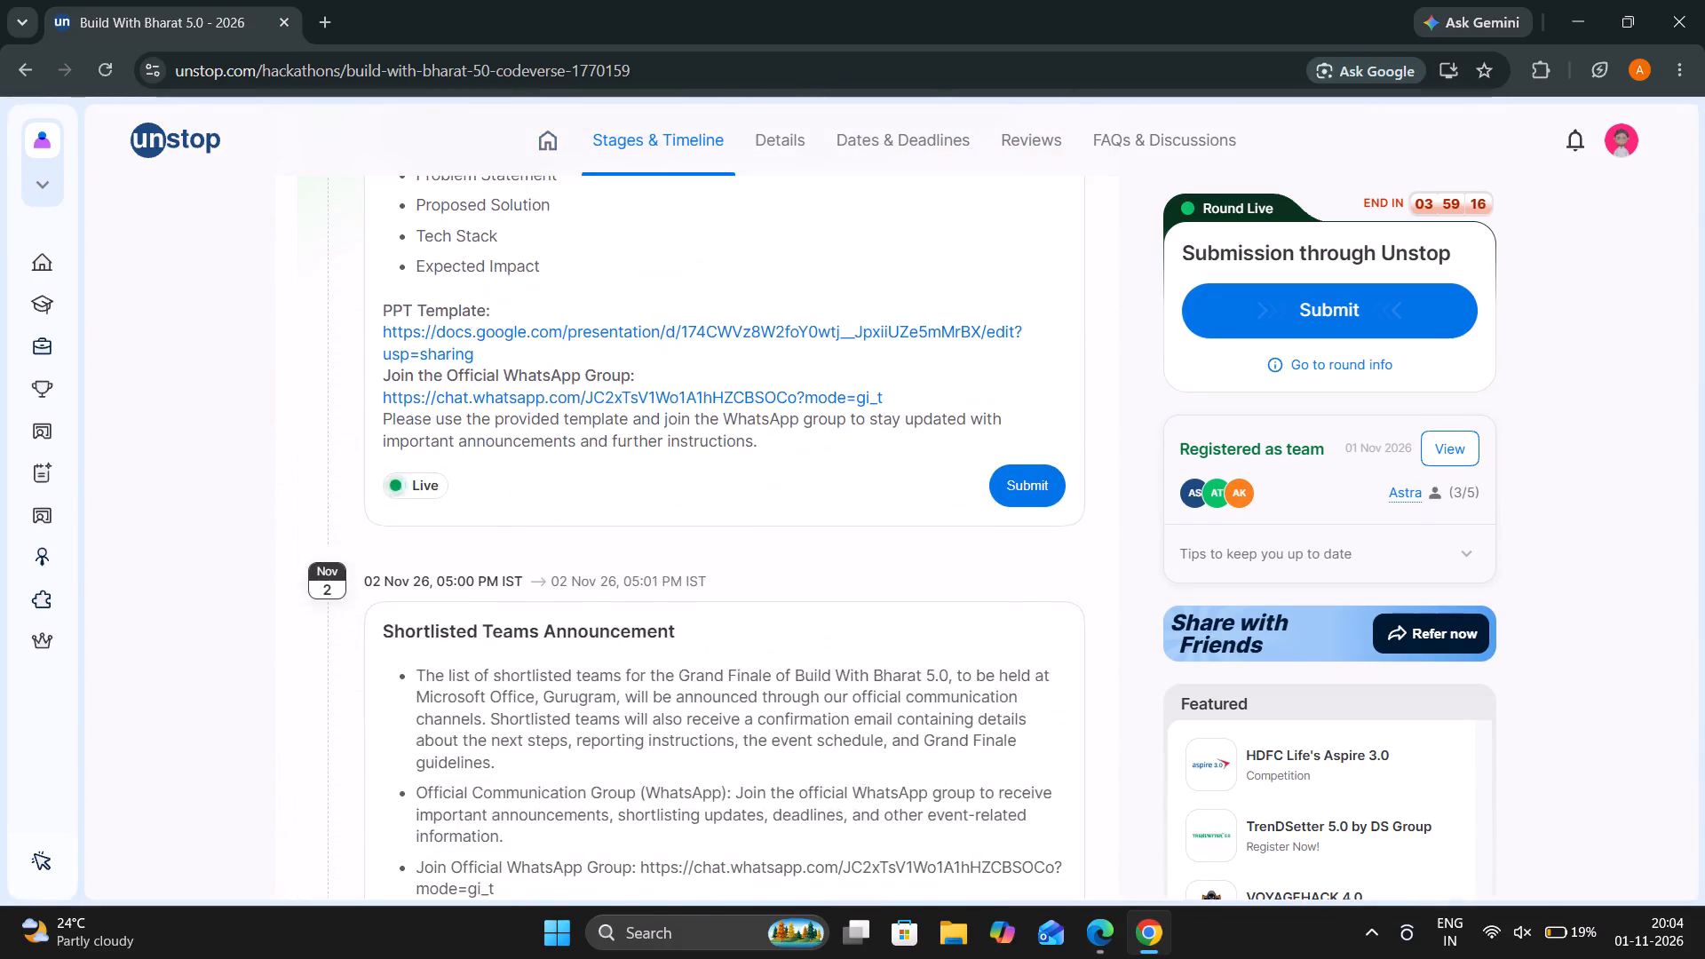
scroll(937, 718, "down", 1)
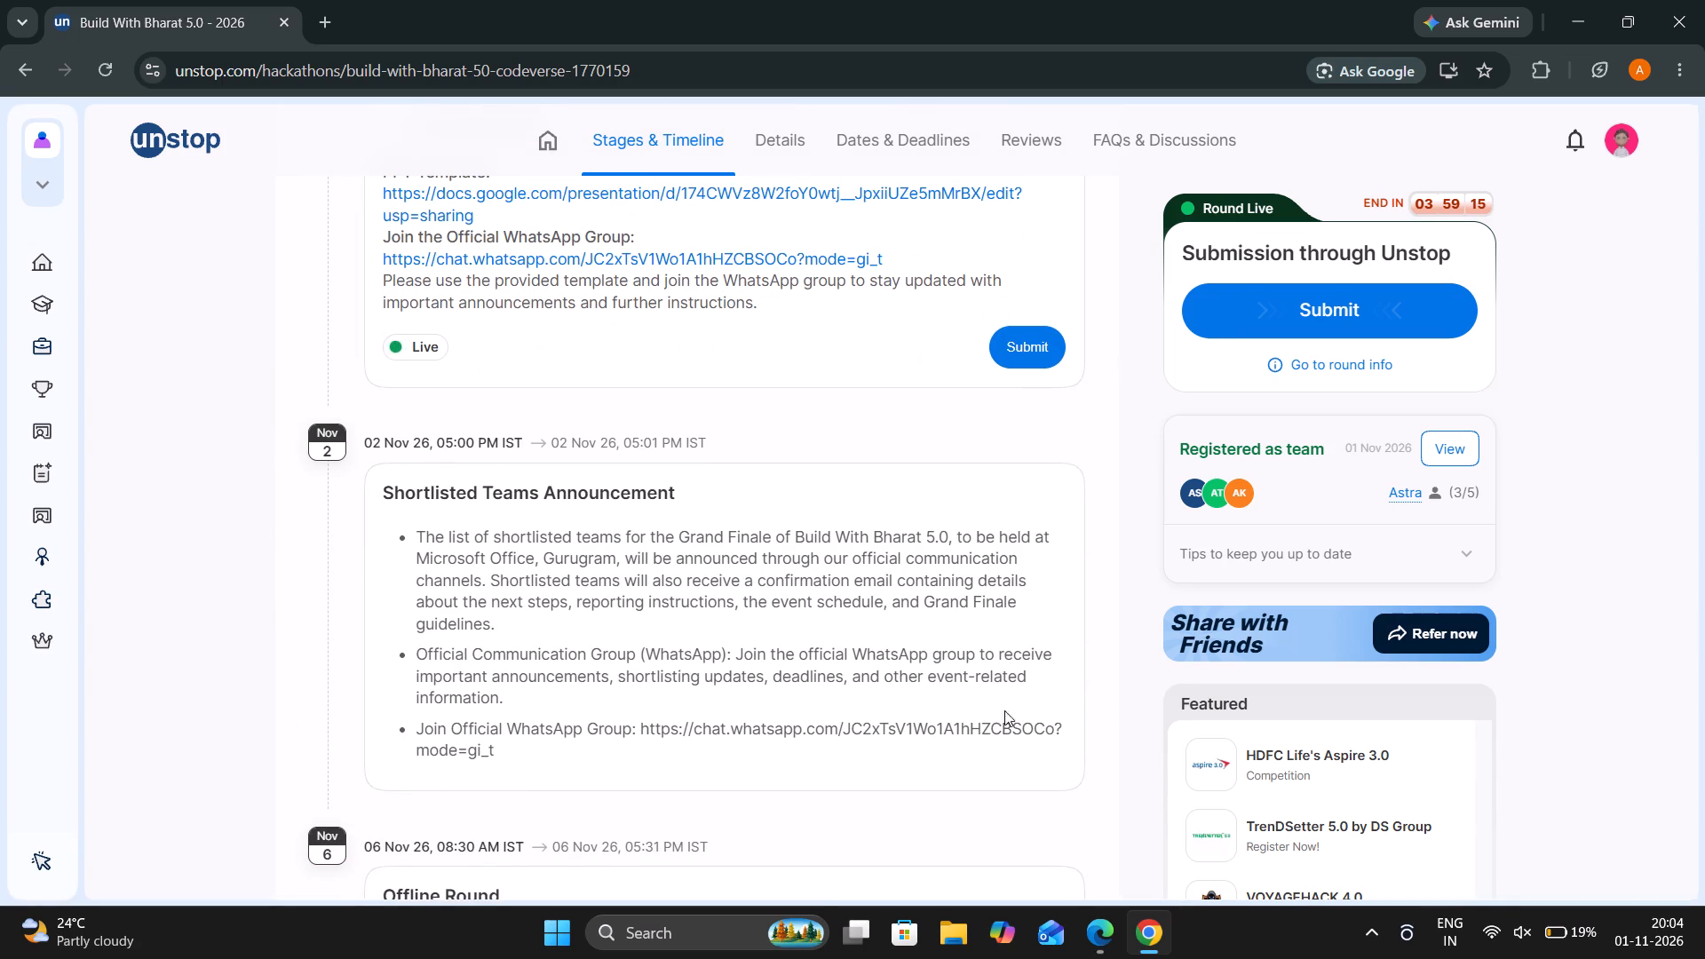
scroll(973, 580, "up", 3)
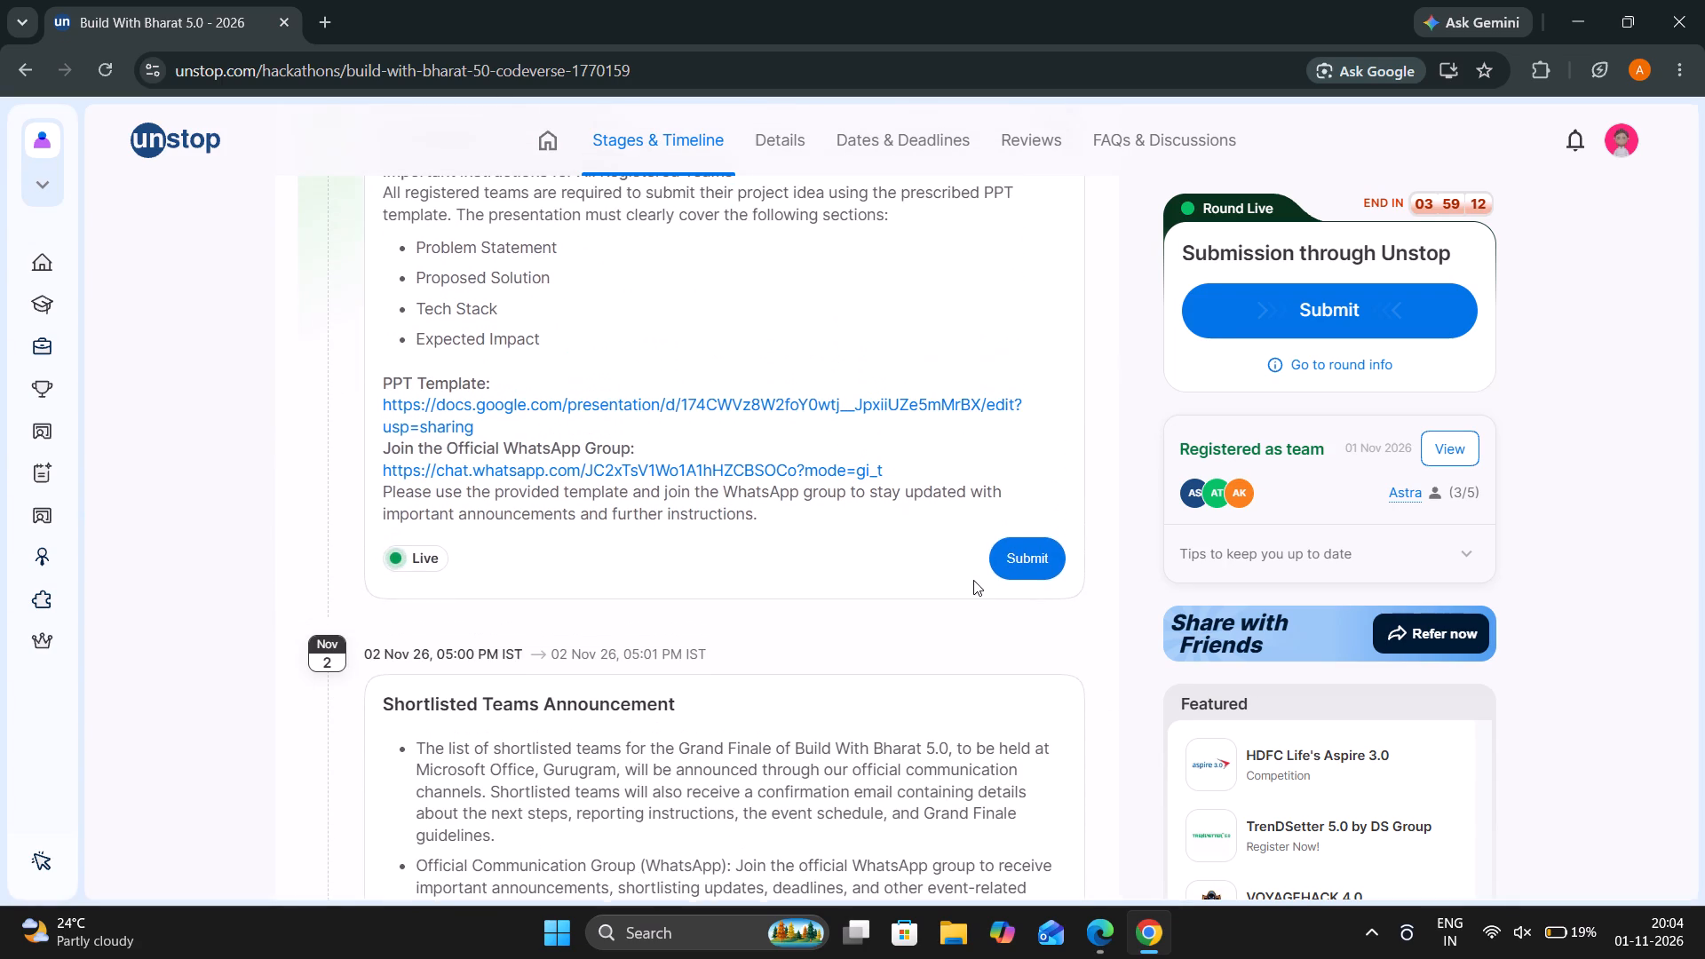
scroll(973, 580, "up", 1)
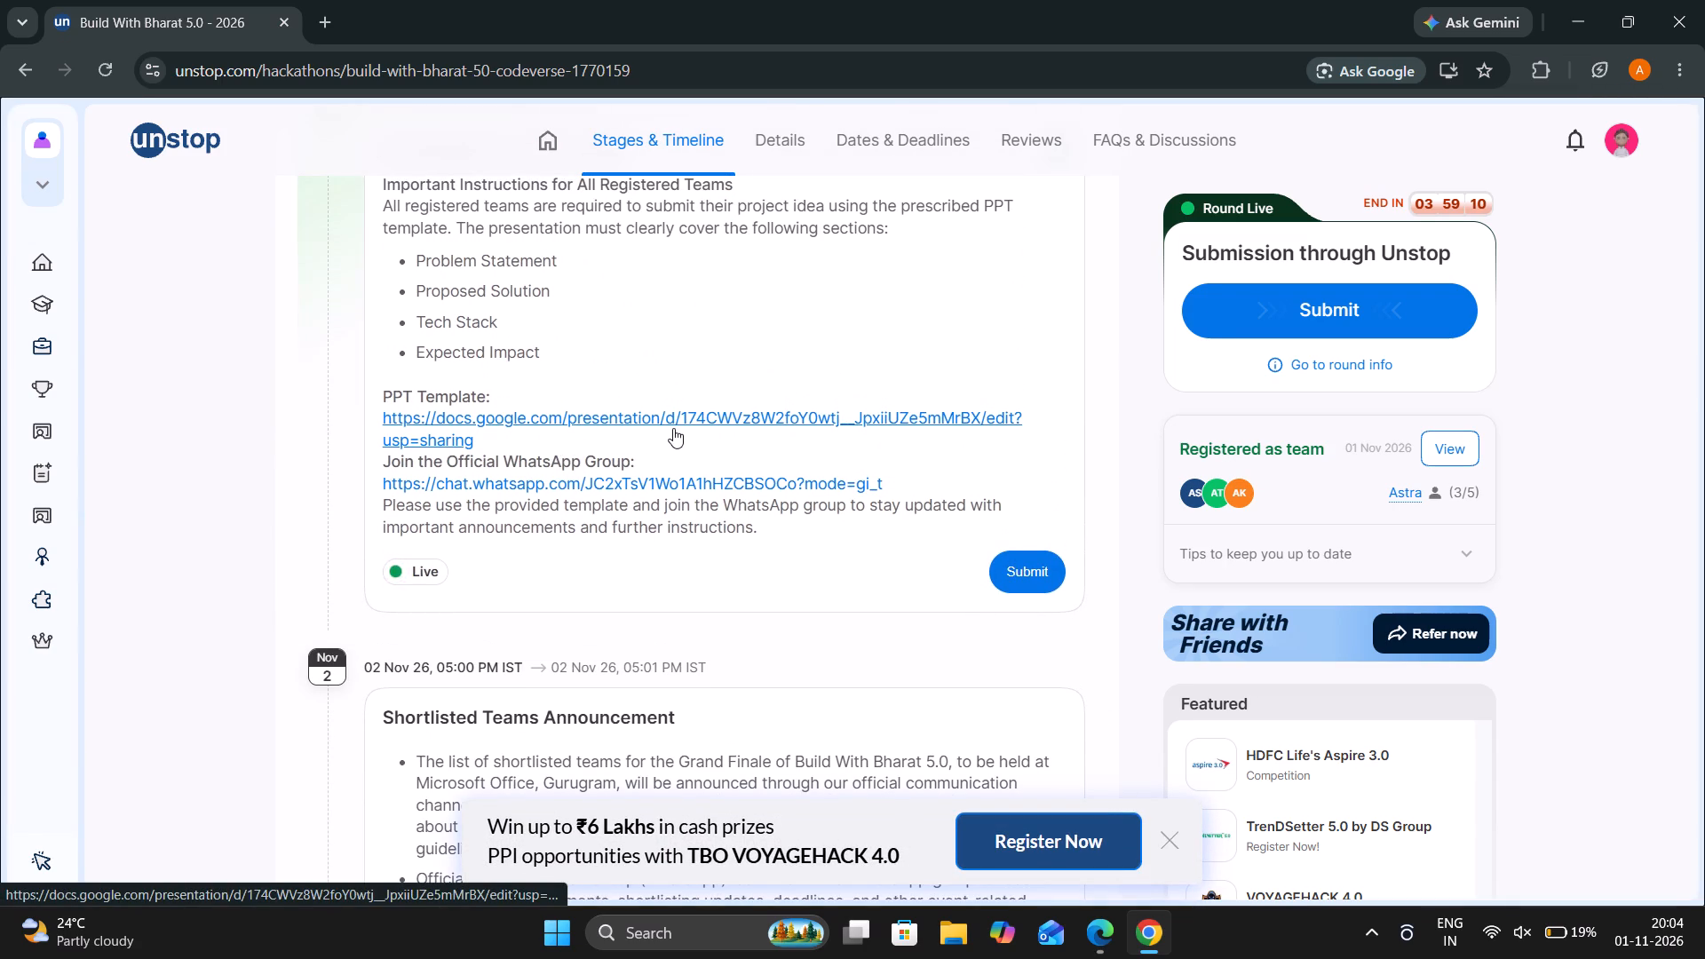
scroll(673, 428, "up", 1)
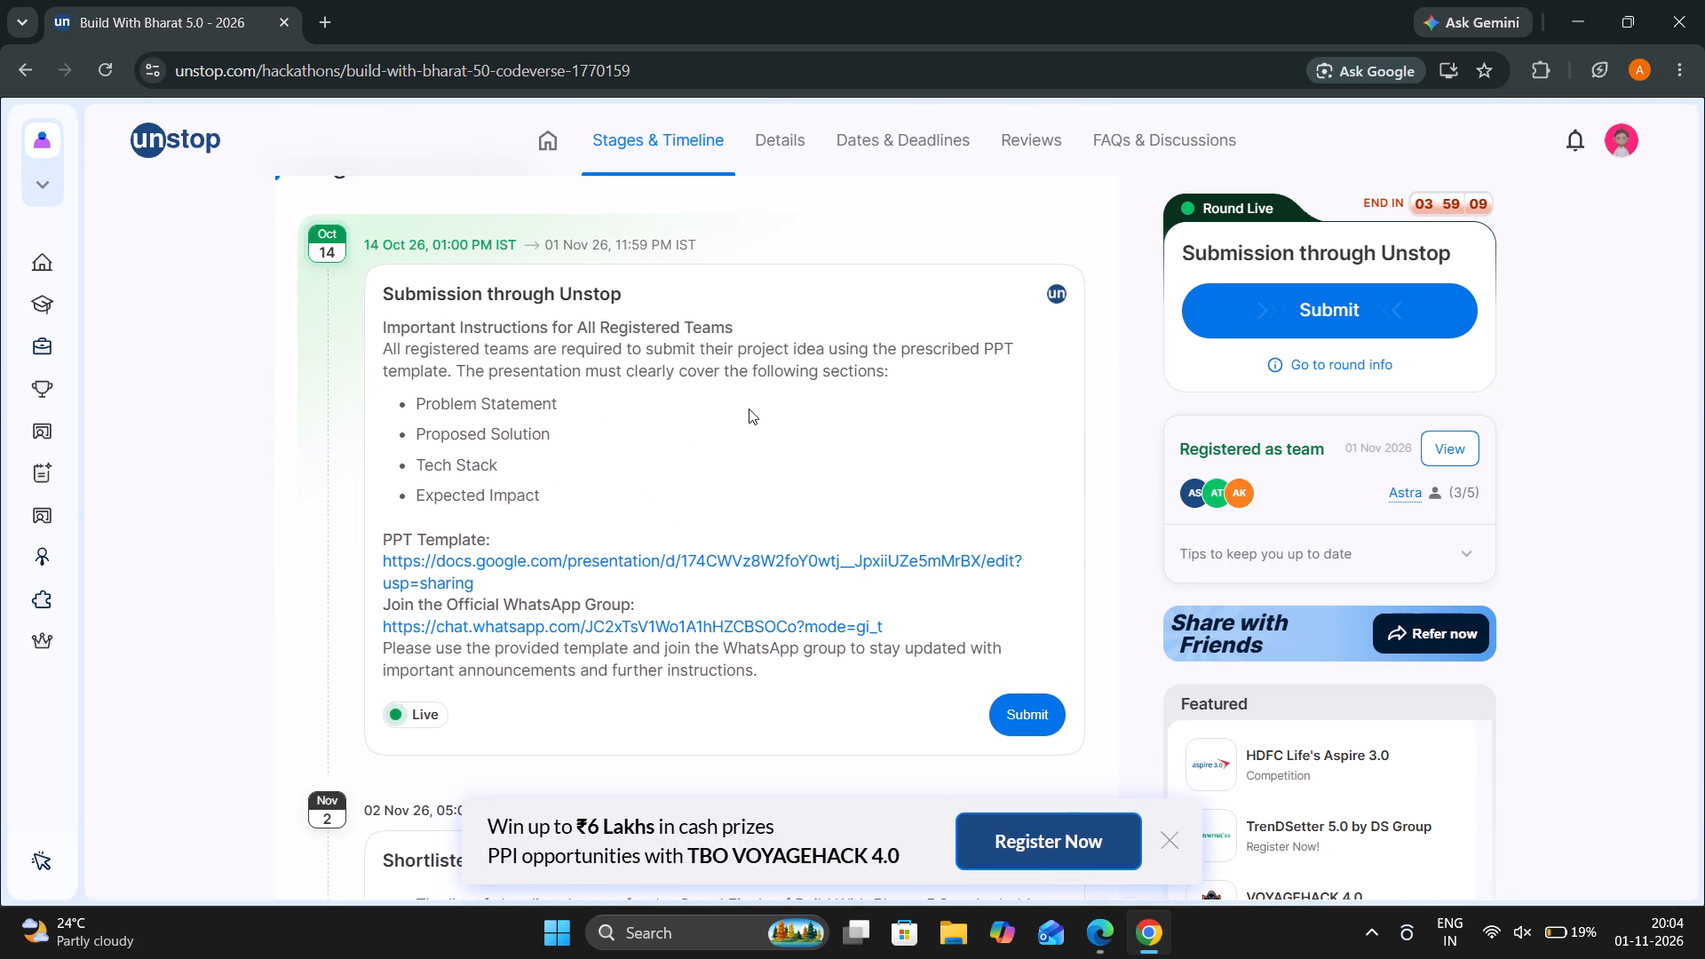
scroll(761, 405, "up", 4)
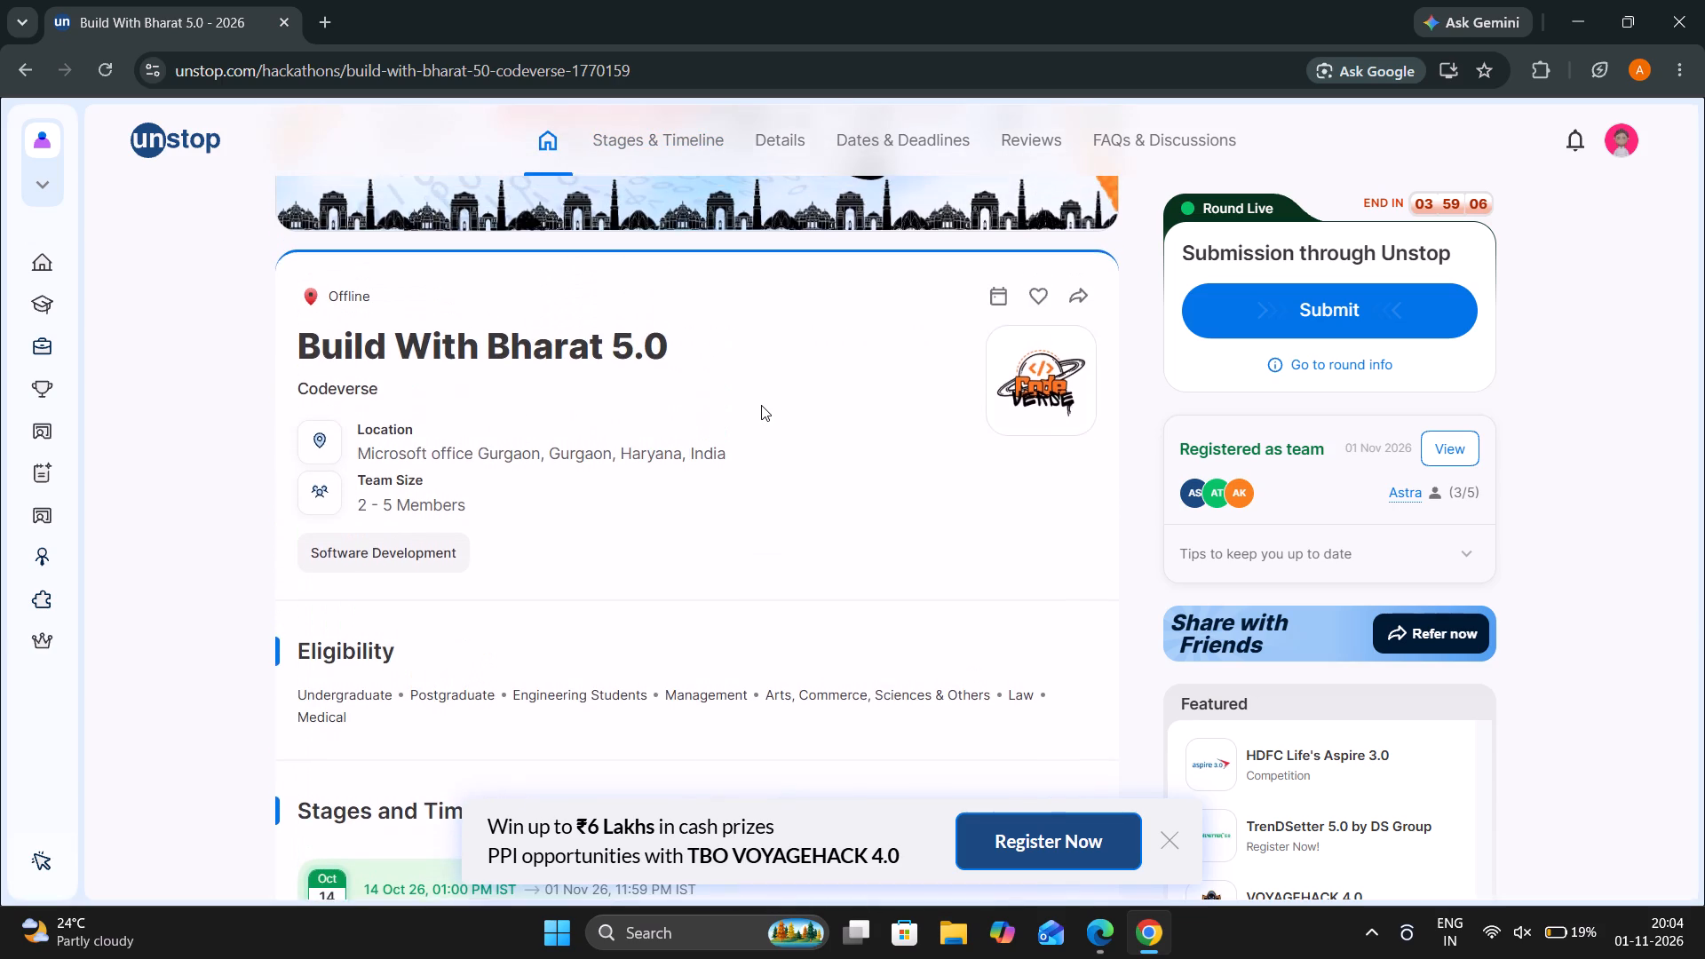
scroll(761, 405, "up", 1)
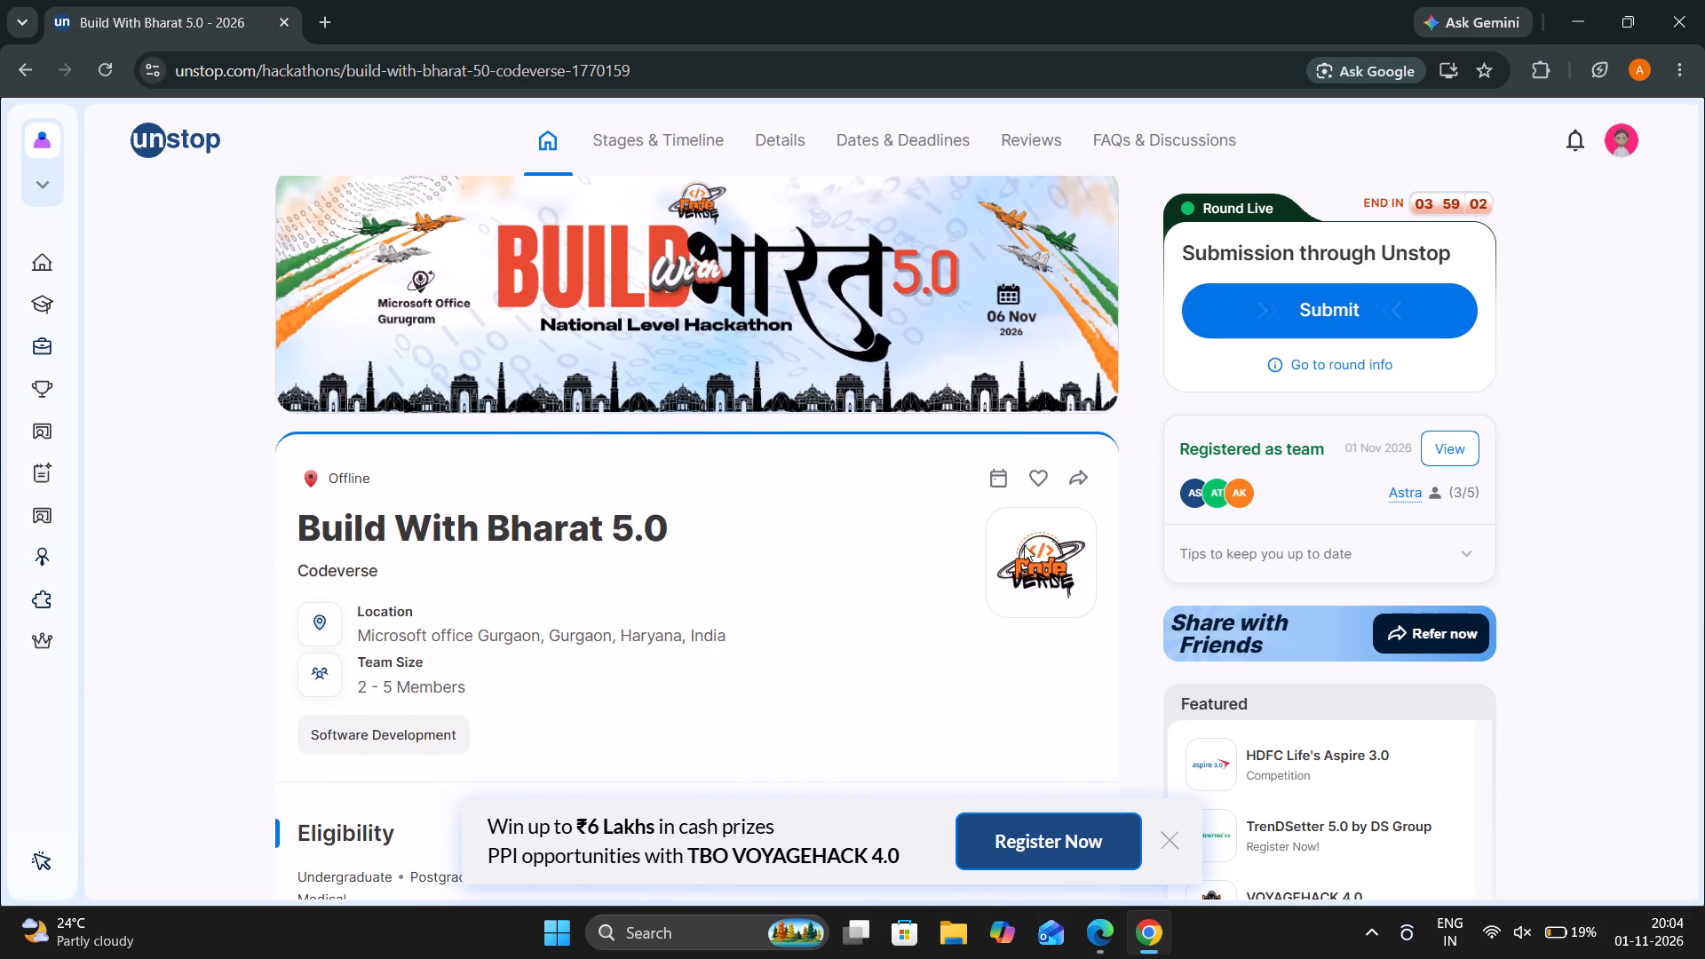
scroll(1024, 545, "down", 1)
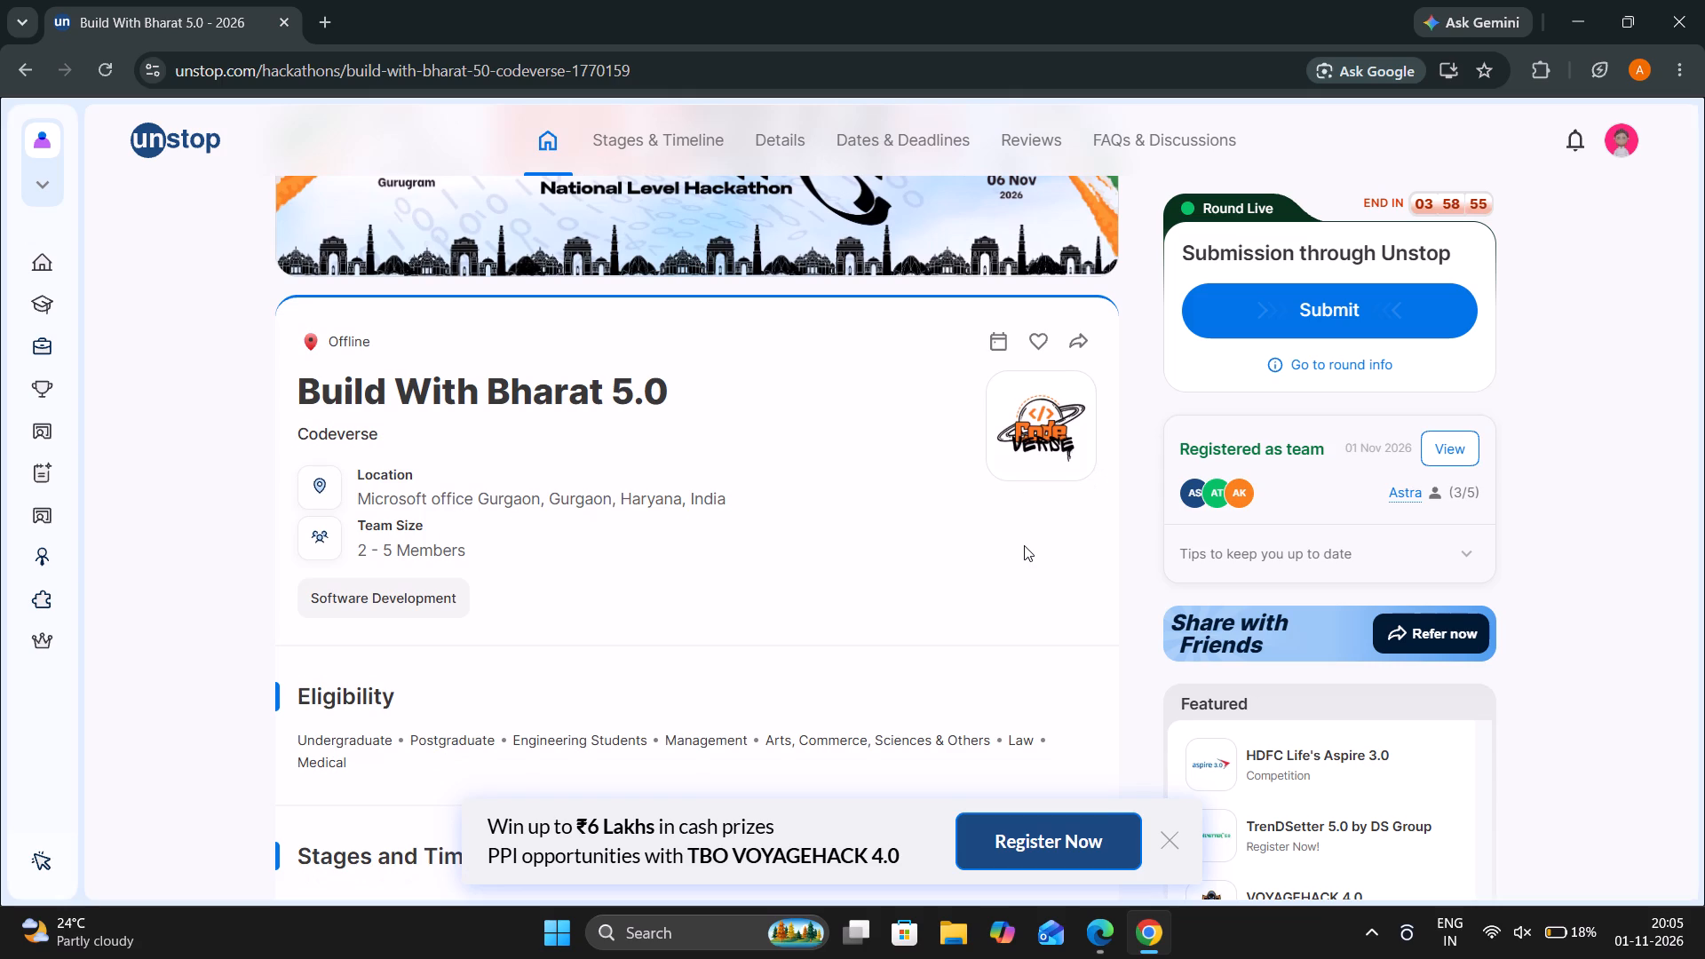
scroll(1024, 545, "down", 5)
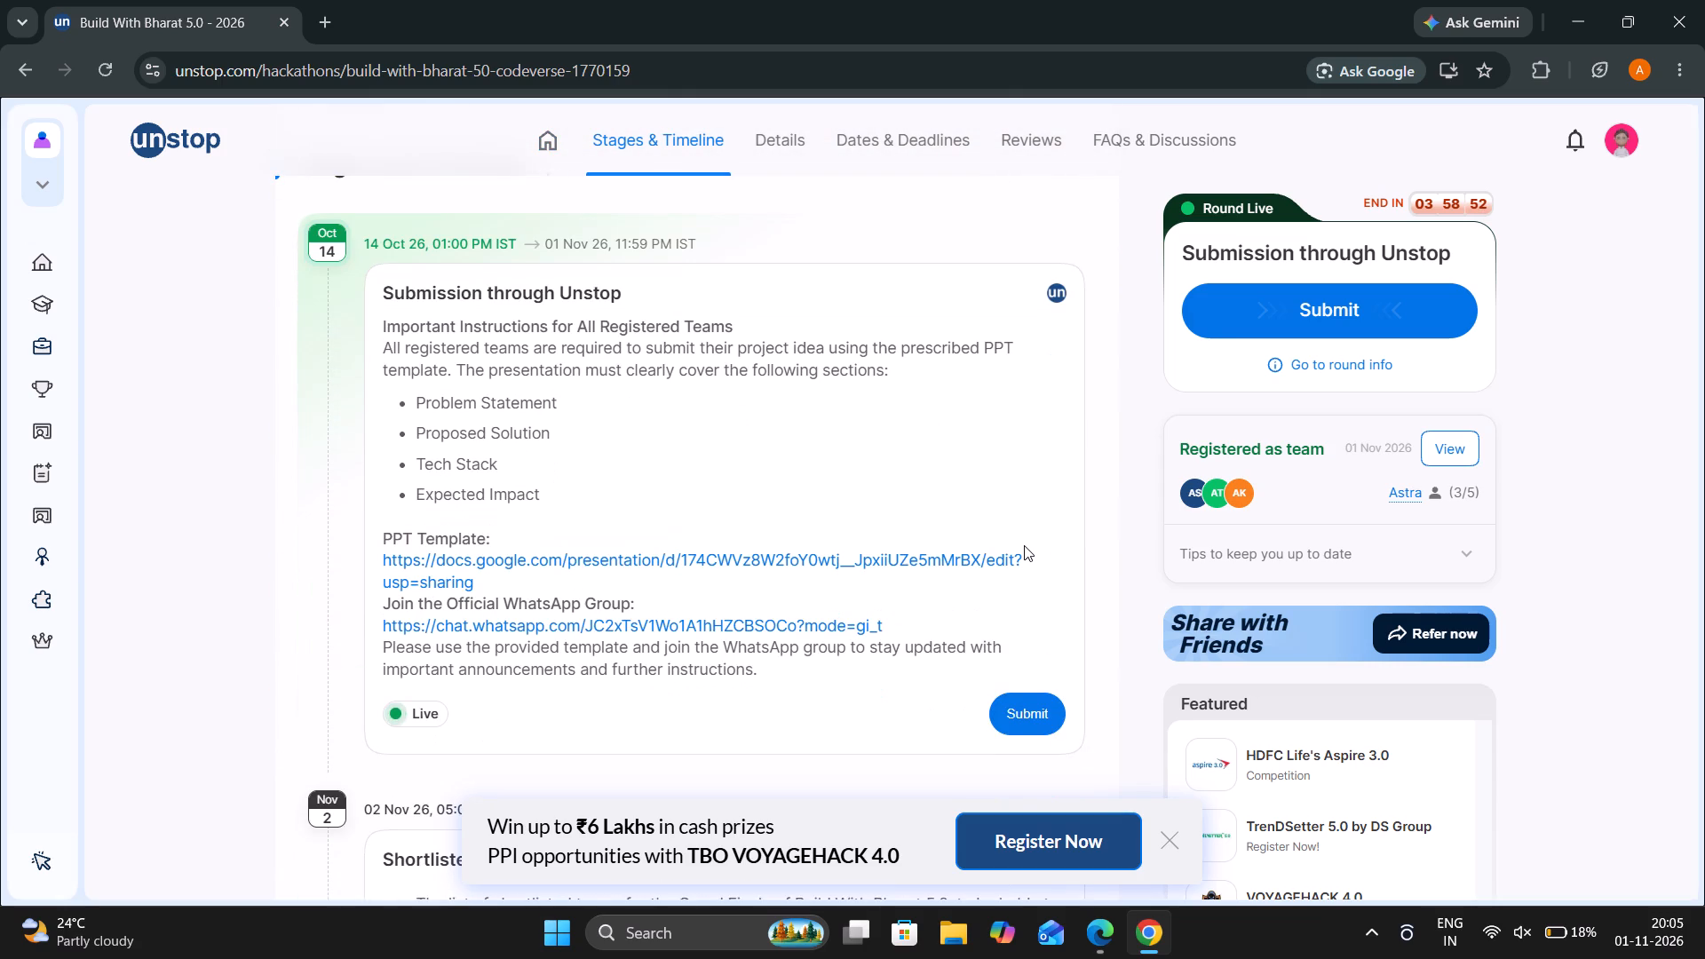
scroll(605, 696, "down", 1)
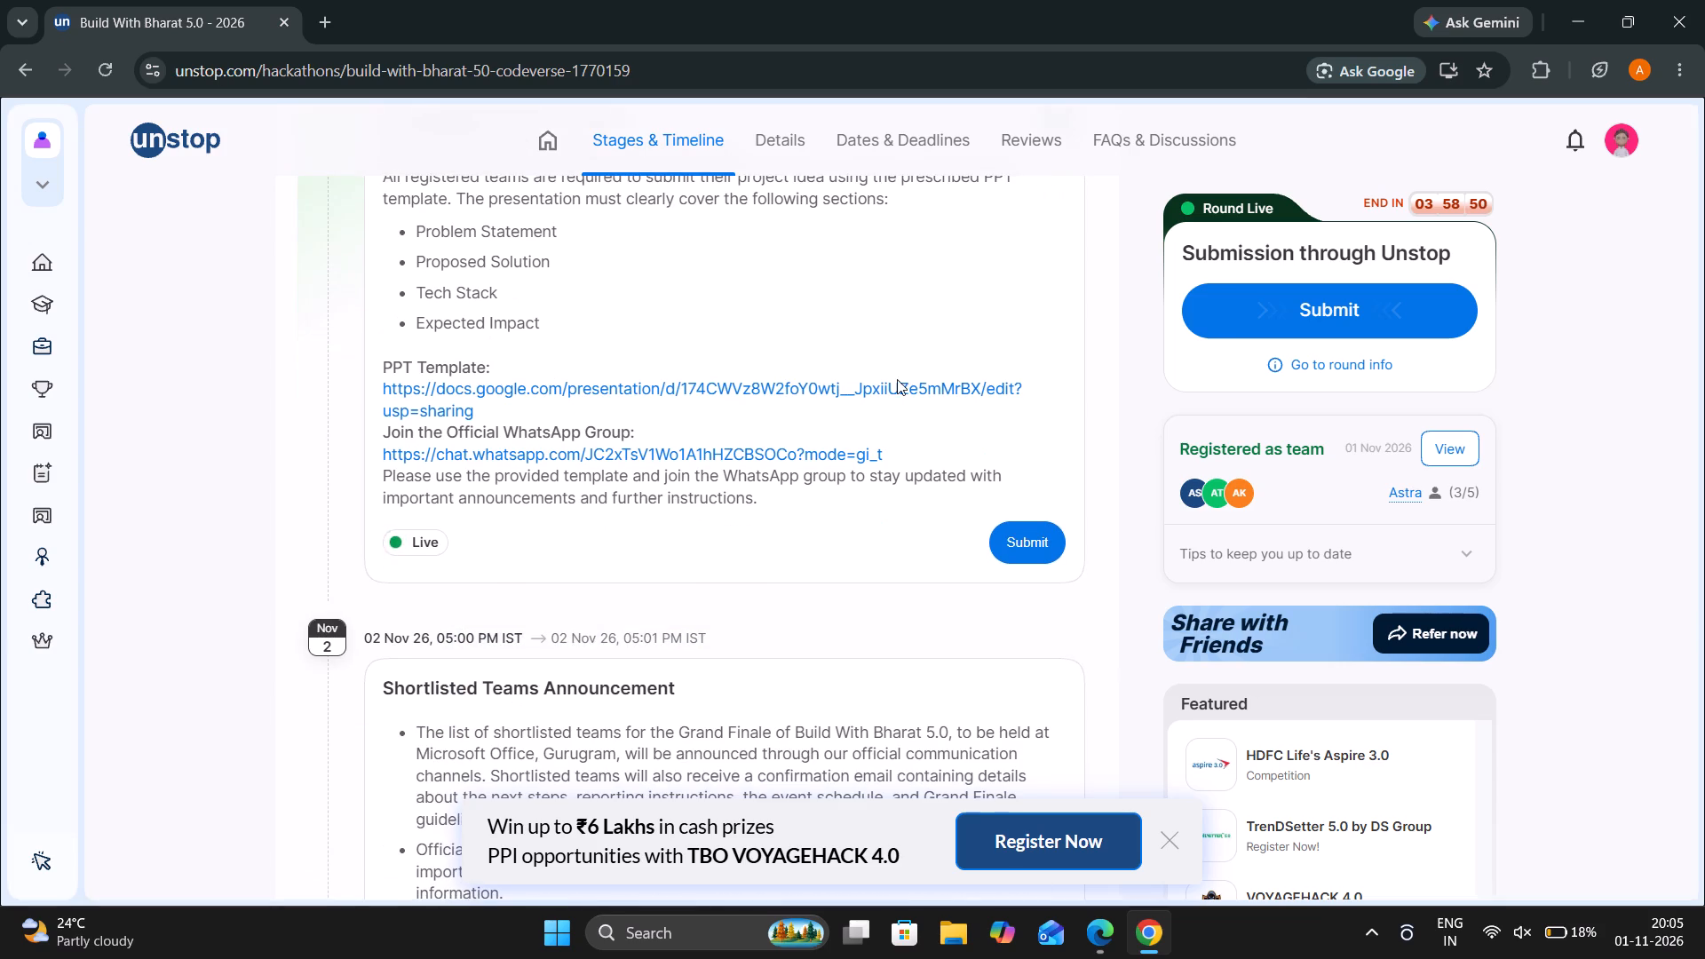
scroll(832, 323, "up", 1)
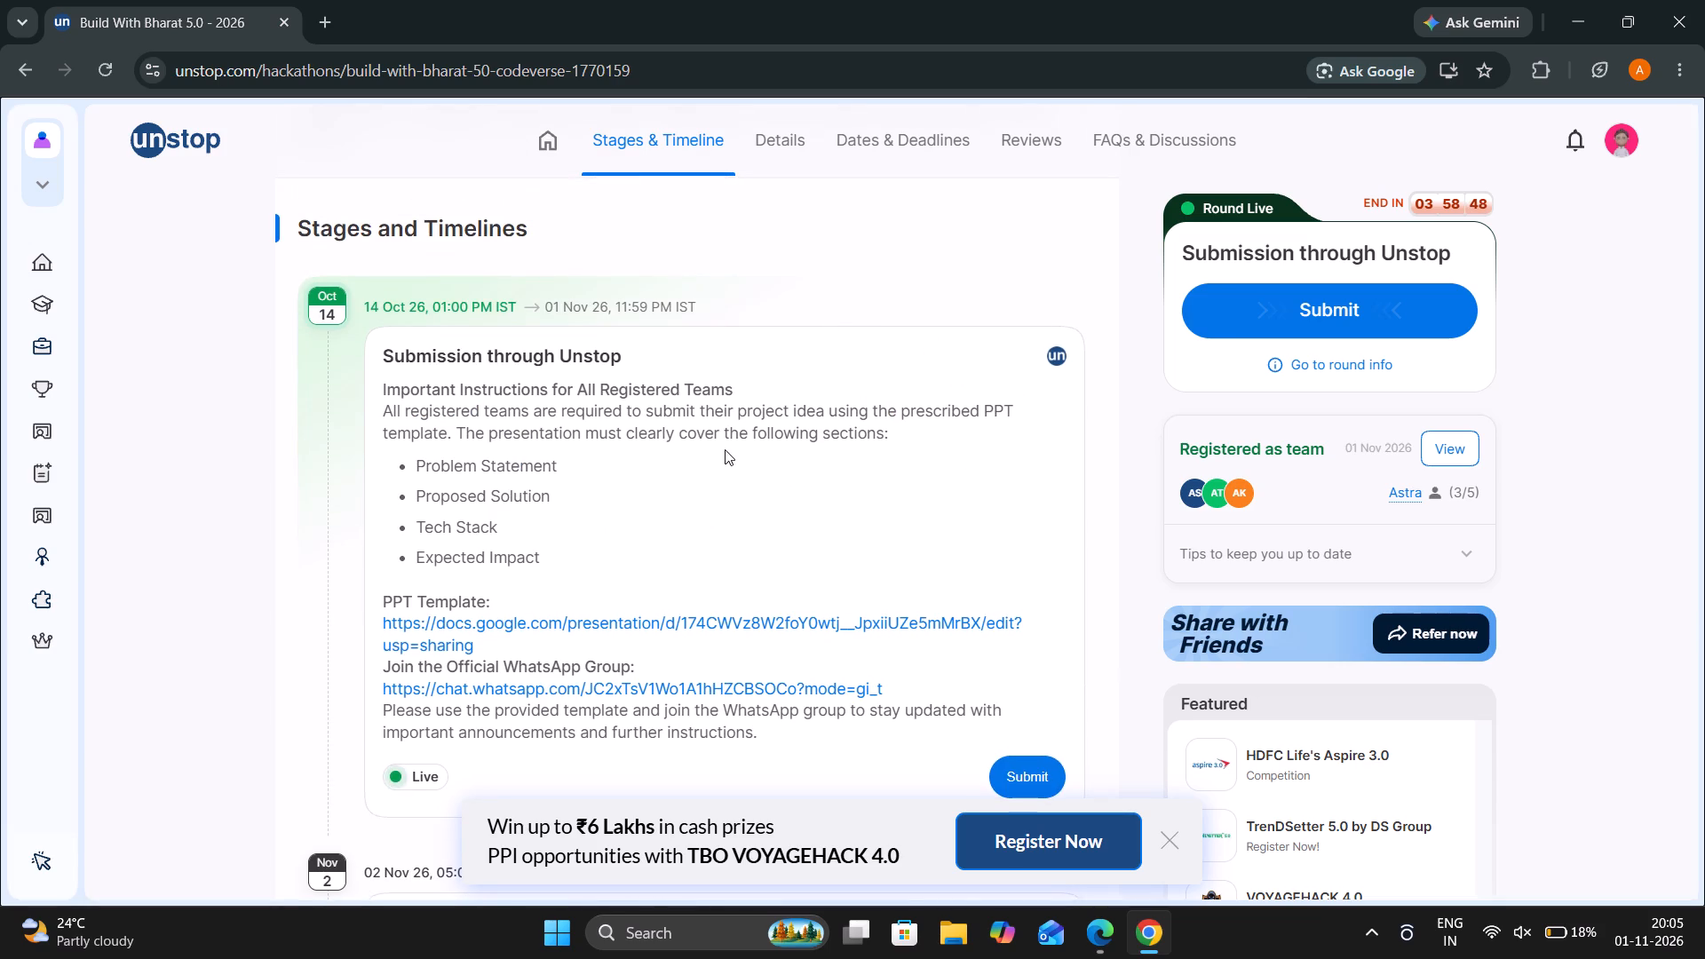
left_click(722, 453)
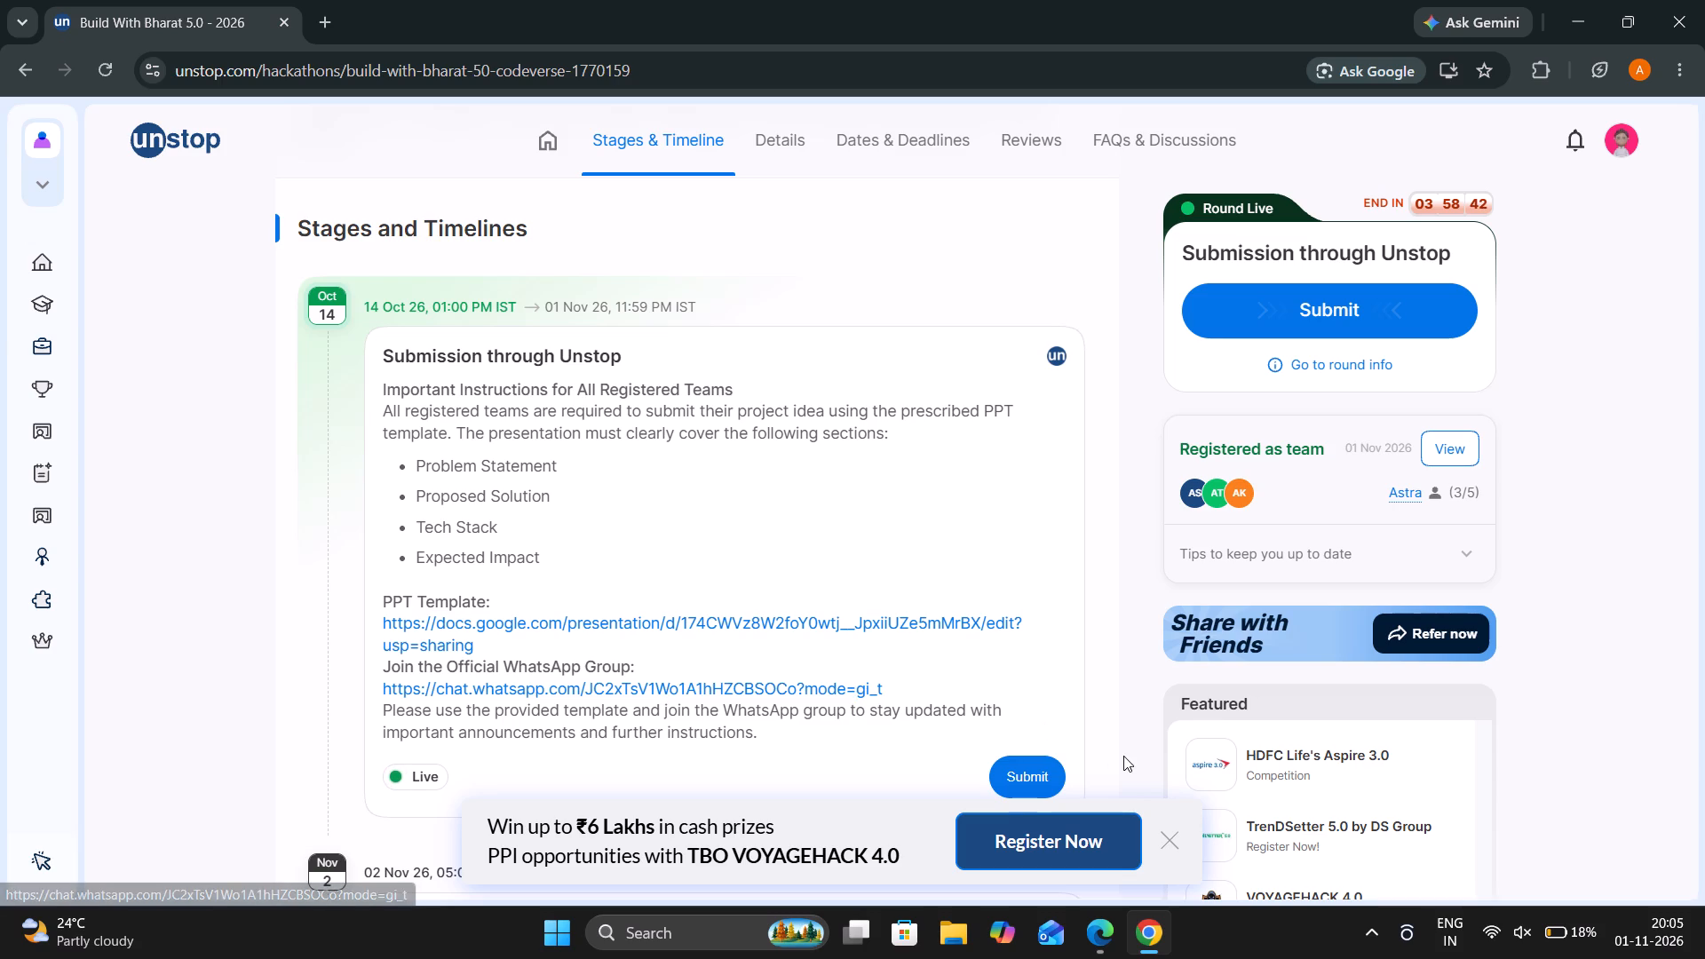
Look through the rest of the hackathon page, covering event details, important dates, organiser contact, feedback and FAQ sections.
scroll(1089, 610, "down", 3)
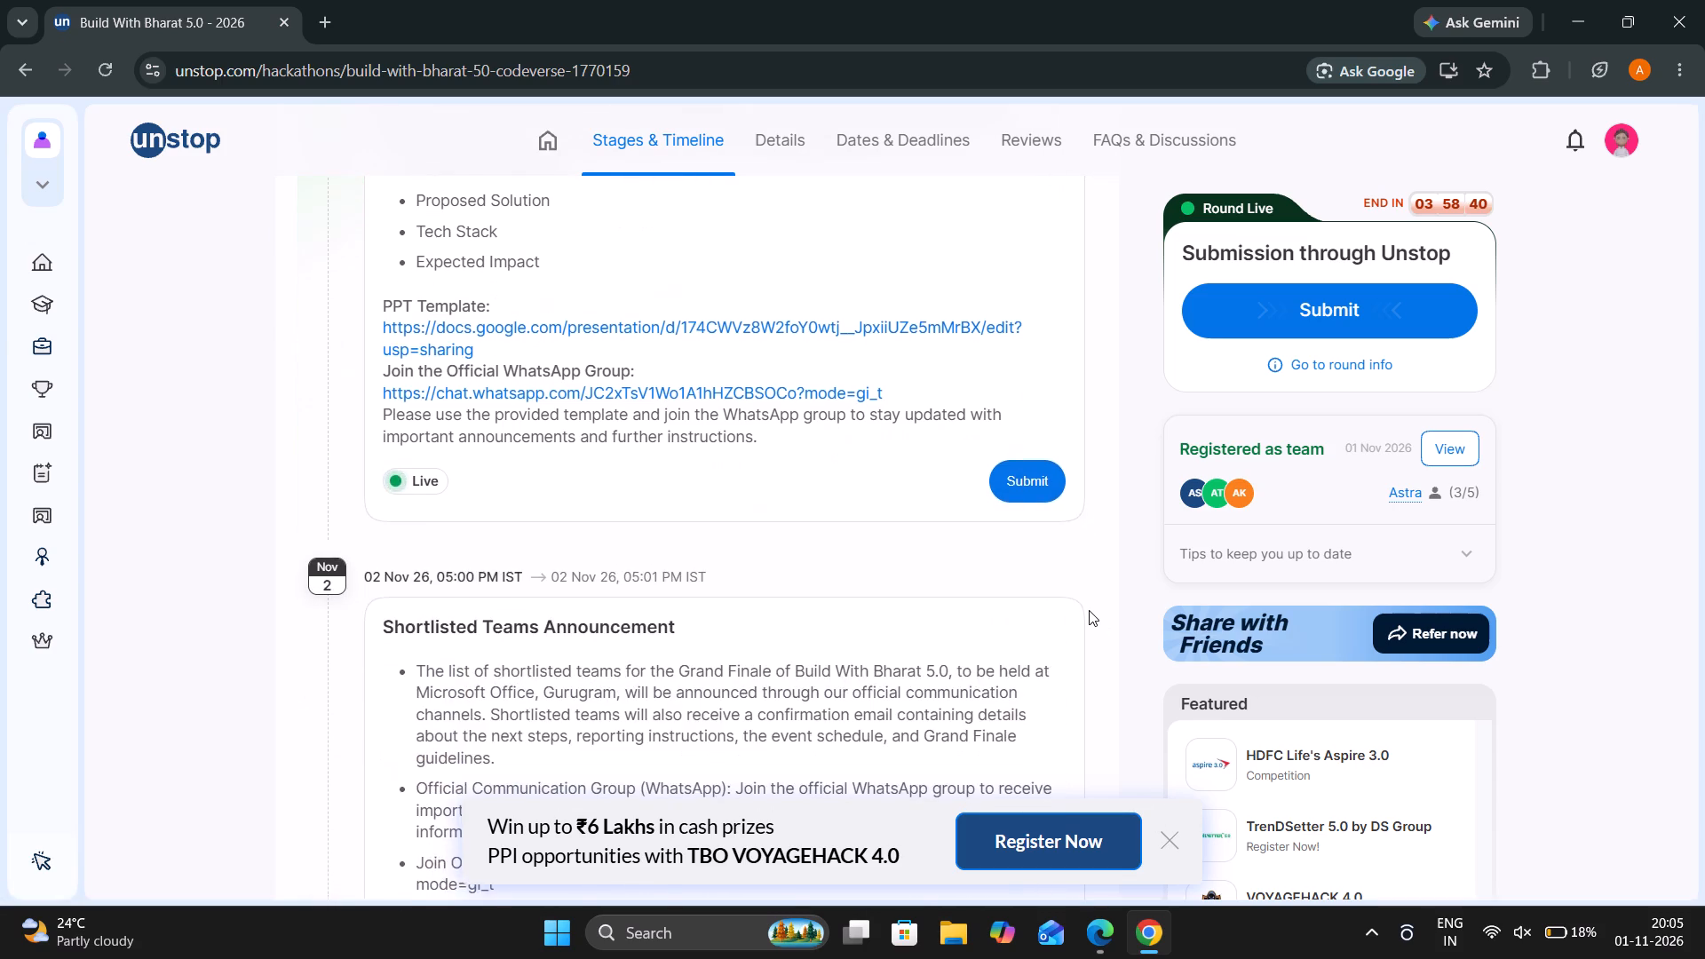
scroll(1089, 610, "down", 5)
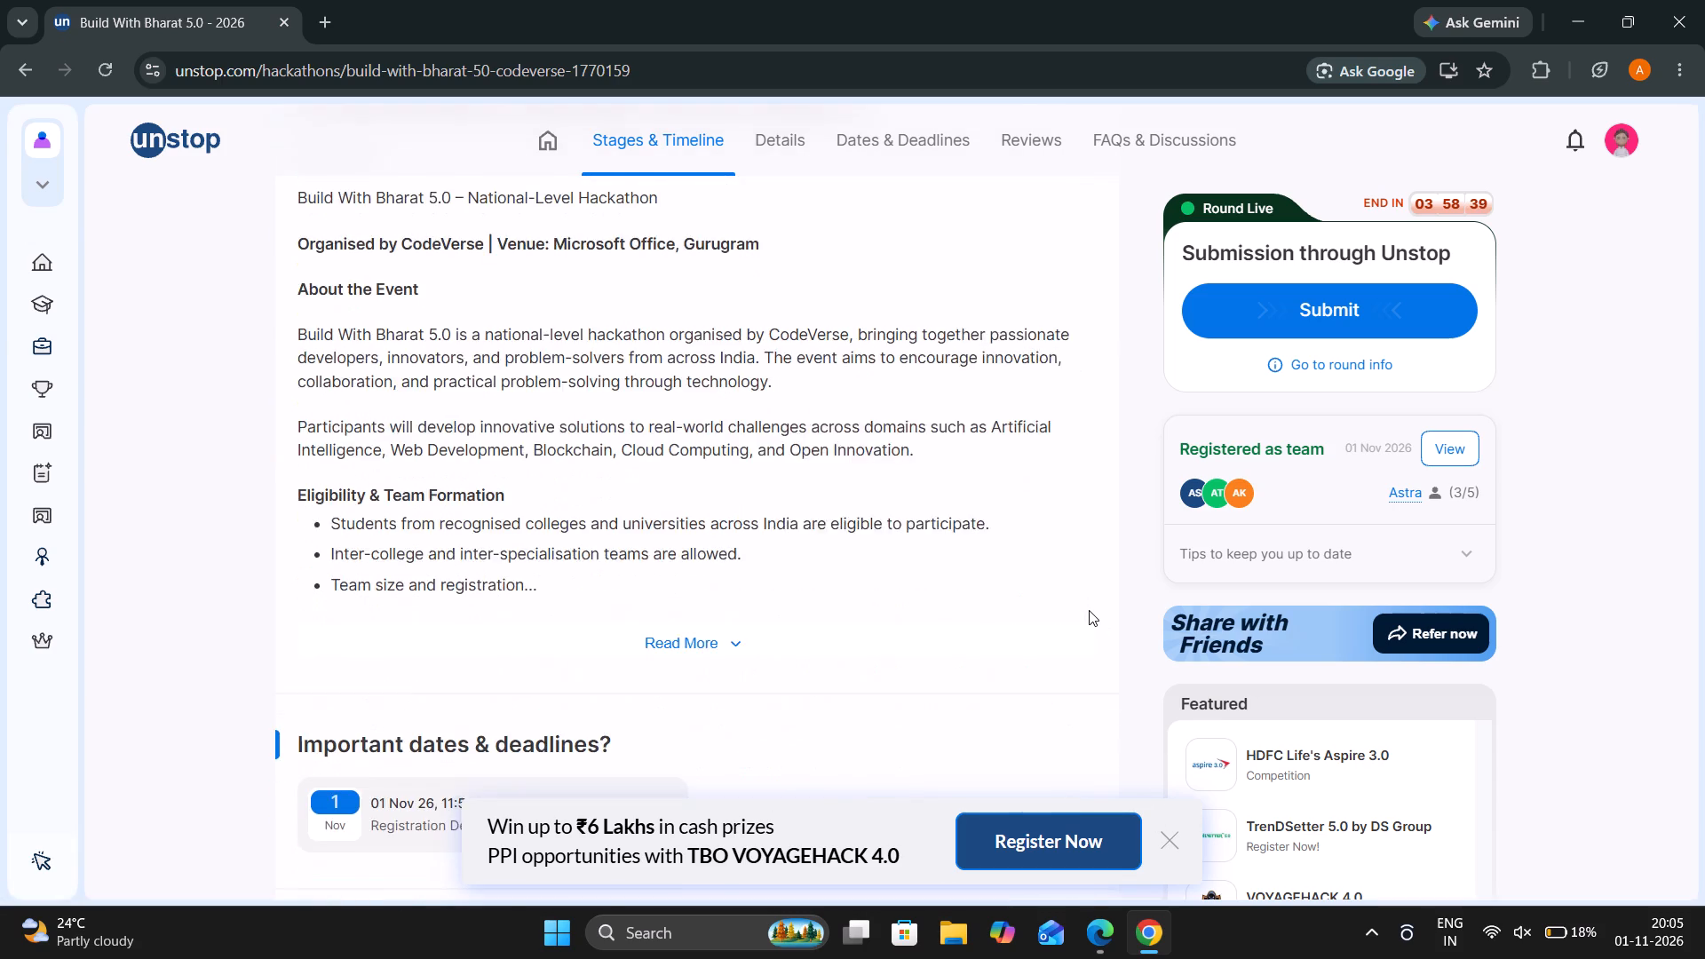
scroll(1089, 610, "down", 4)
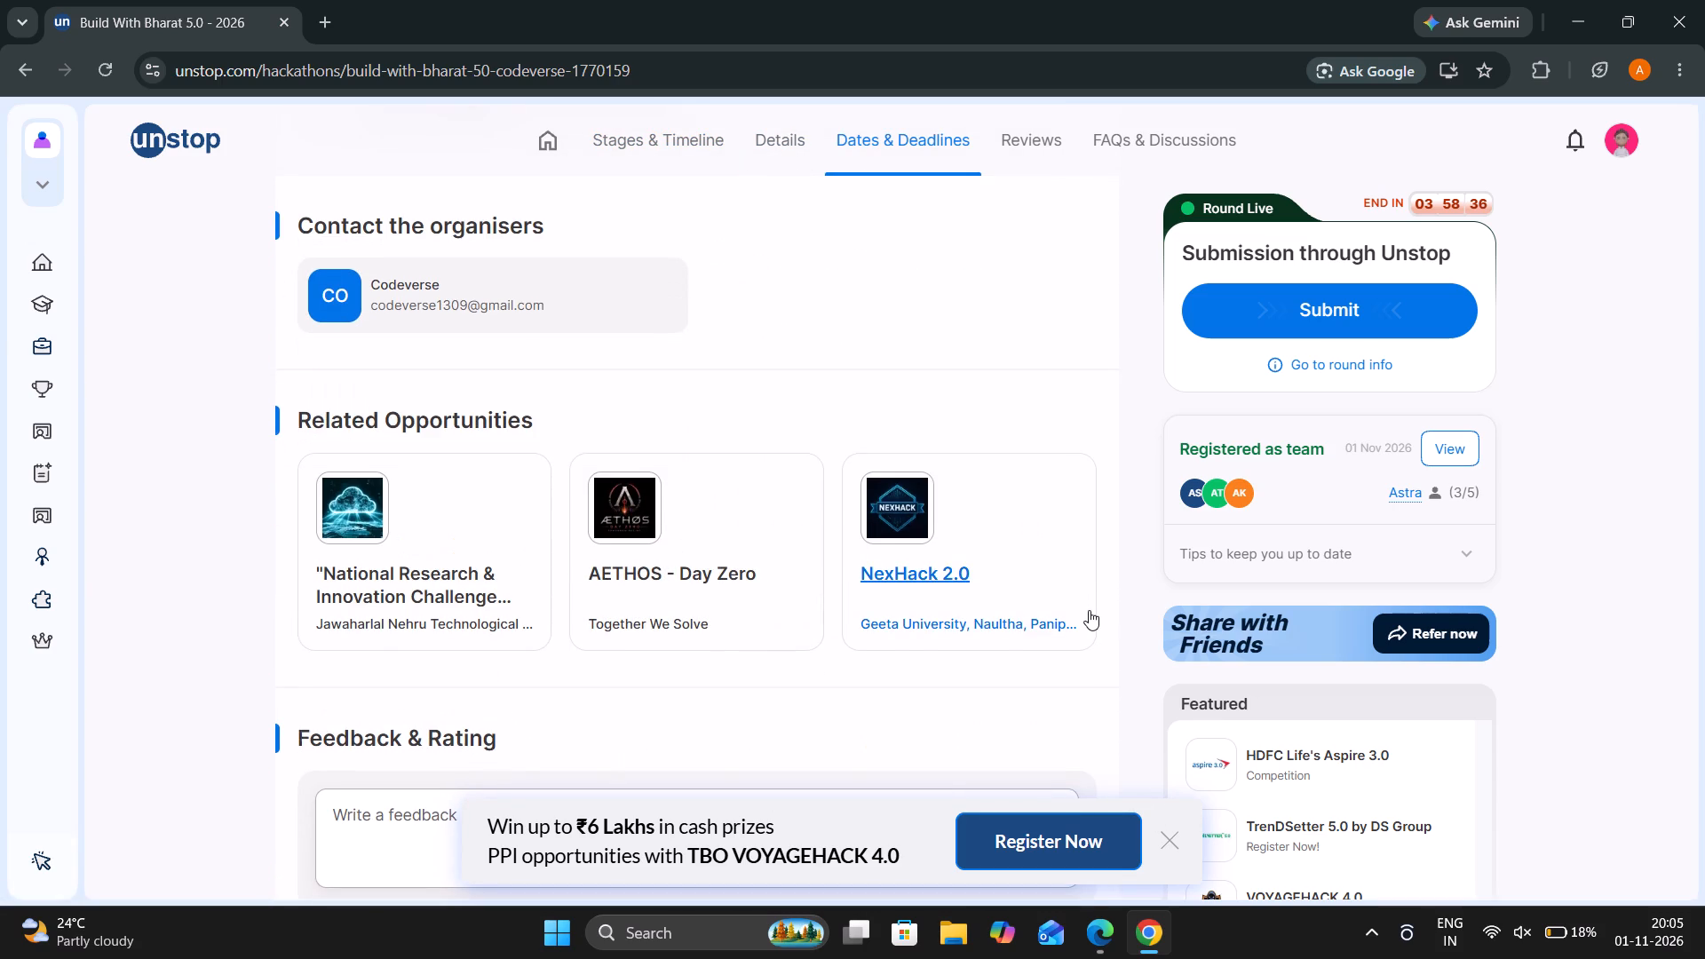
scroll(1089, 610, "down", 1)
scroll(805, 703, "down", 1)
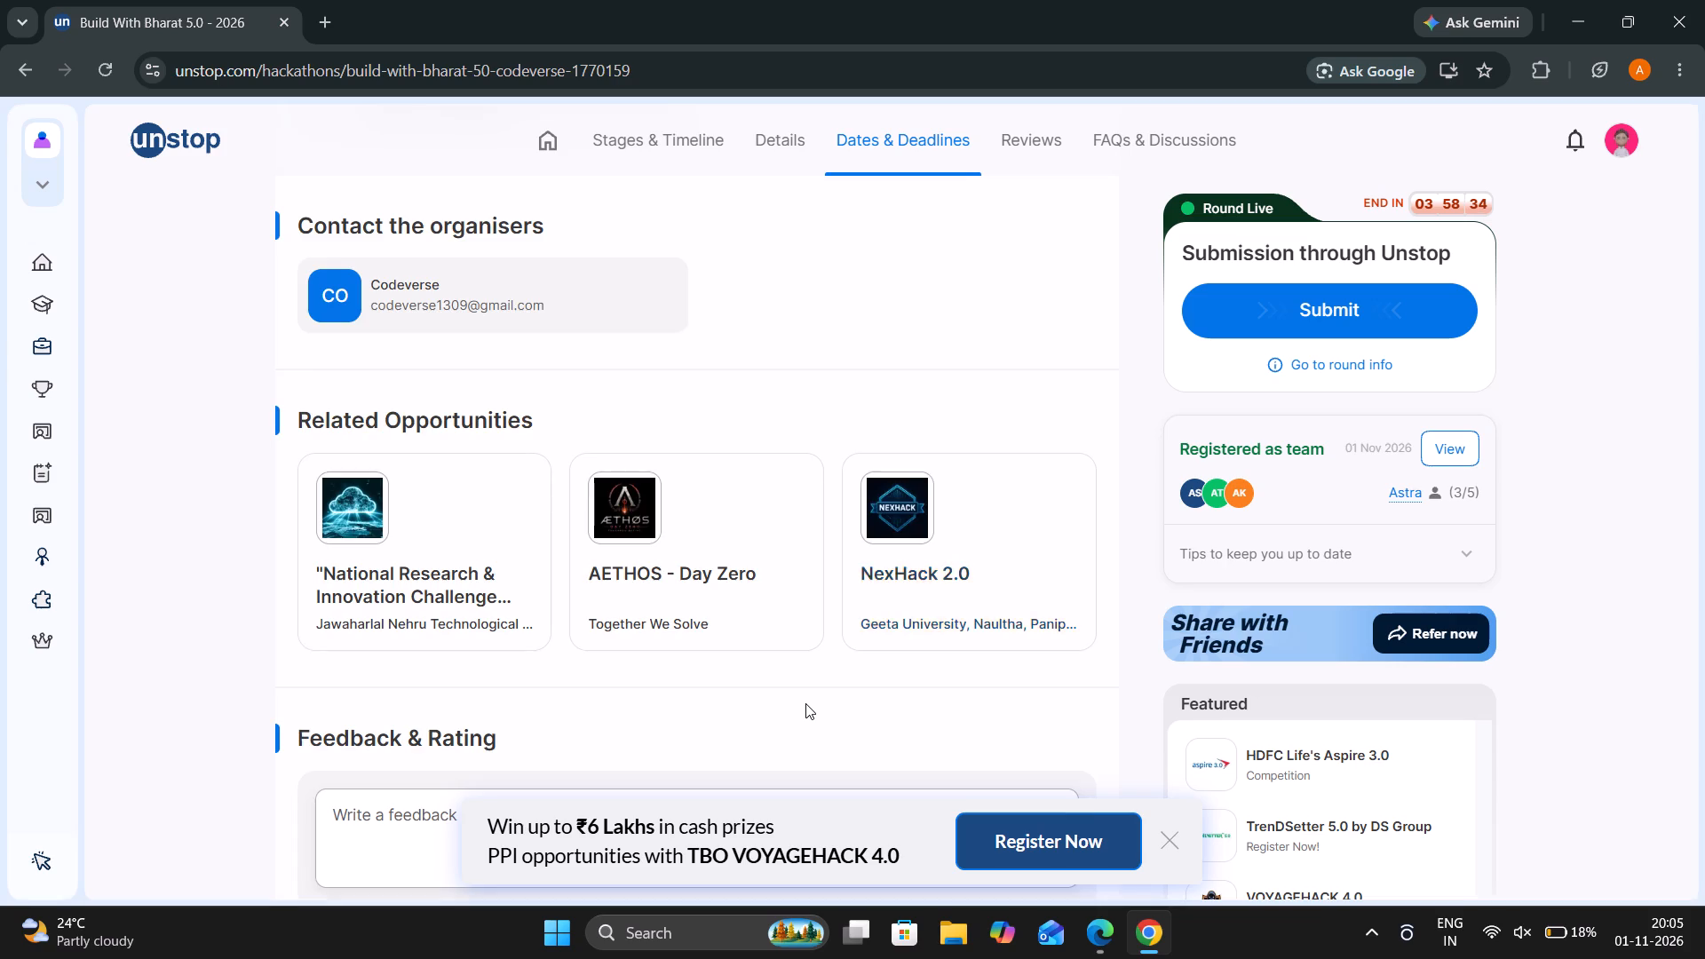
scroll(805, 703, "down", 6)
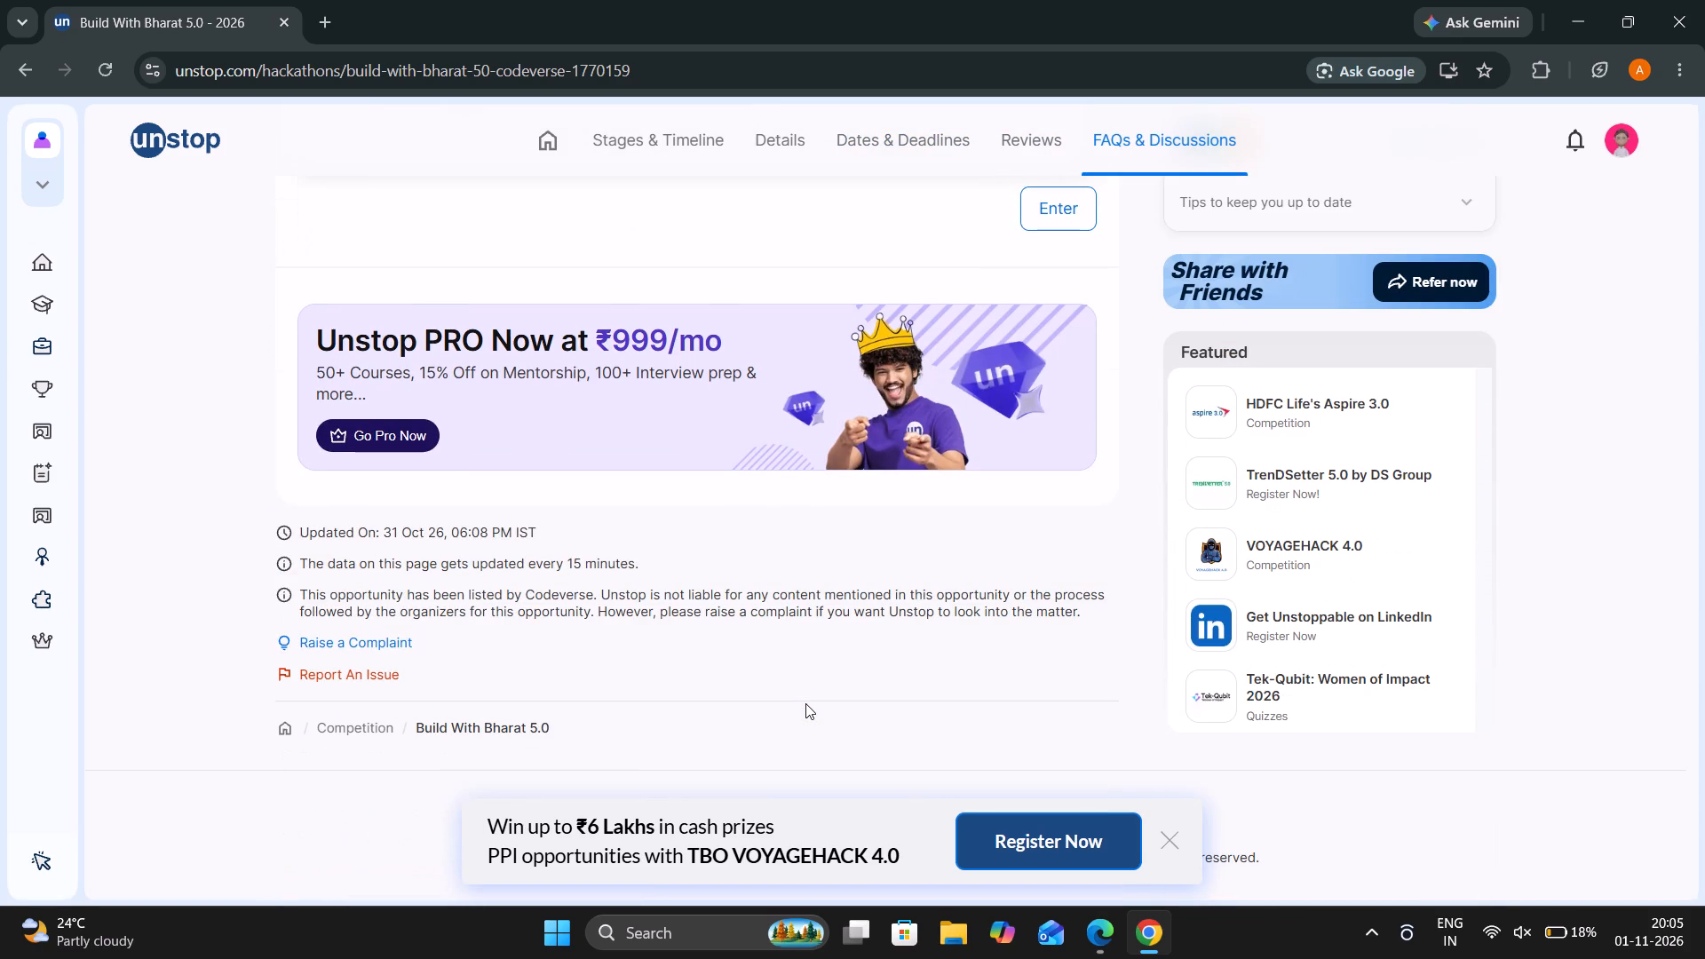
scroll(805, 703, "up", 9)
scroll(805, 703, "down", 6)
scroll(805, 703, "up", 15)
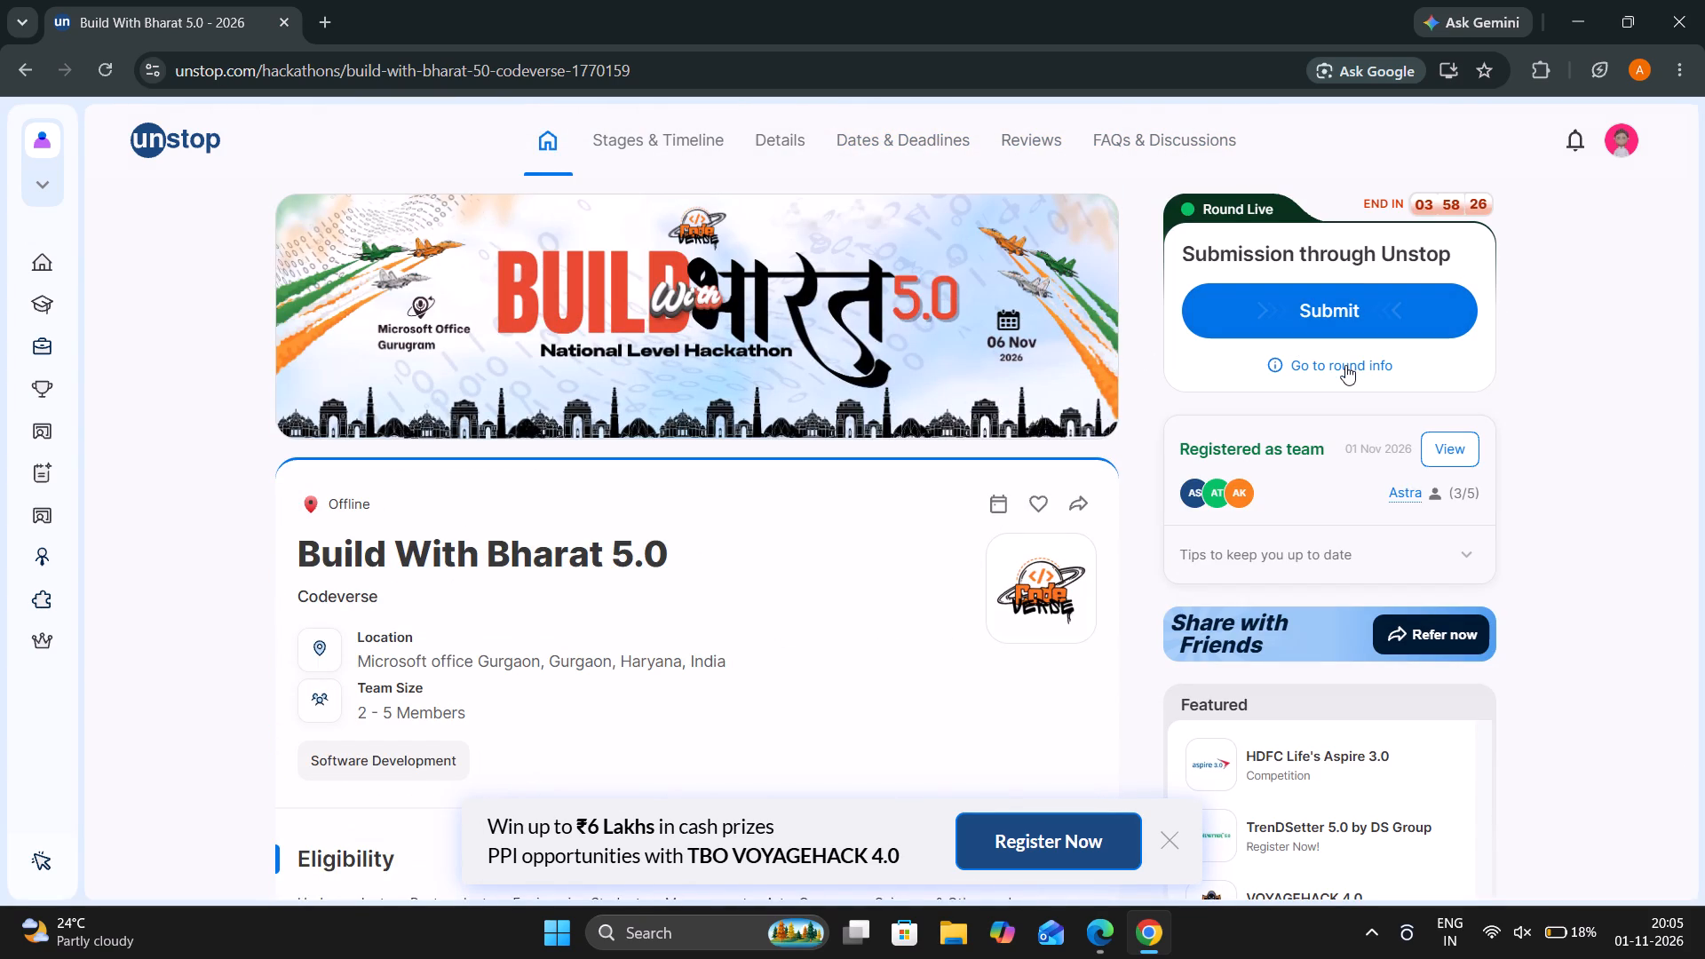
Recheck the submission instructions and shortlisted teams announcement, along with the deadline and organiser contact sections of the hackathon page.
scroll(1053, 670, "down", 4)
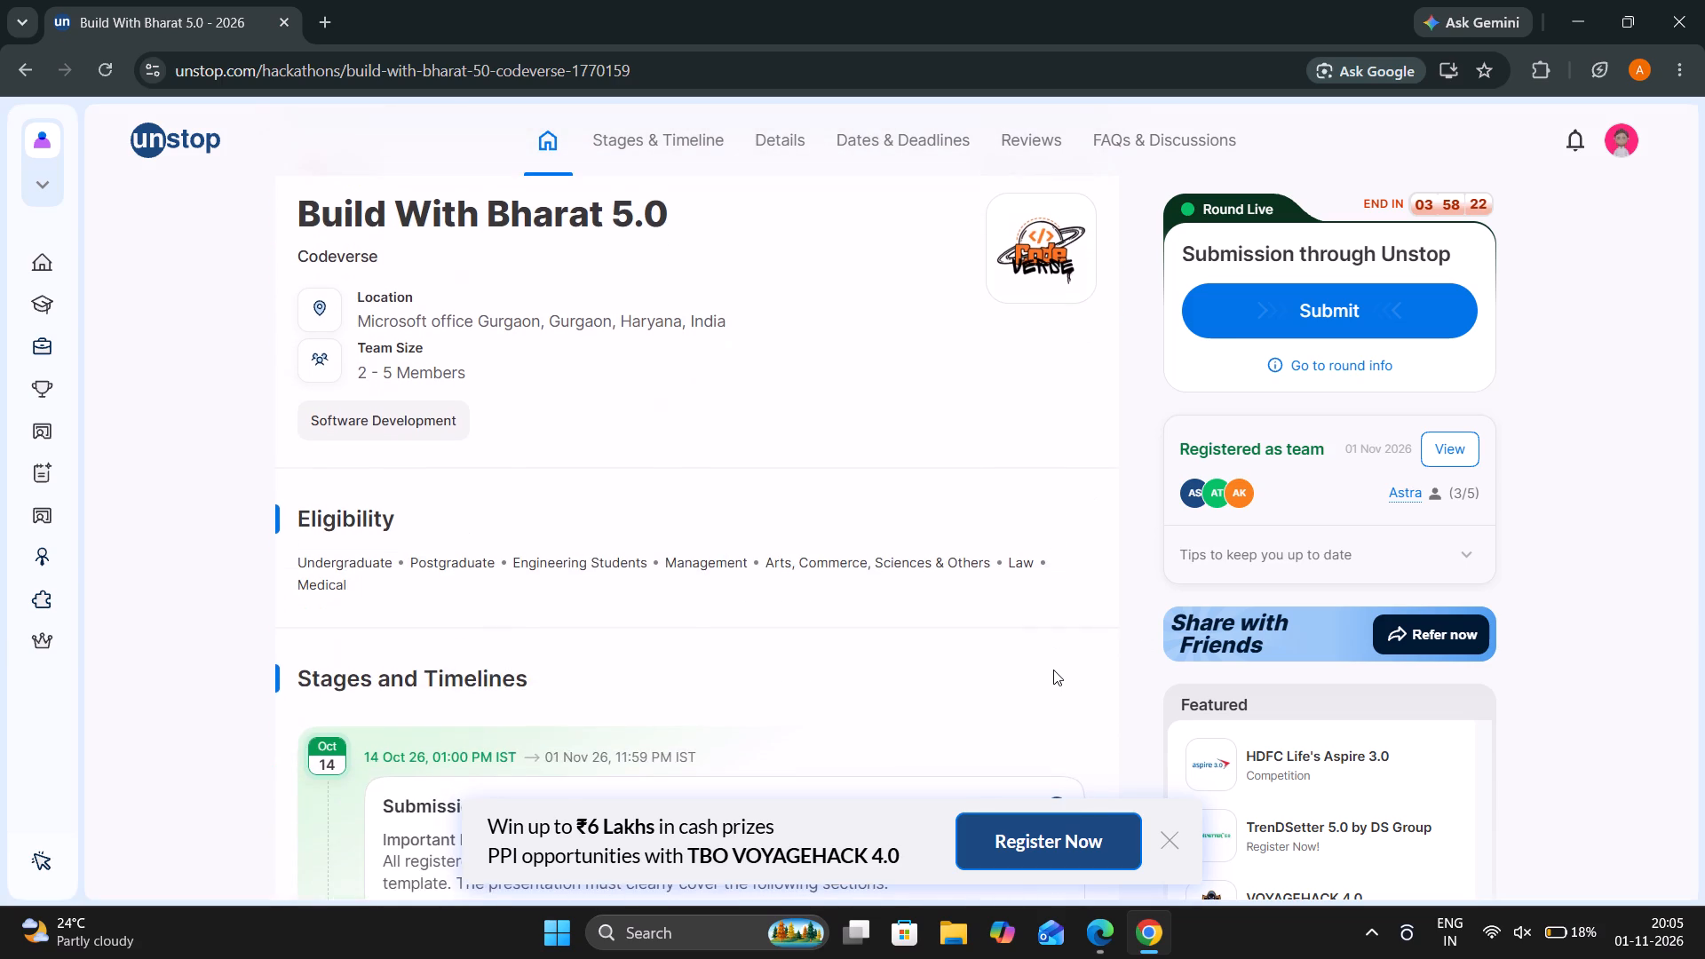
scroll(1053, 670, "down", 1)
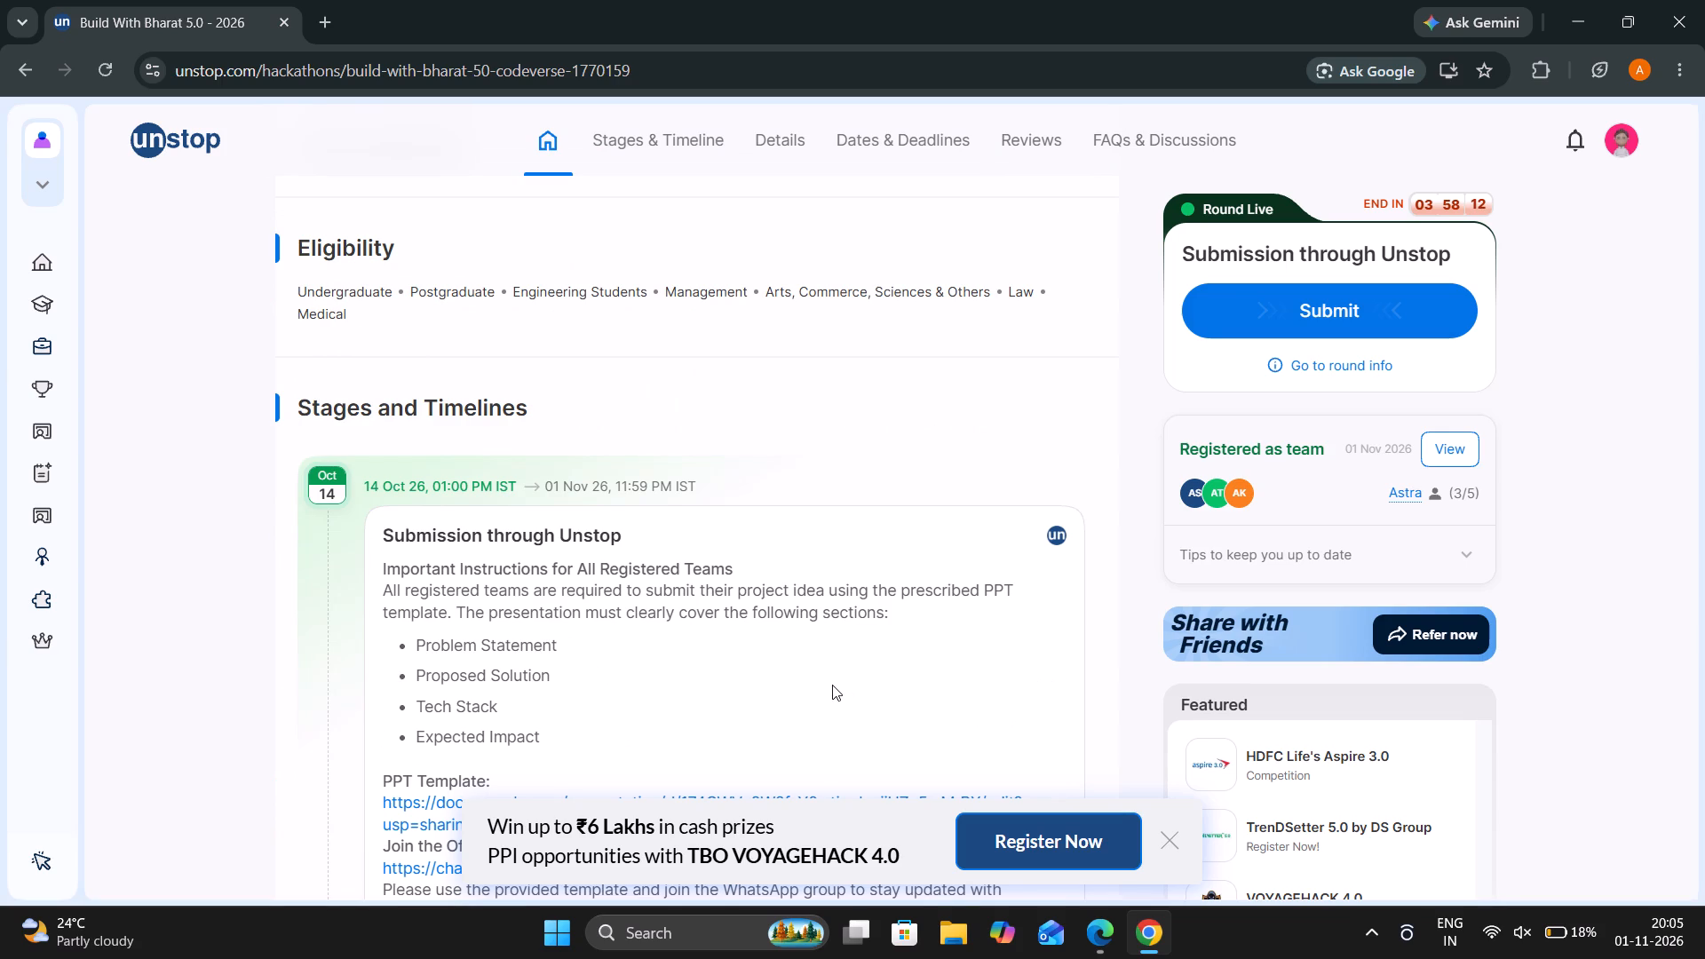
scroll(910, 535, "down", 2)
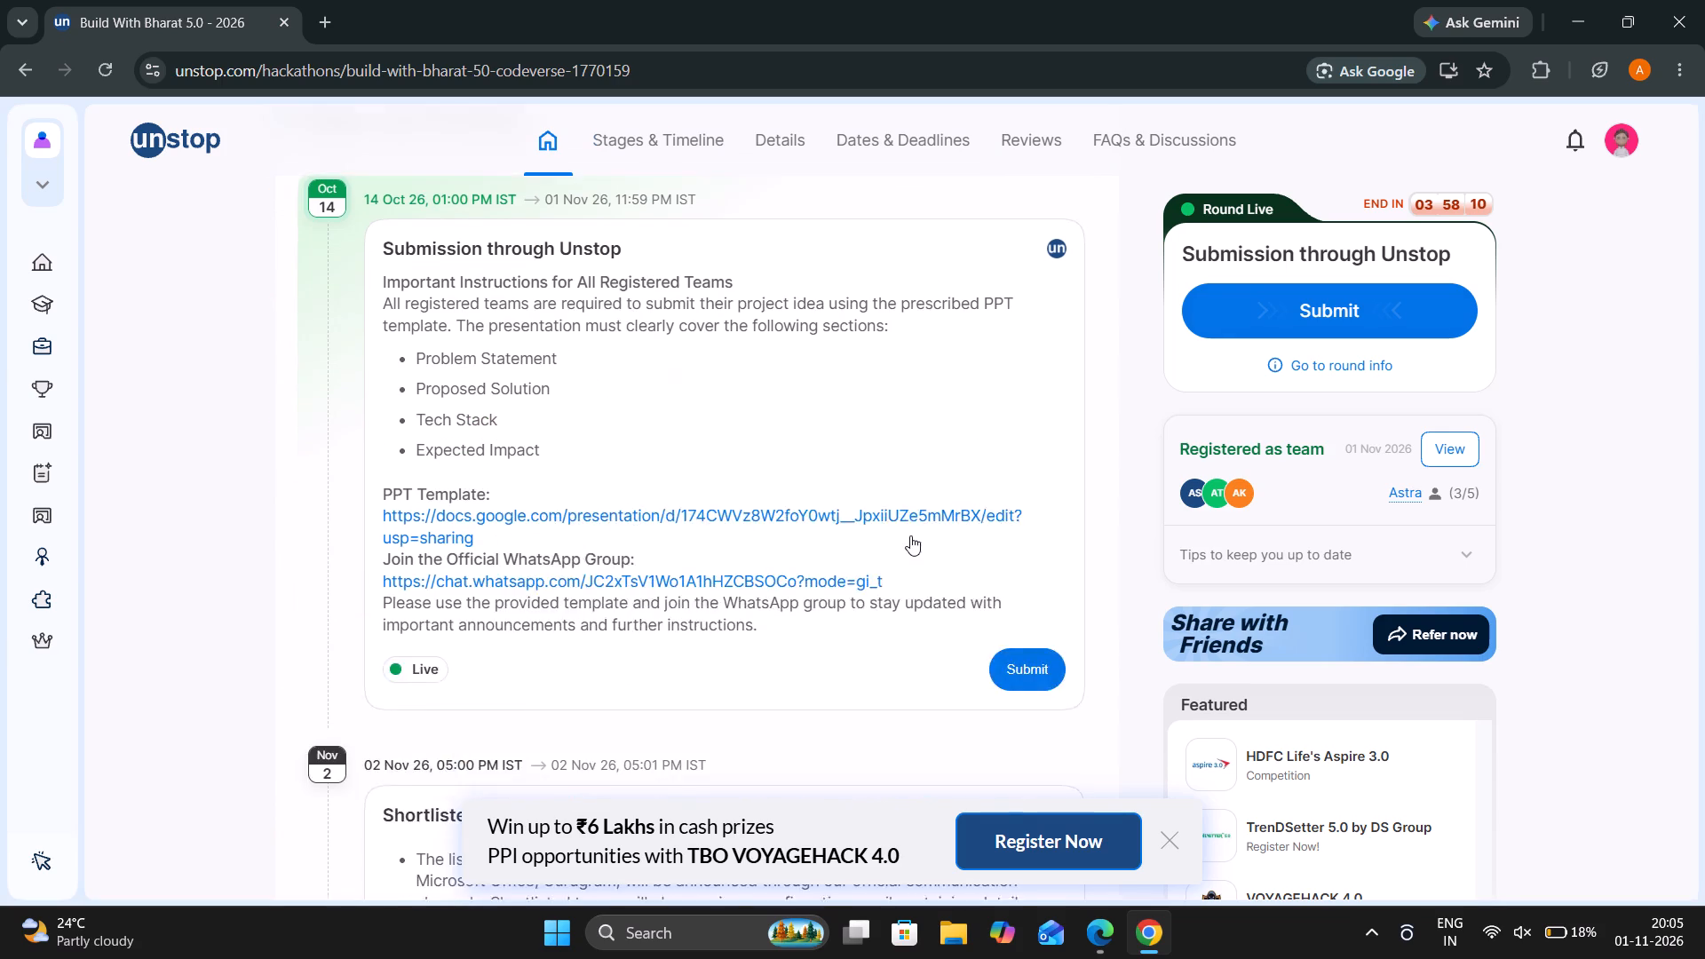
scroll(910, 535, "down", 2)
scroll(910, 535, "up", 2)
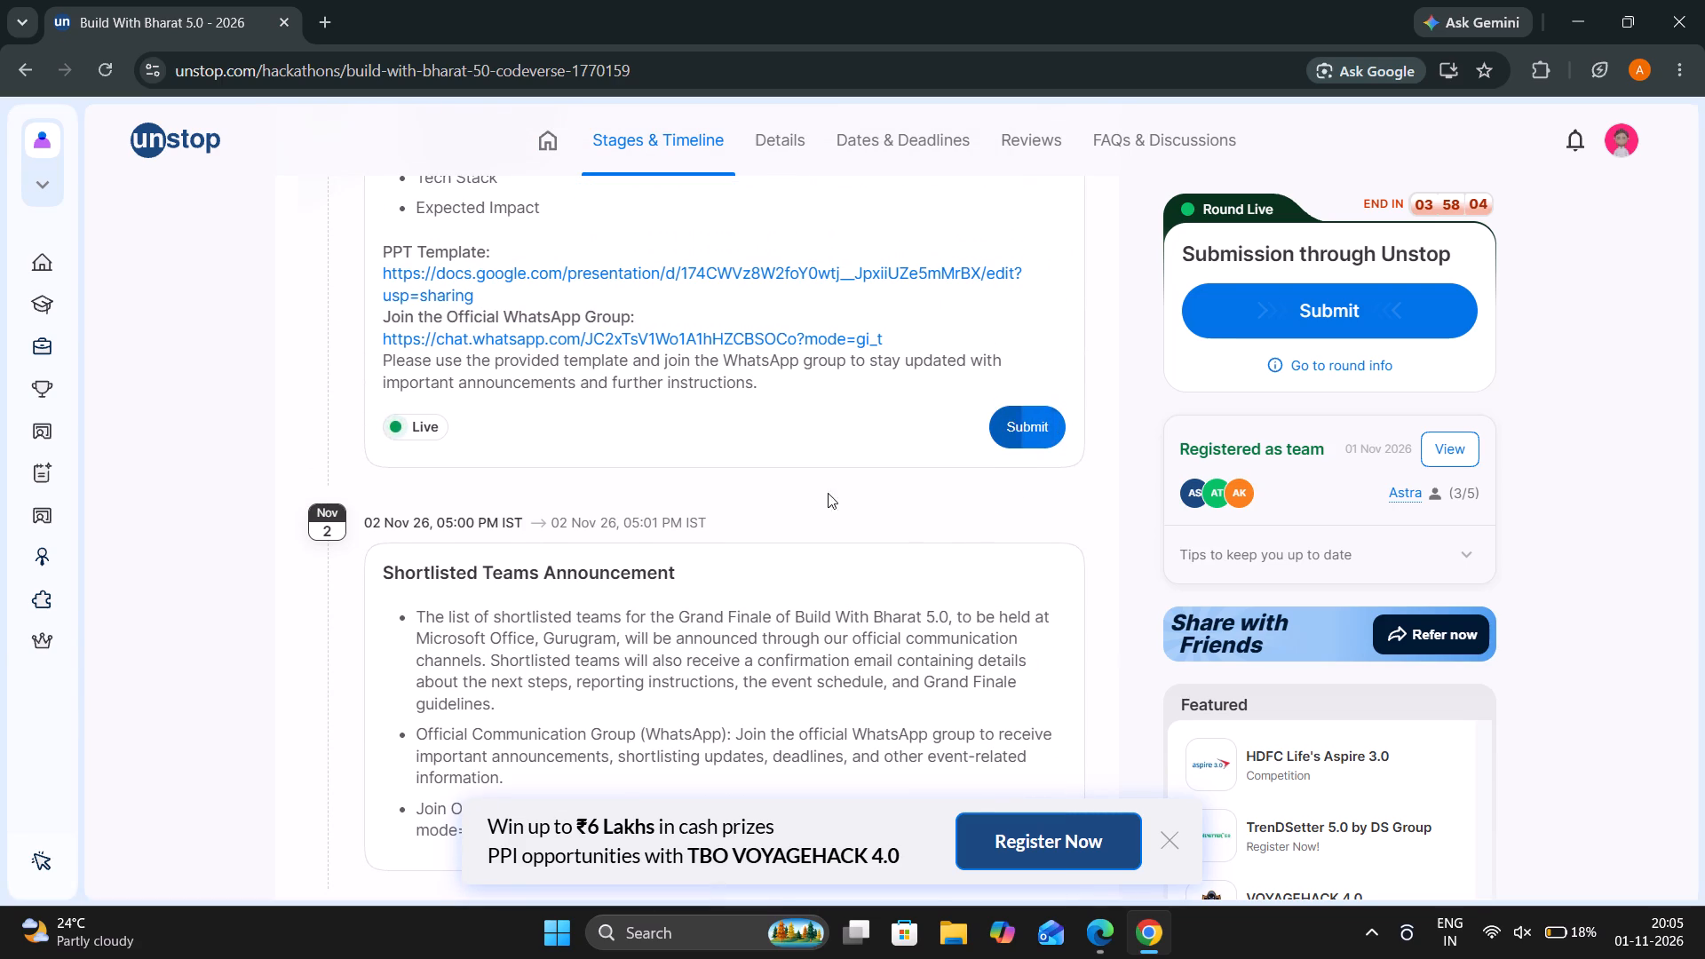
scroll(737, 578, "down", 15)
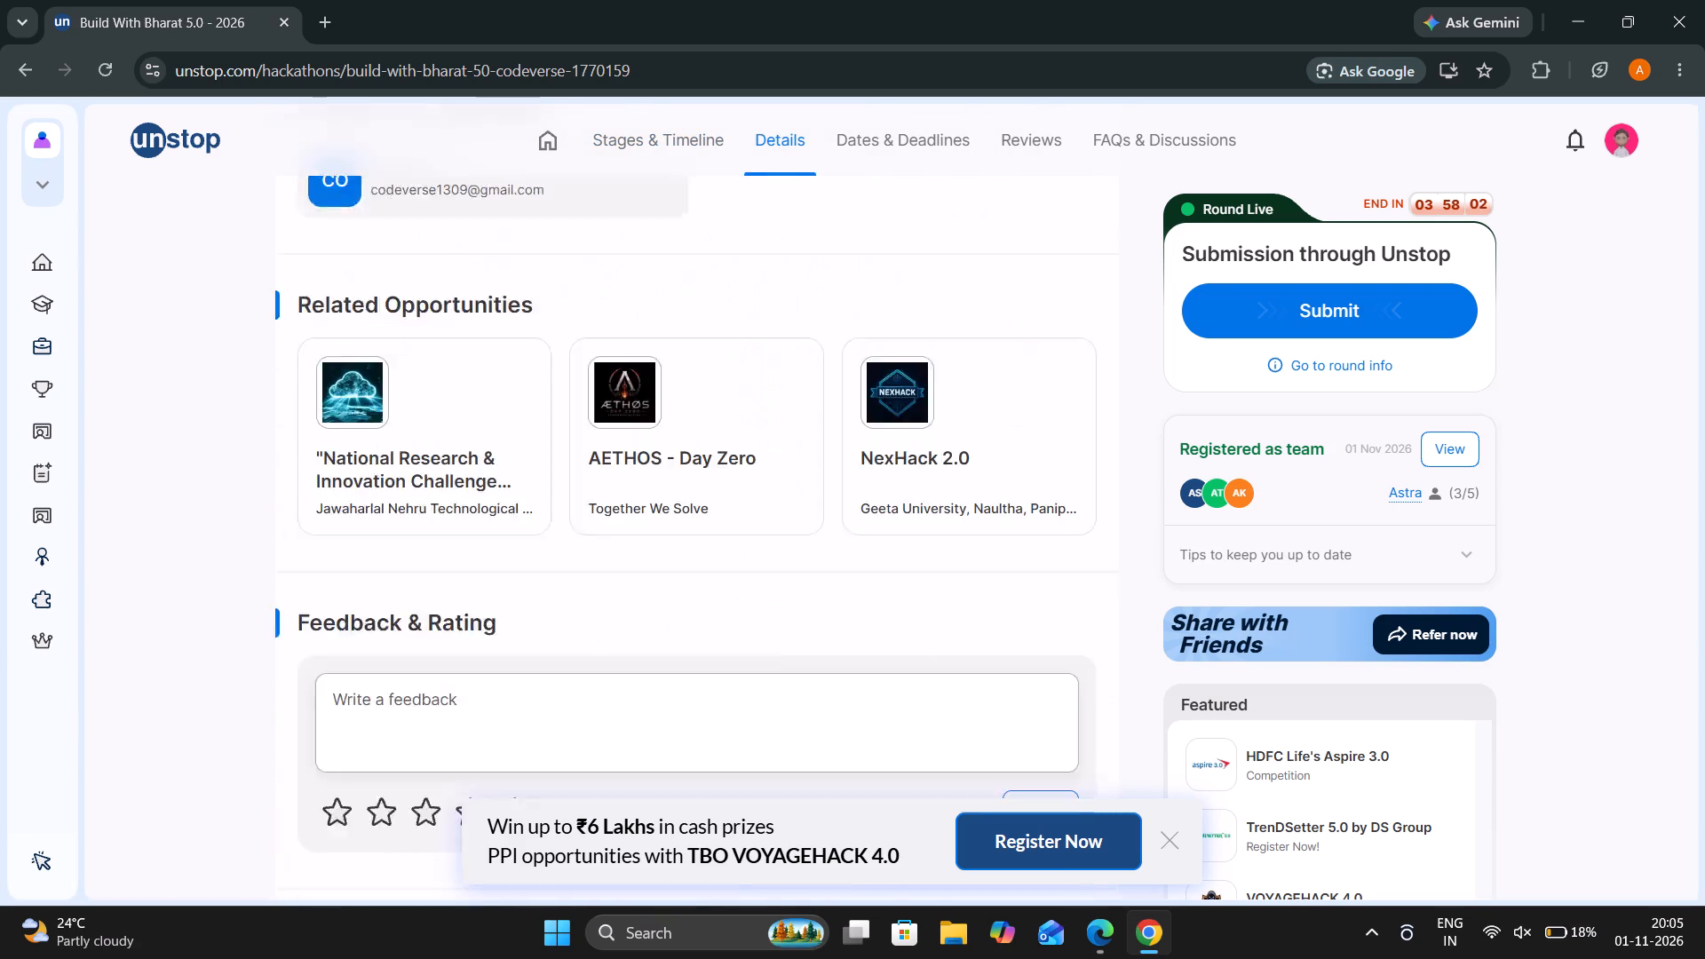
scroll(737, 578, "down", 6)
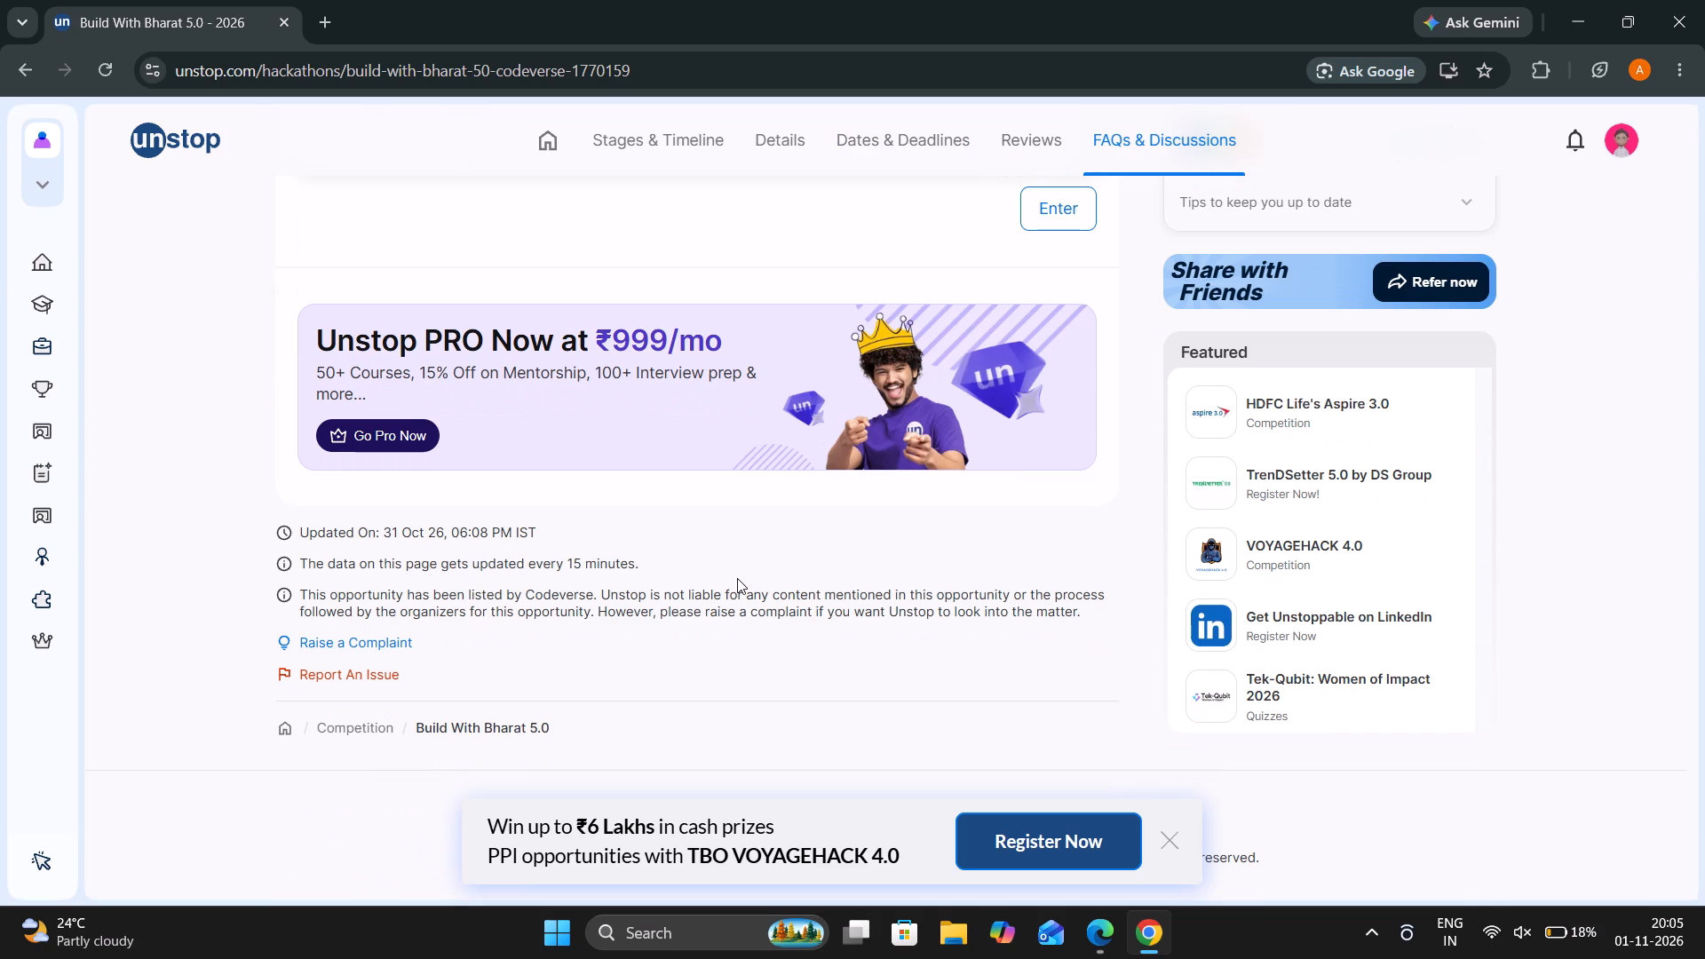
scroll(737, 578, "up", 4)
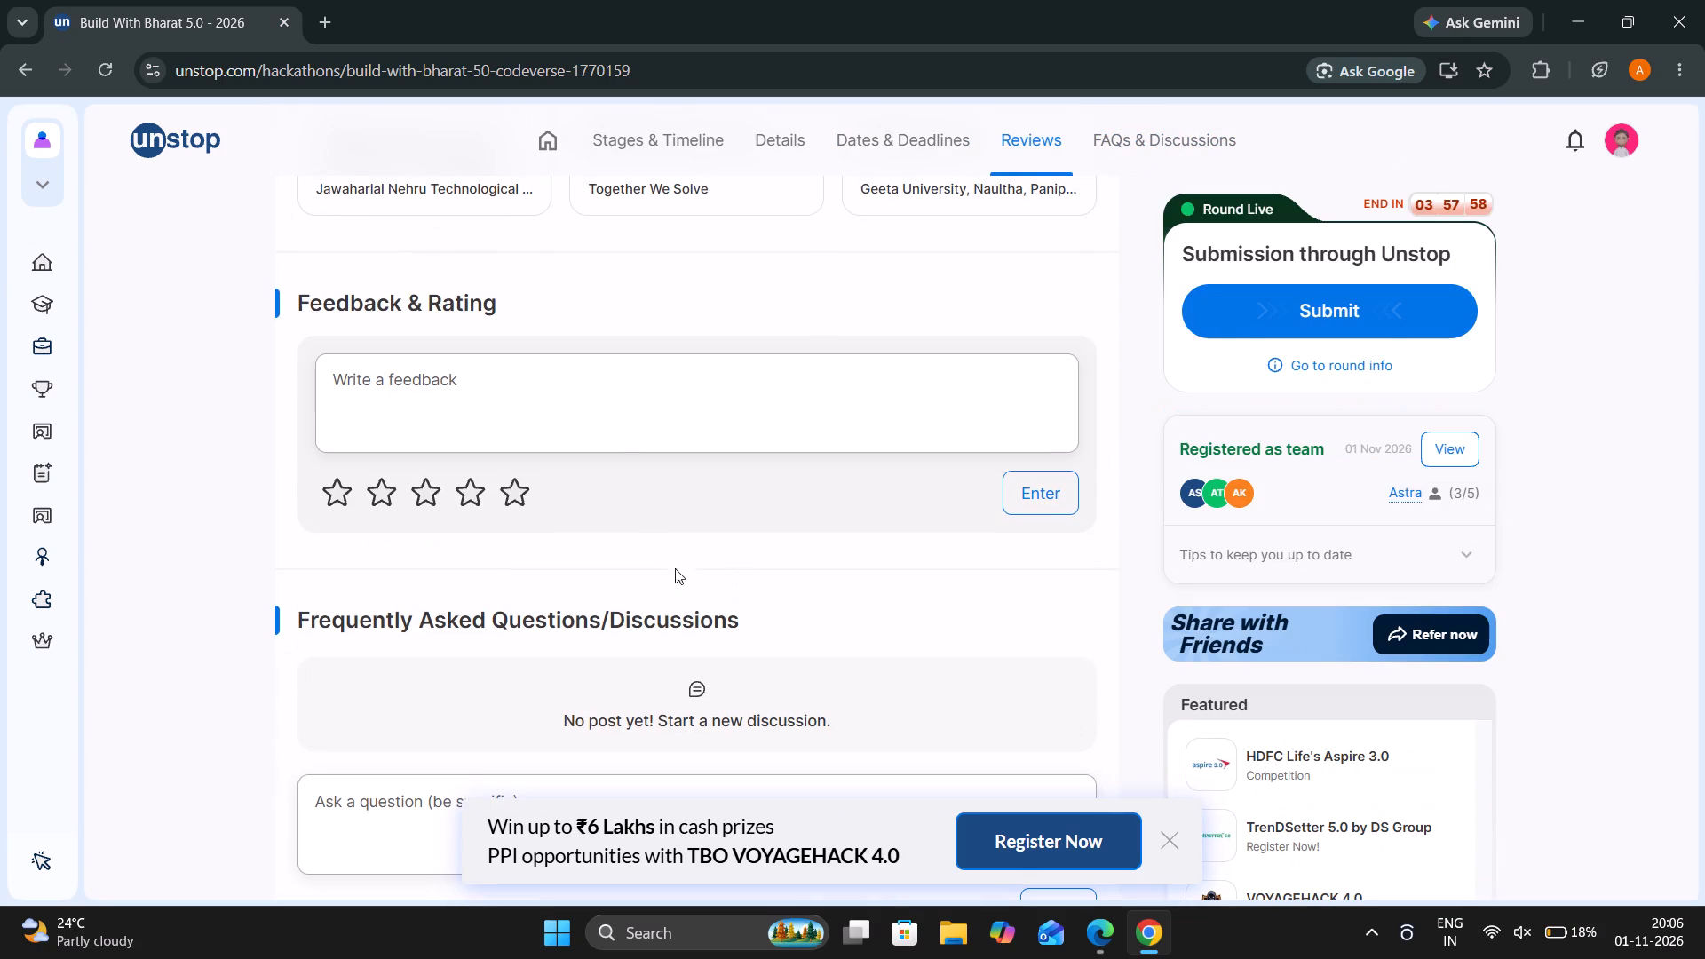
scroll(638, 491, "up", 4)
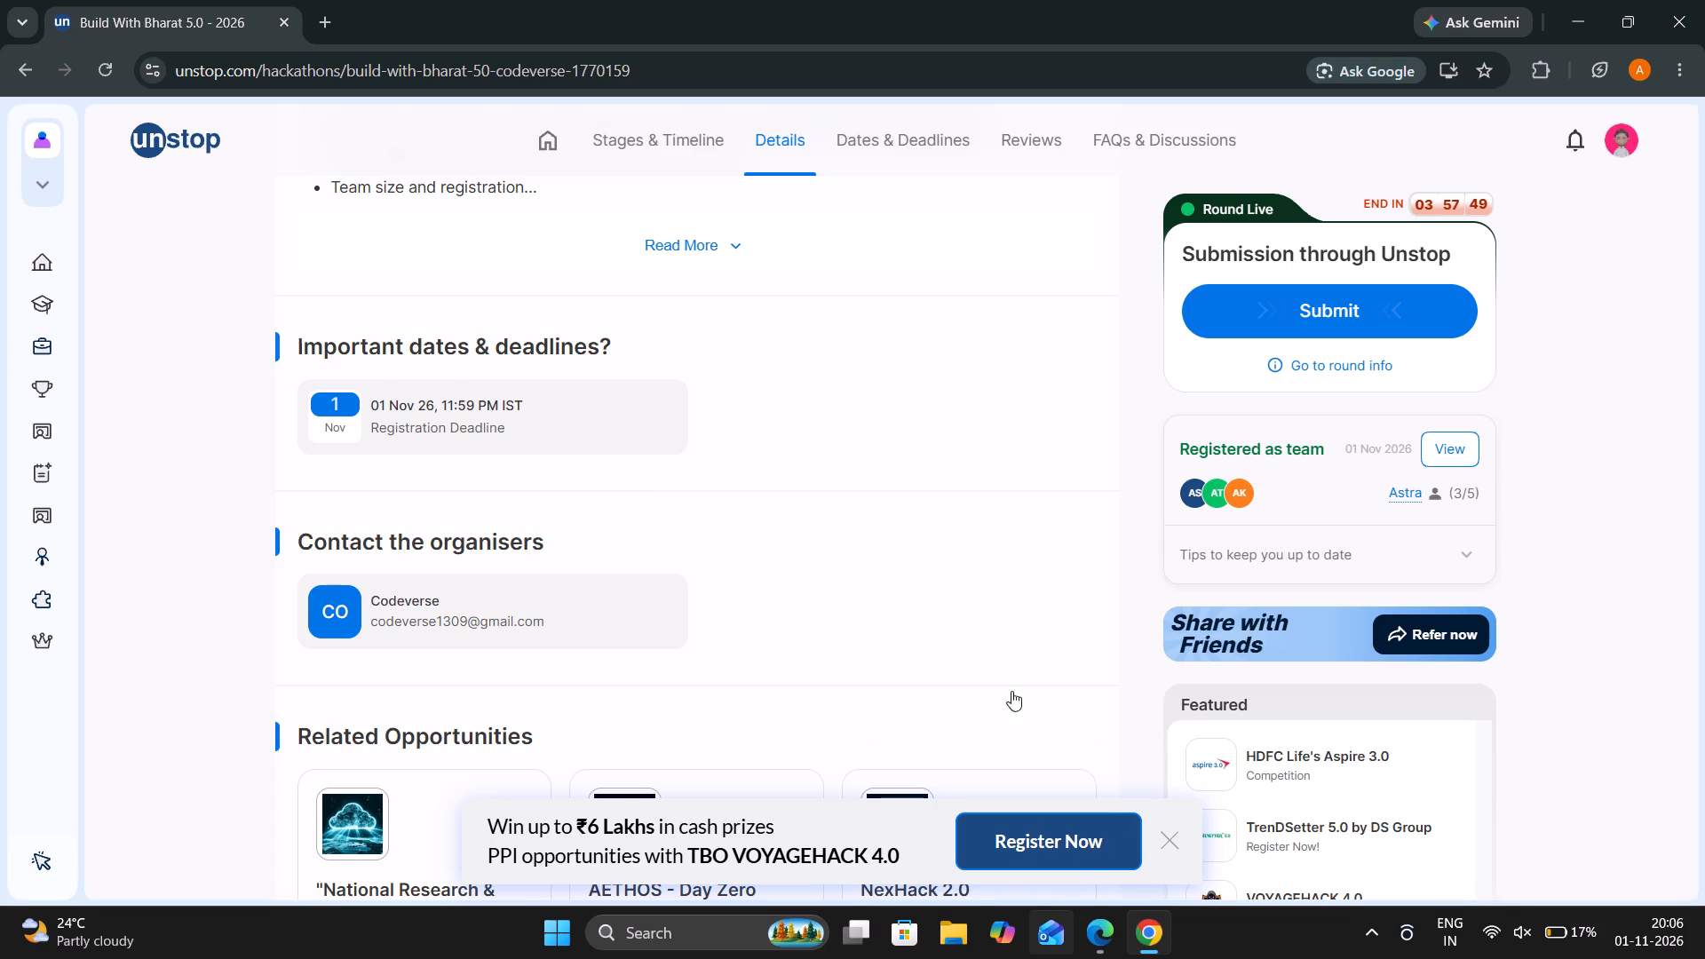
Examine the Build With Bharat 5.0 hackathon page down to the submission instructions under Stages and Timelines.
scroll(962, 483, "up", 6)
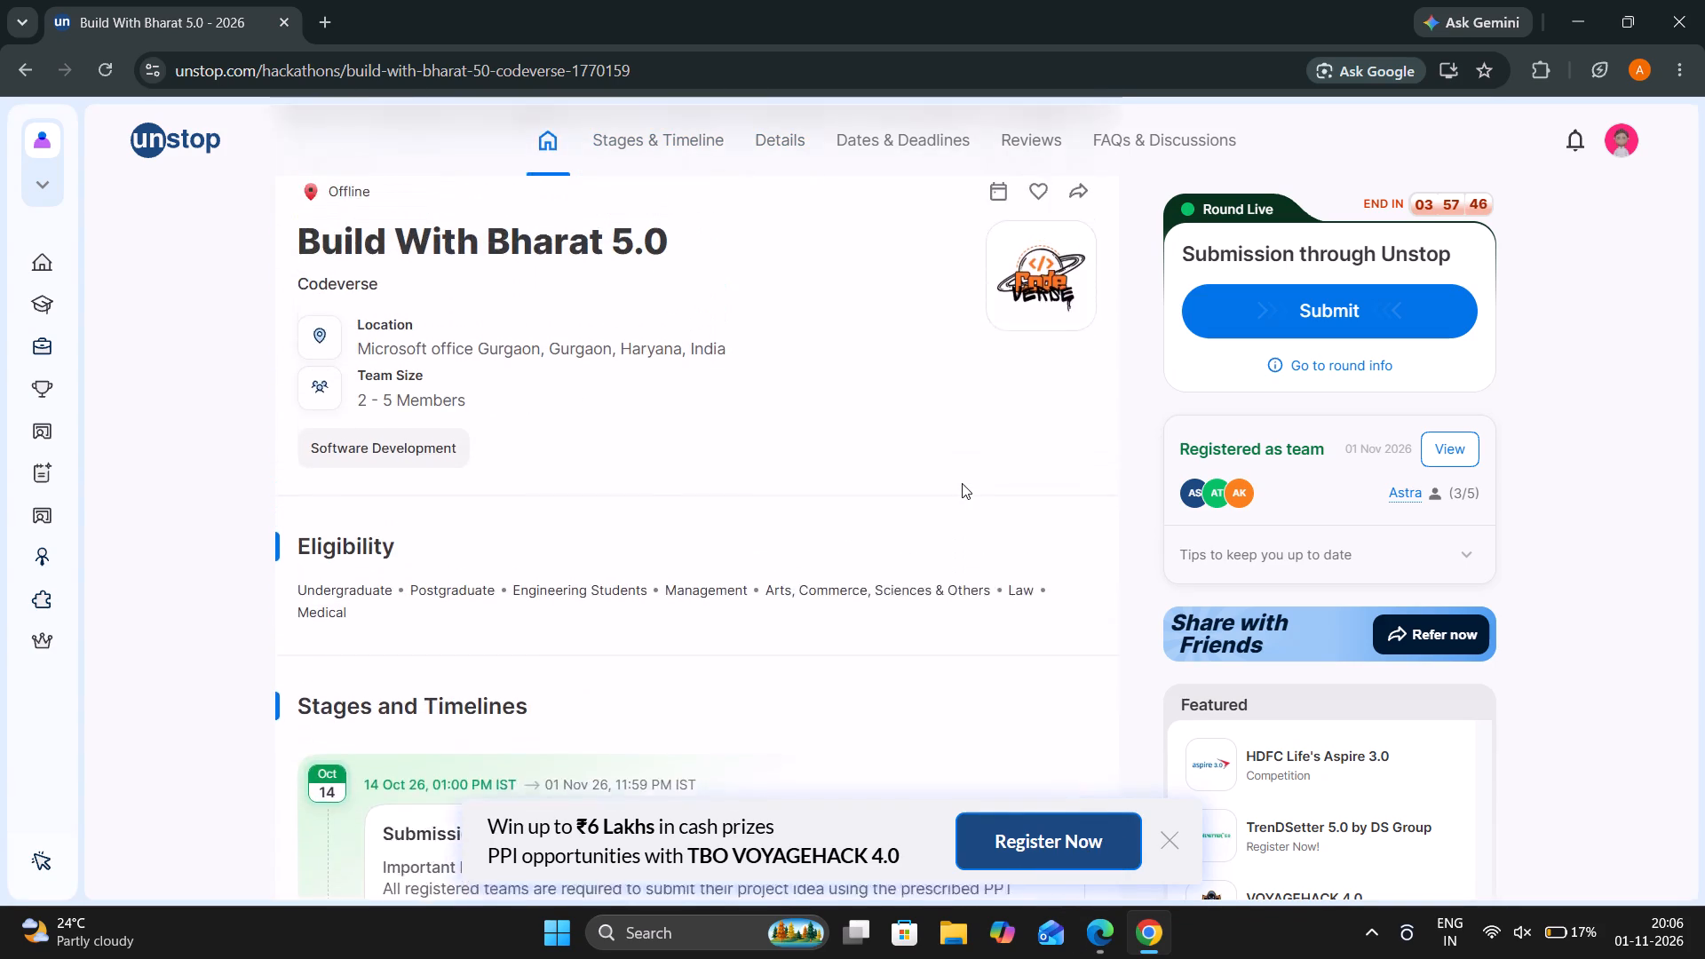
scroll(962, 483, "up", 1)
scroll(646, 662, "down", 1)
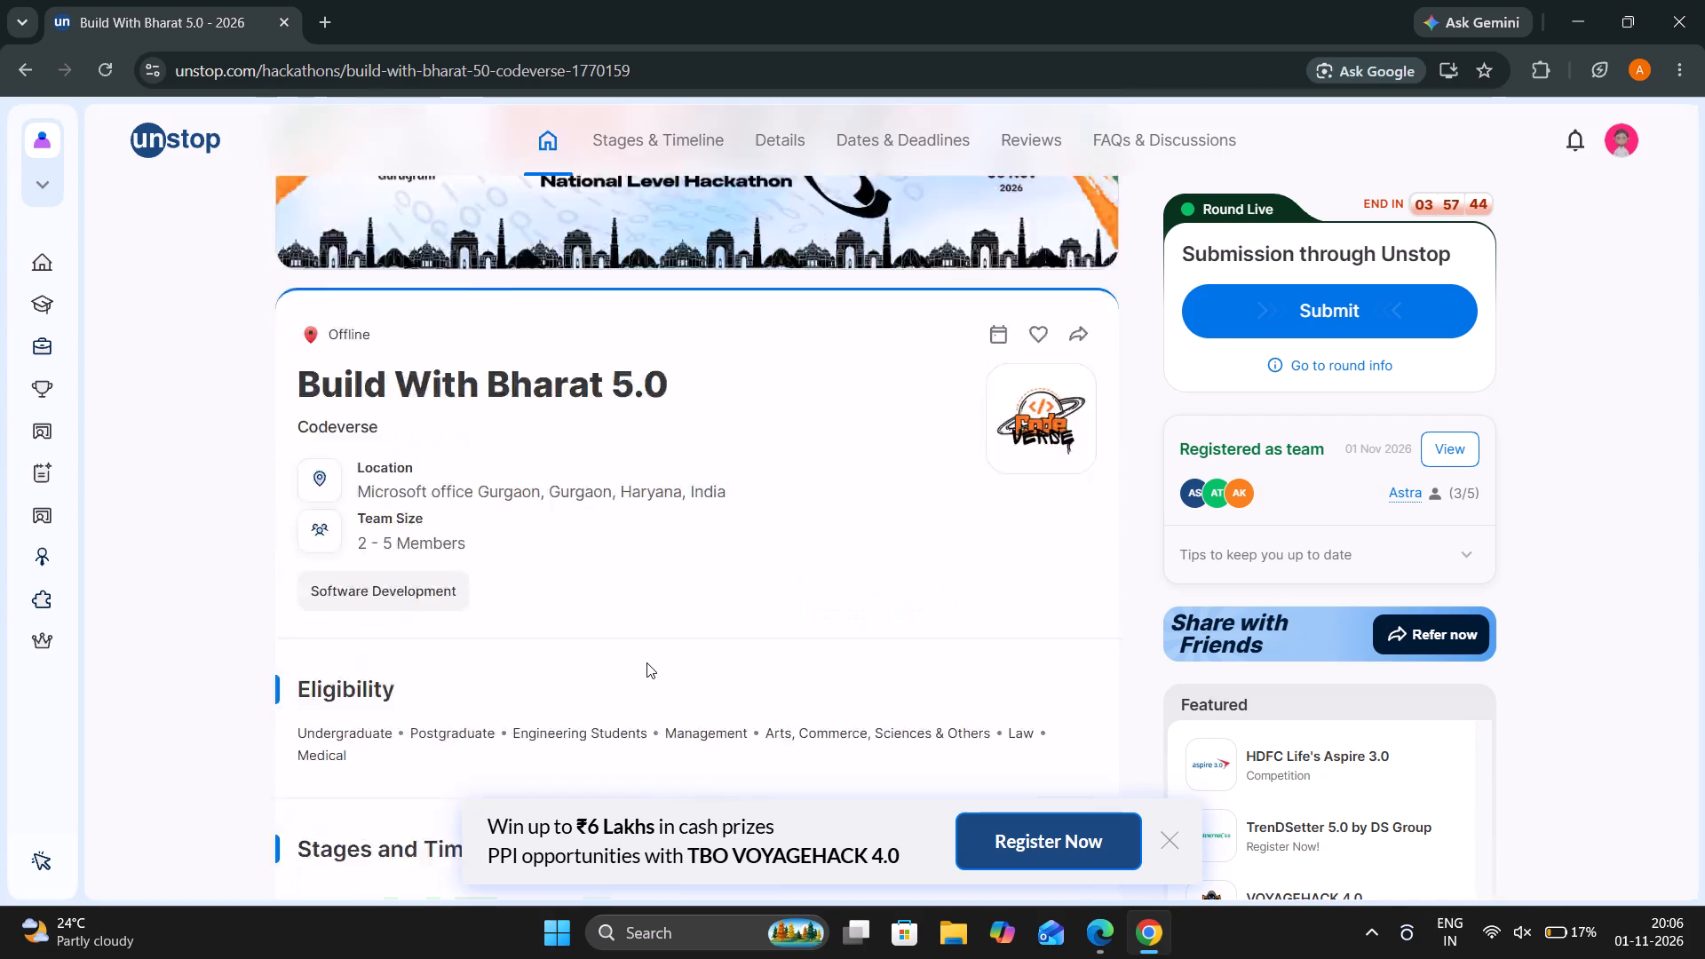
scroll(646, 662, "down", 1)
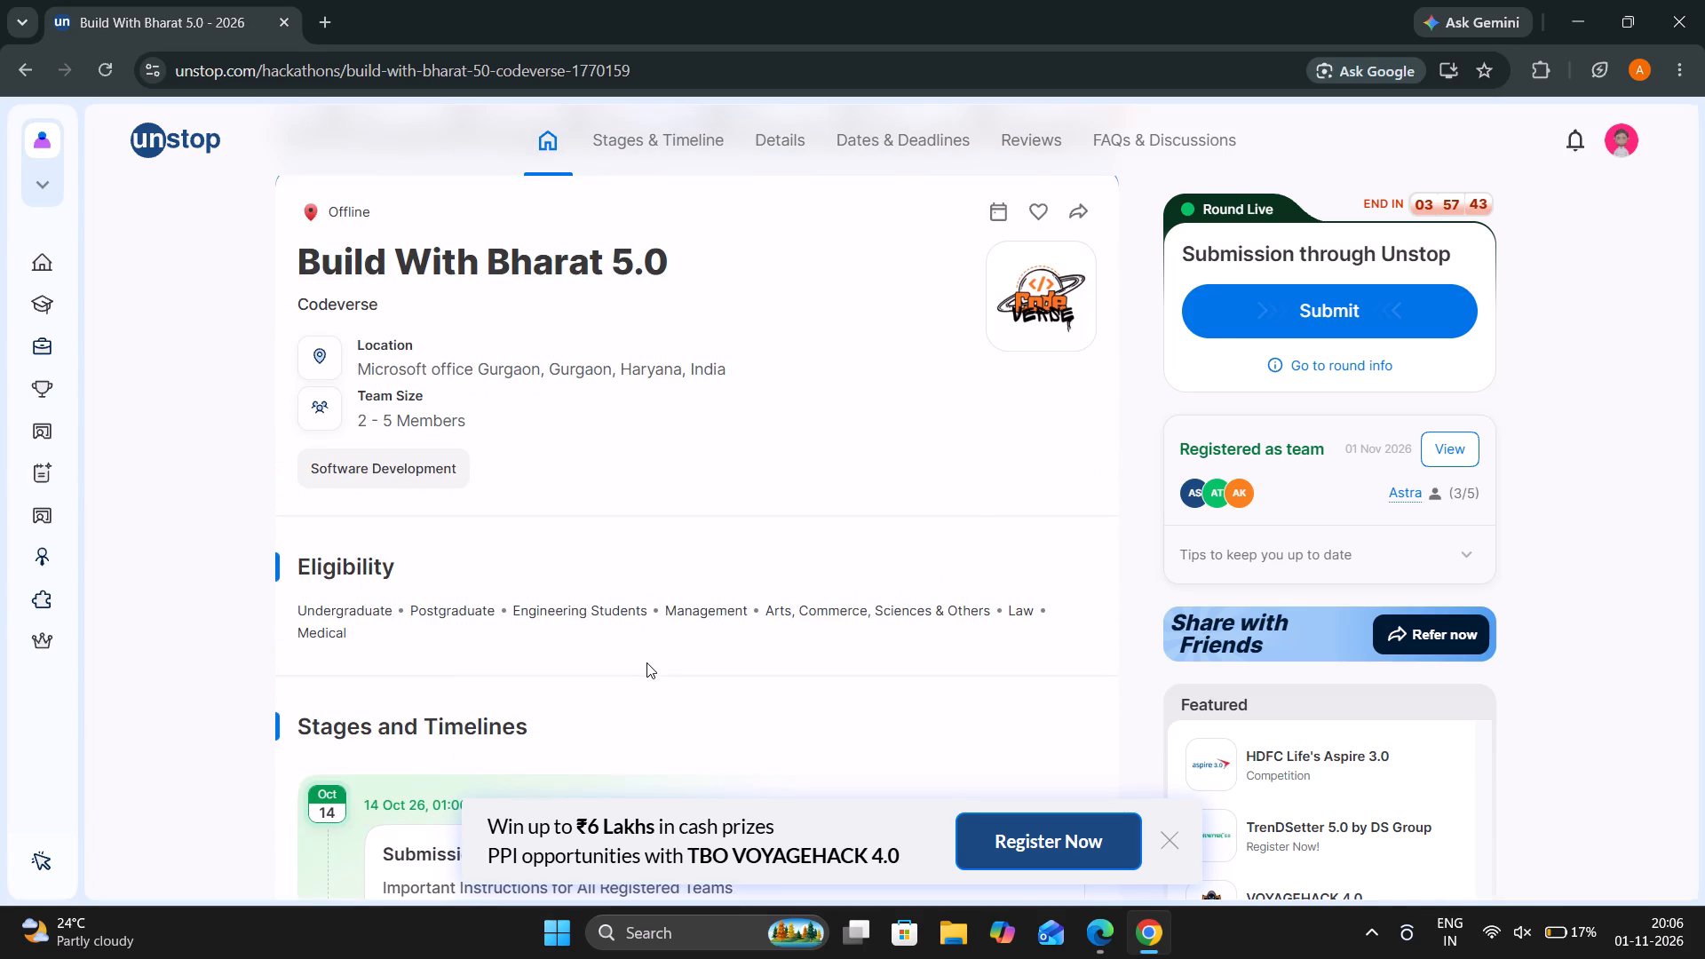
scroll(646, 662, "down", 1)
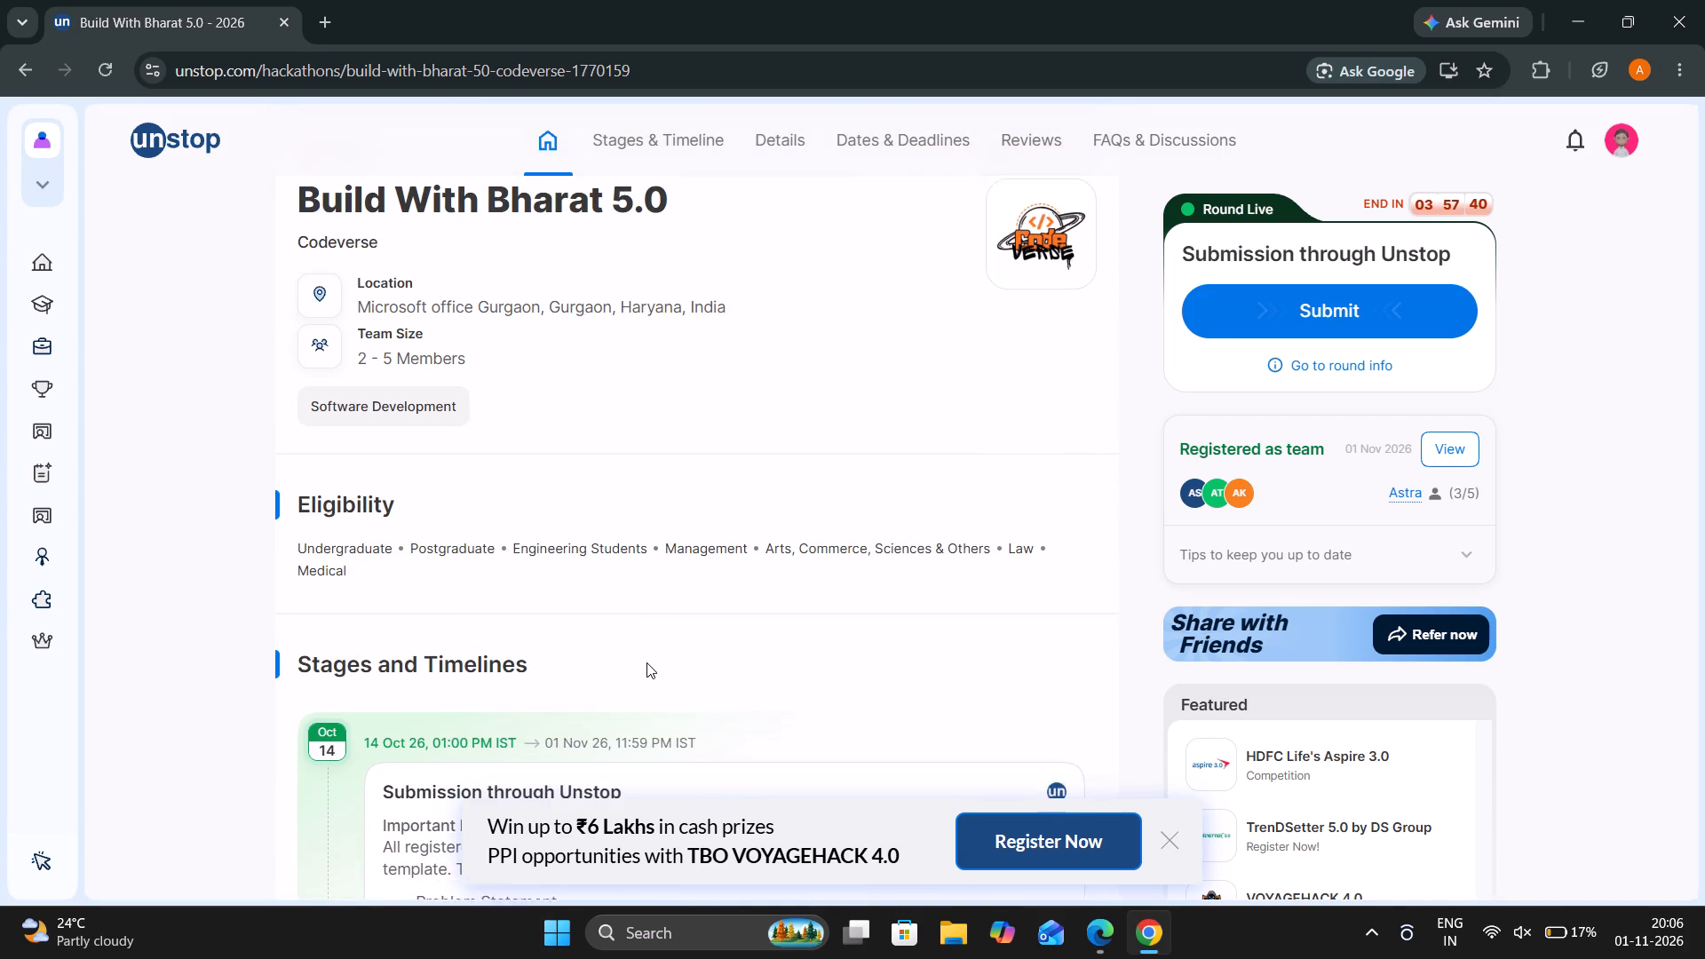
scroll(646, 662, "down", 2)
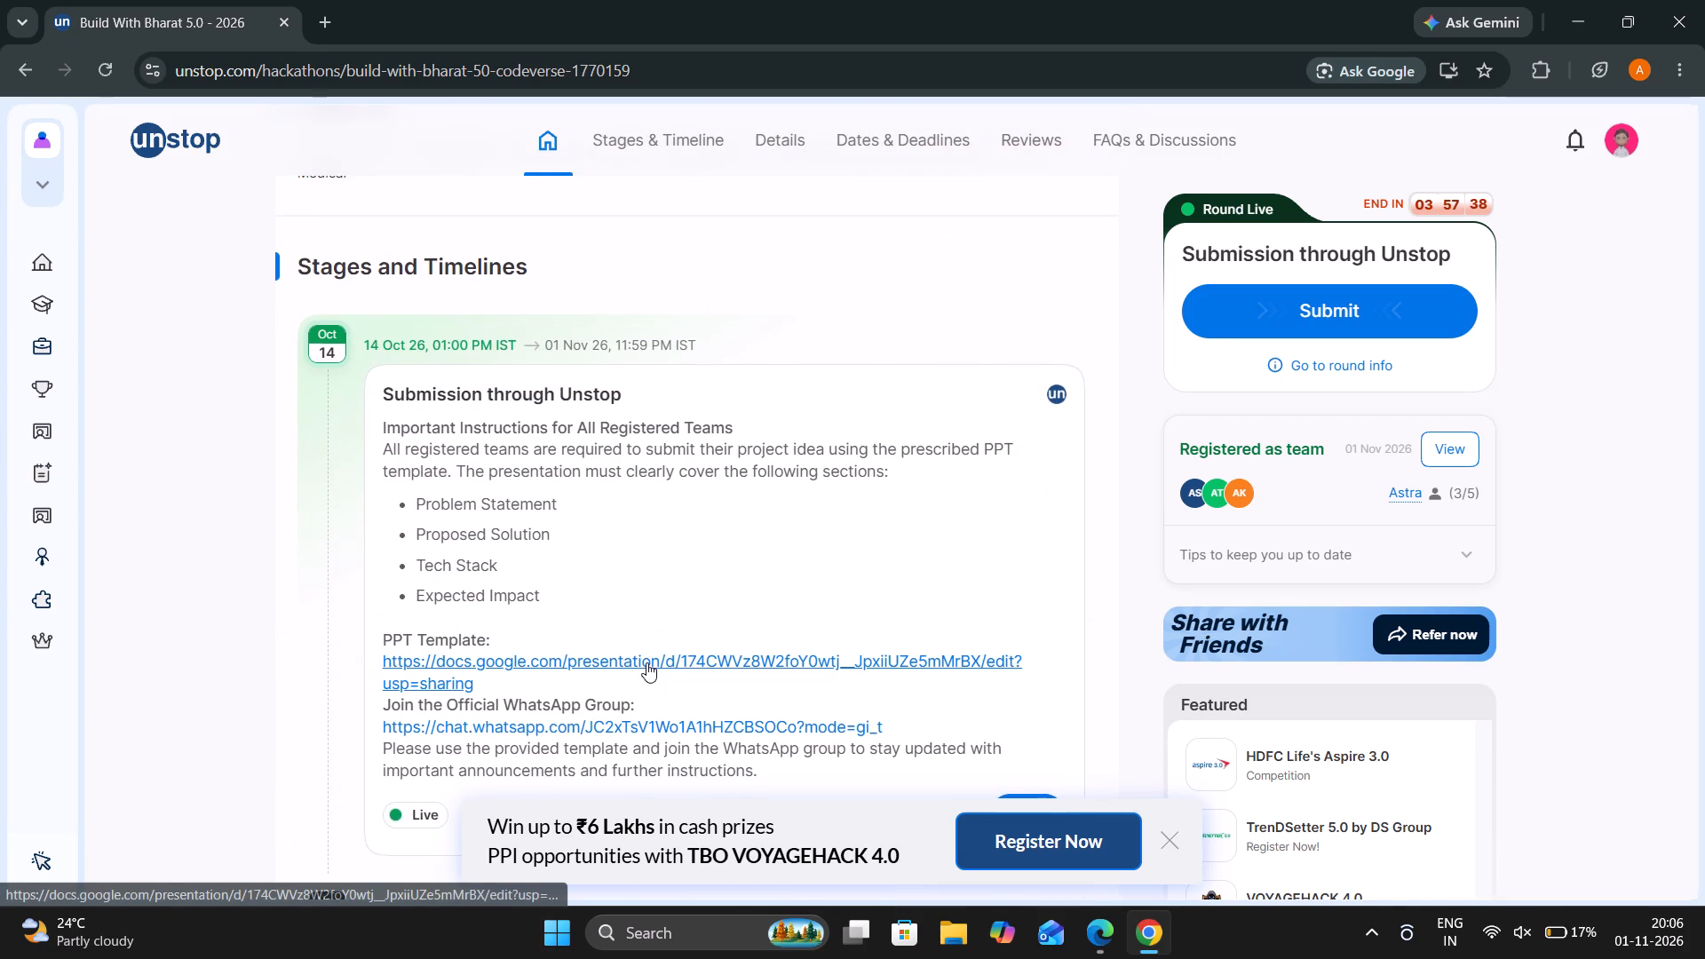
scroll(646, 662, "down", 1)
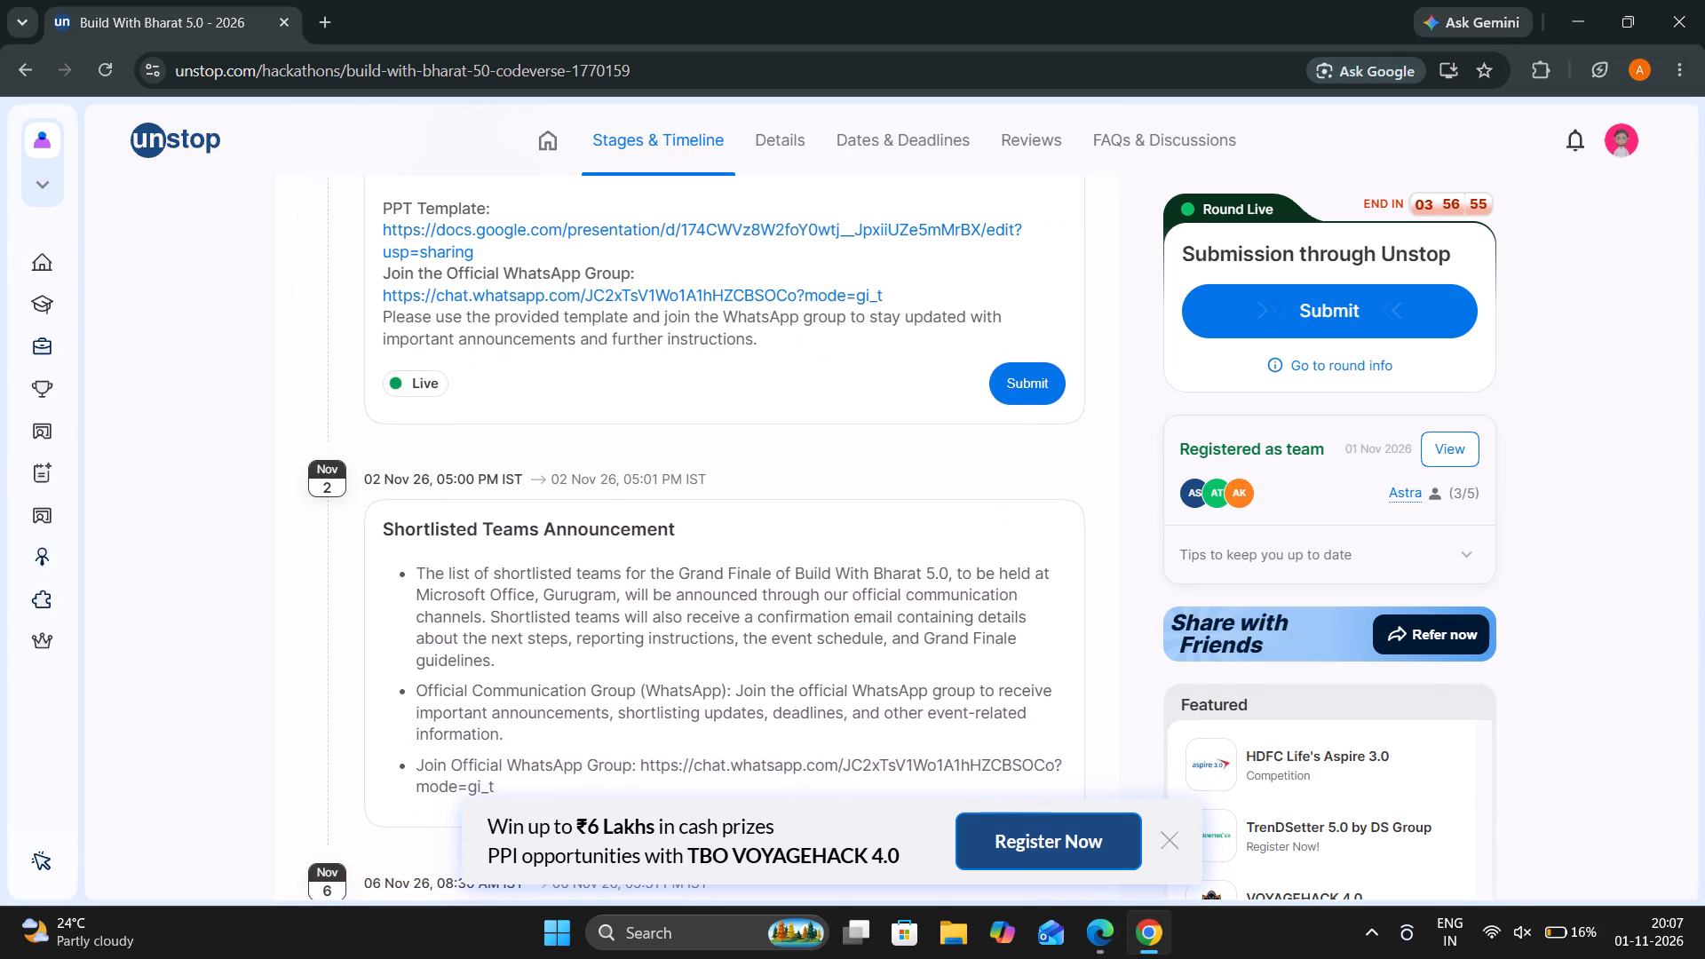
Re-read the Build With Bharat 5.0 page, from its overview through the submission instructions and the Shortlisted Teams Announcement.
scroll(937, 581, "up", 4)
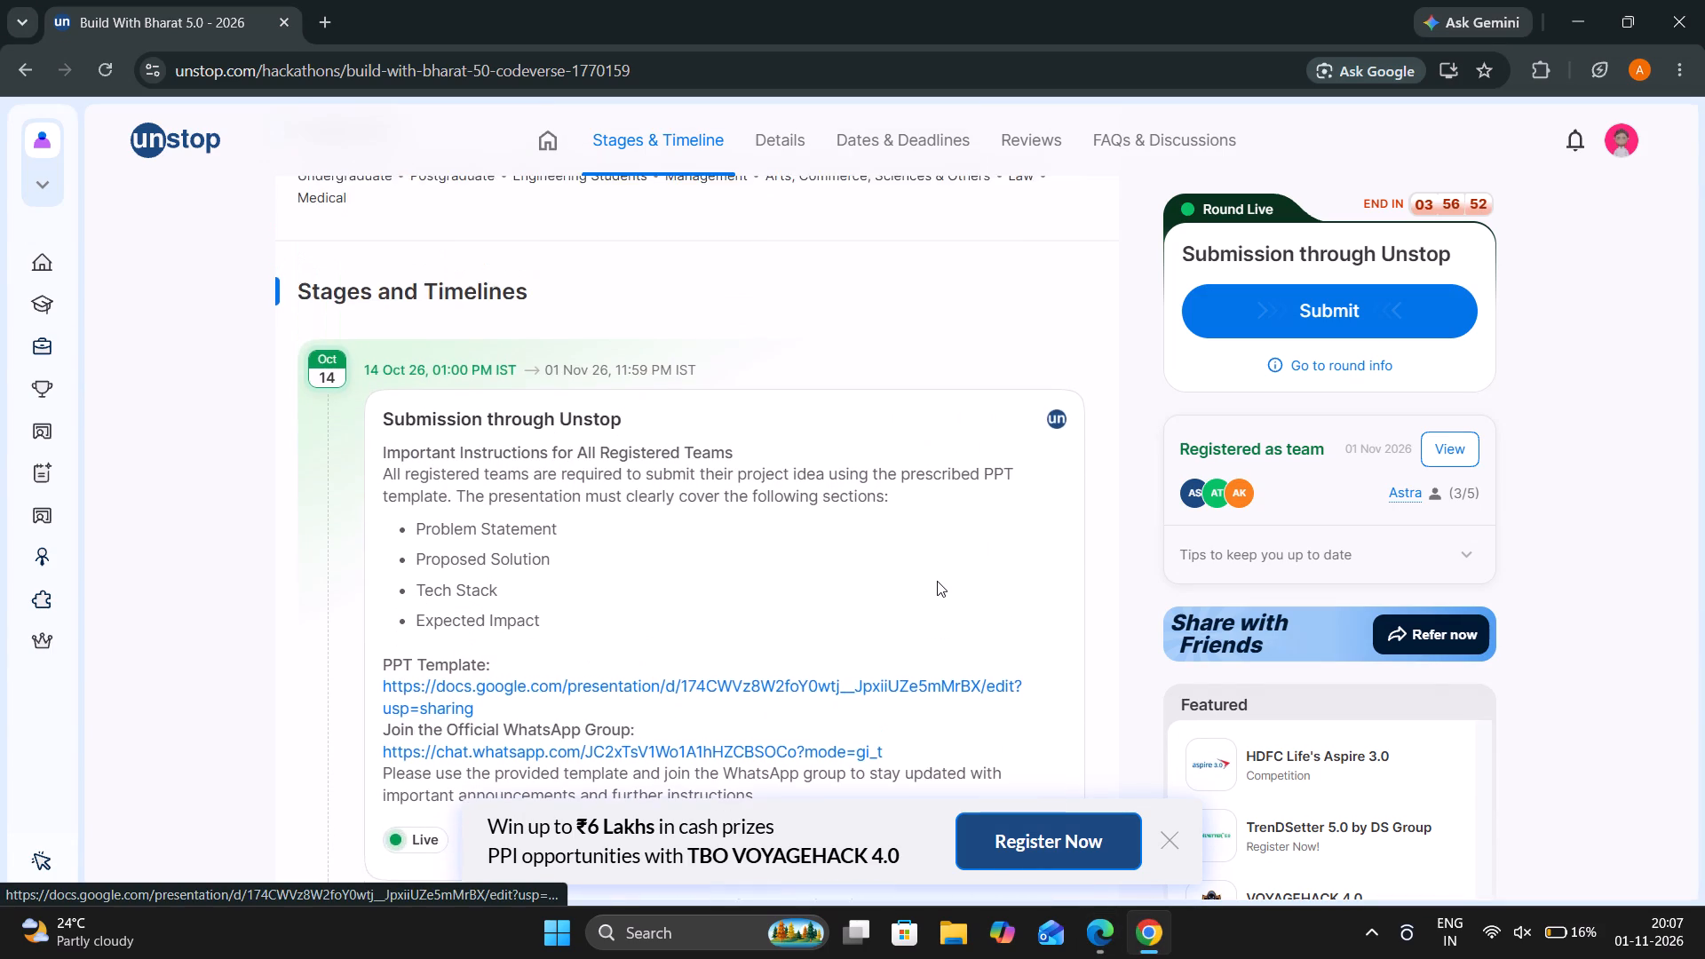
scroll(937, 581, "up", 4)
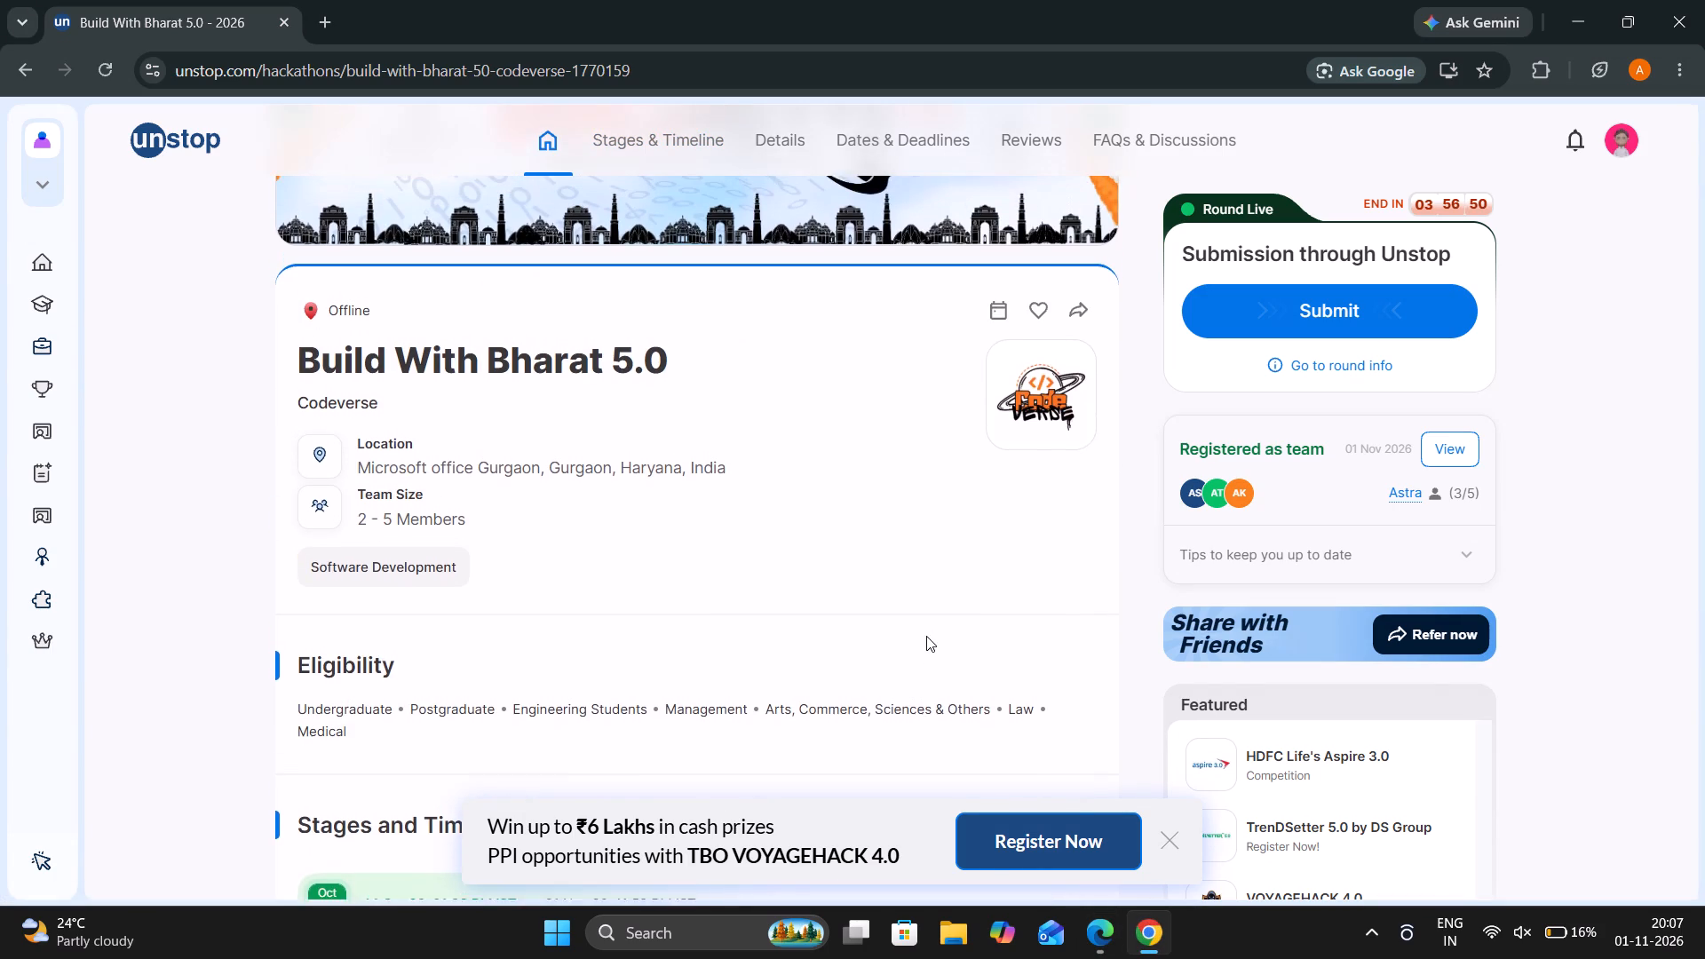
scroll(926, 636, "up", 5)
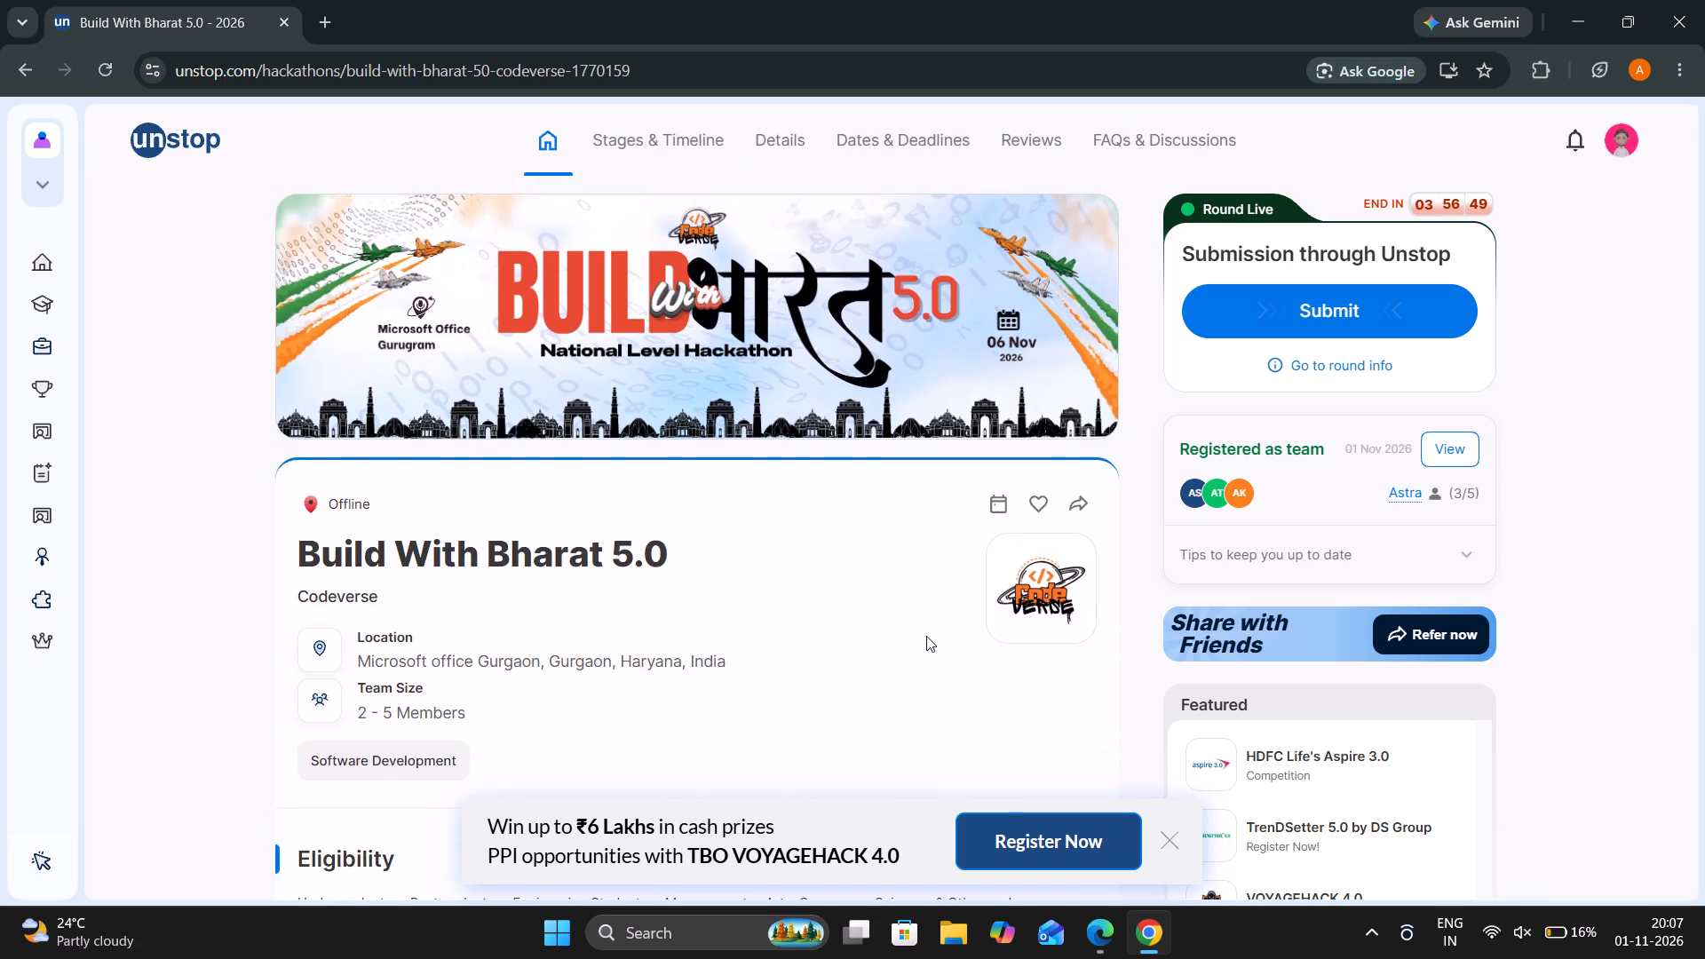
scroll(926, 636, "down", 6)
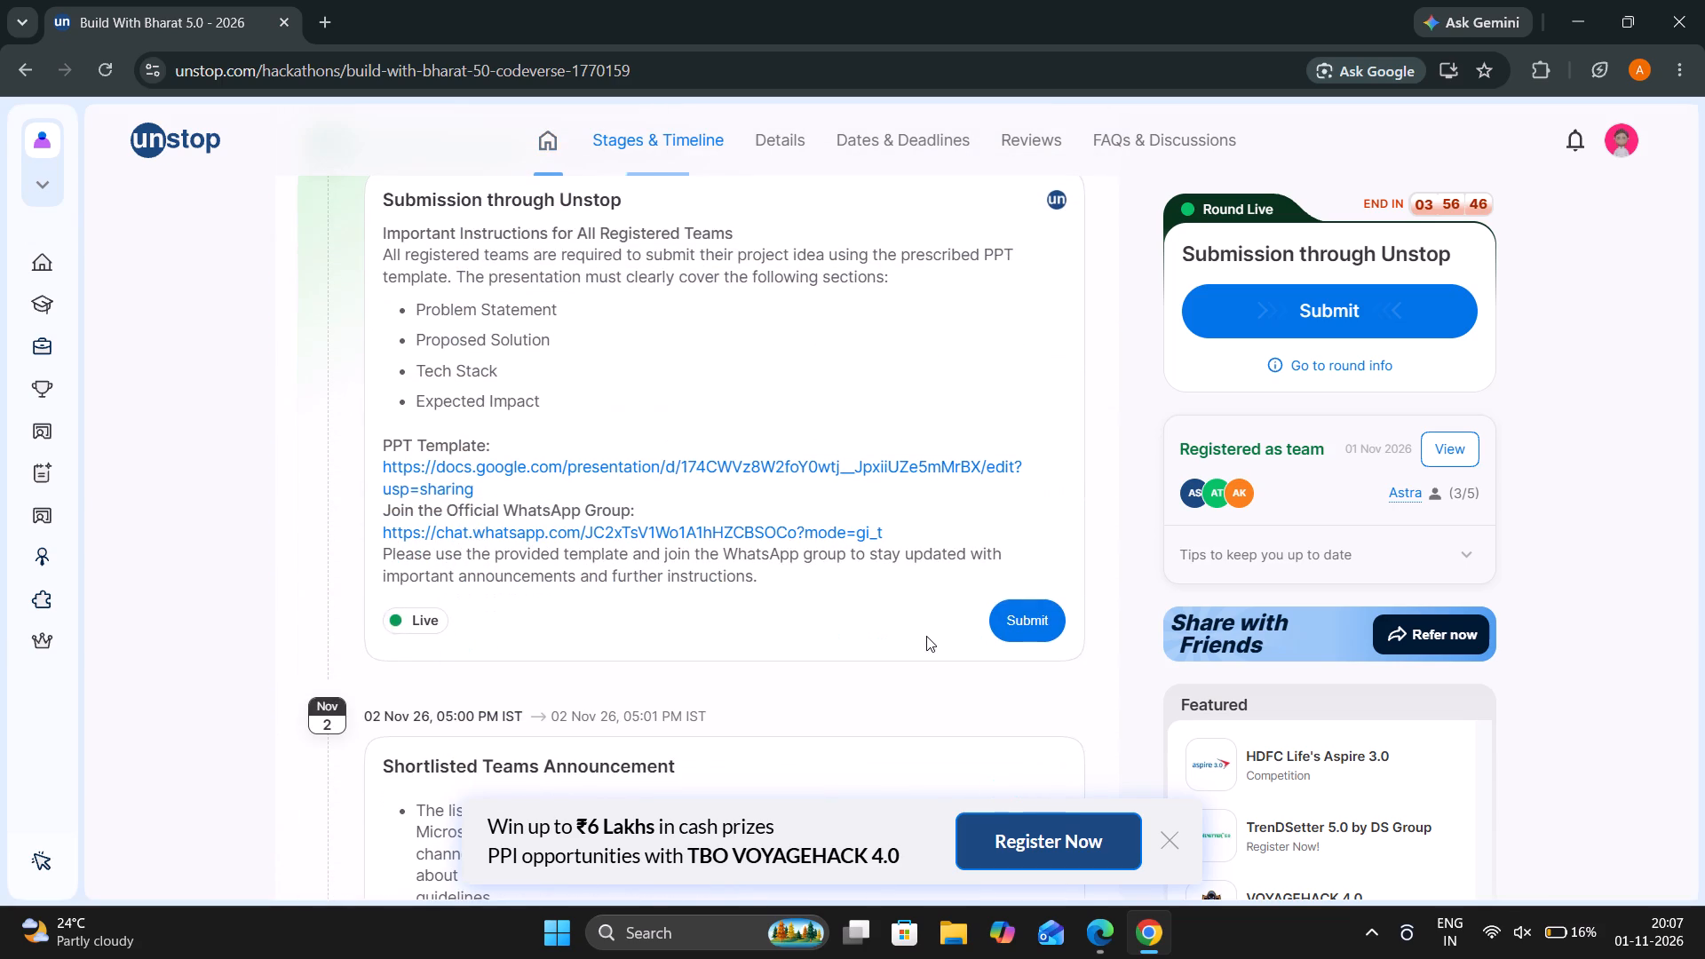
scroll(899, 630, "down", 1)
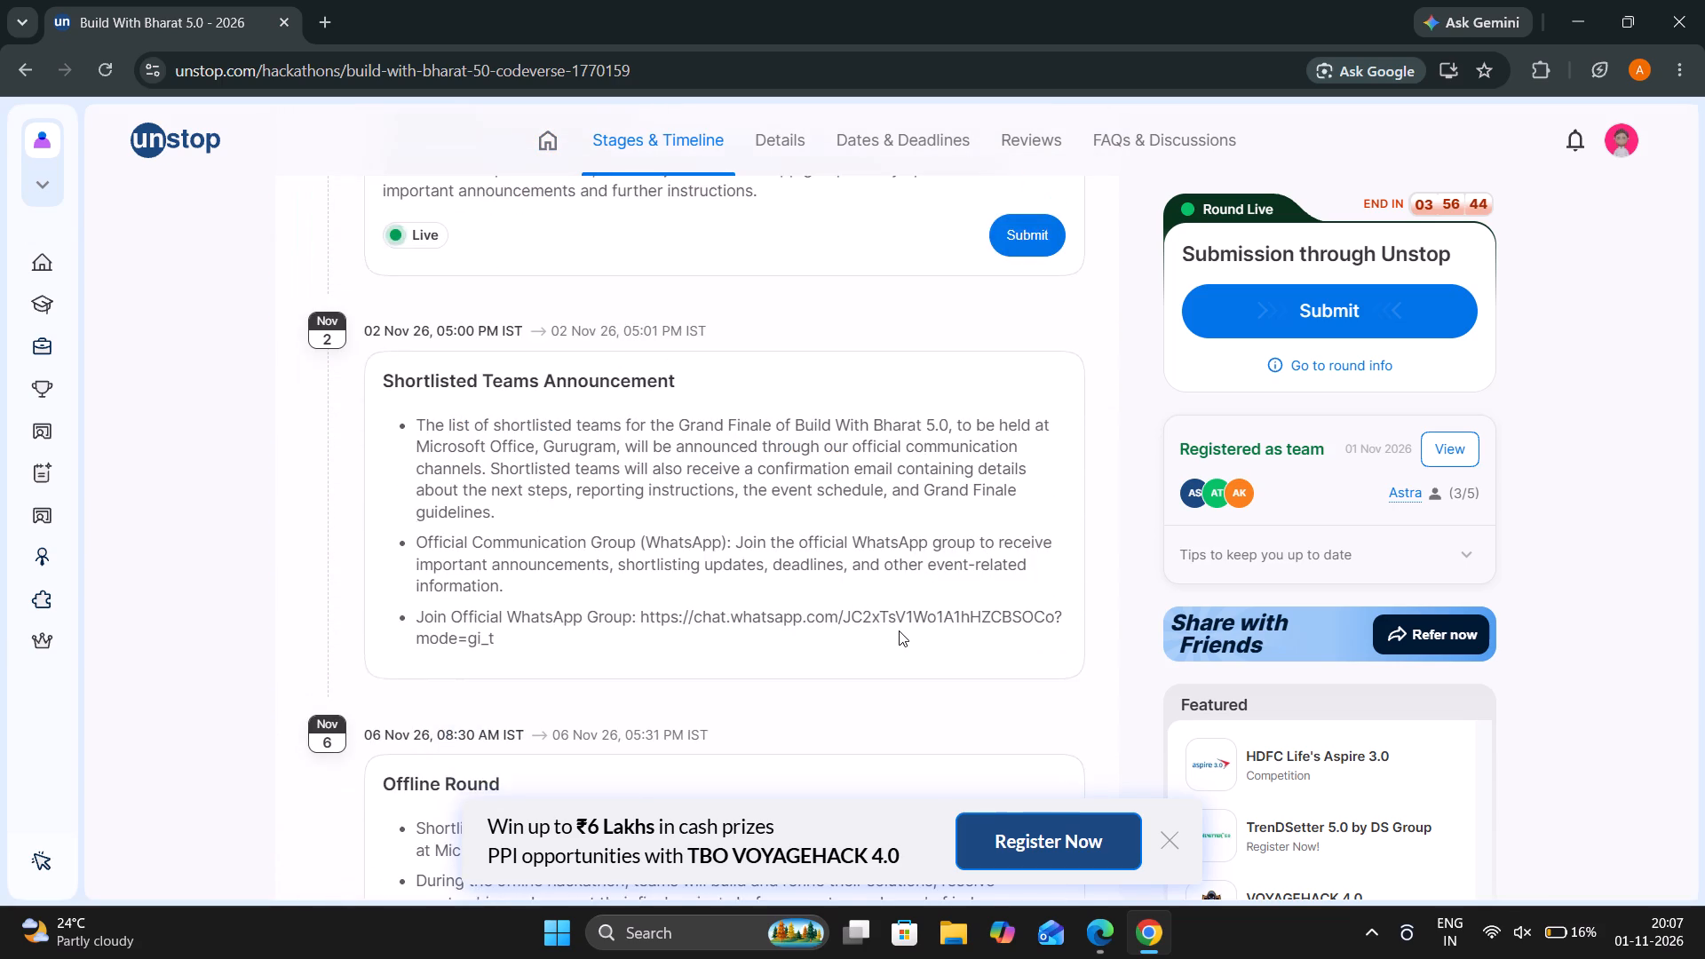
scroll(899, 630, "down", 1)
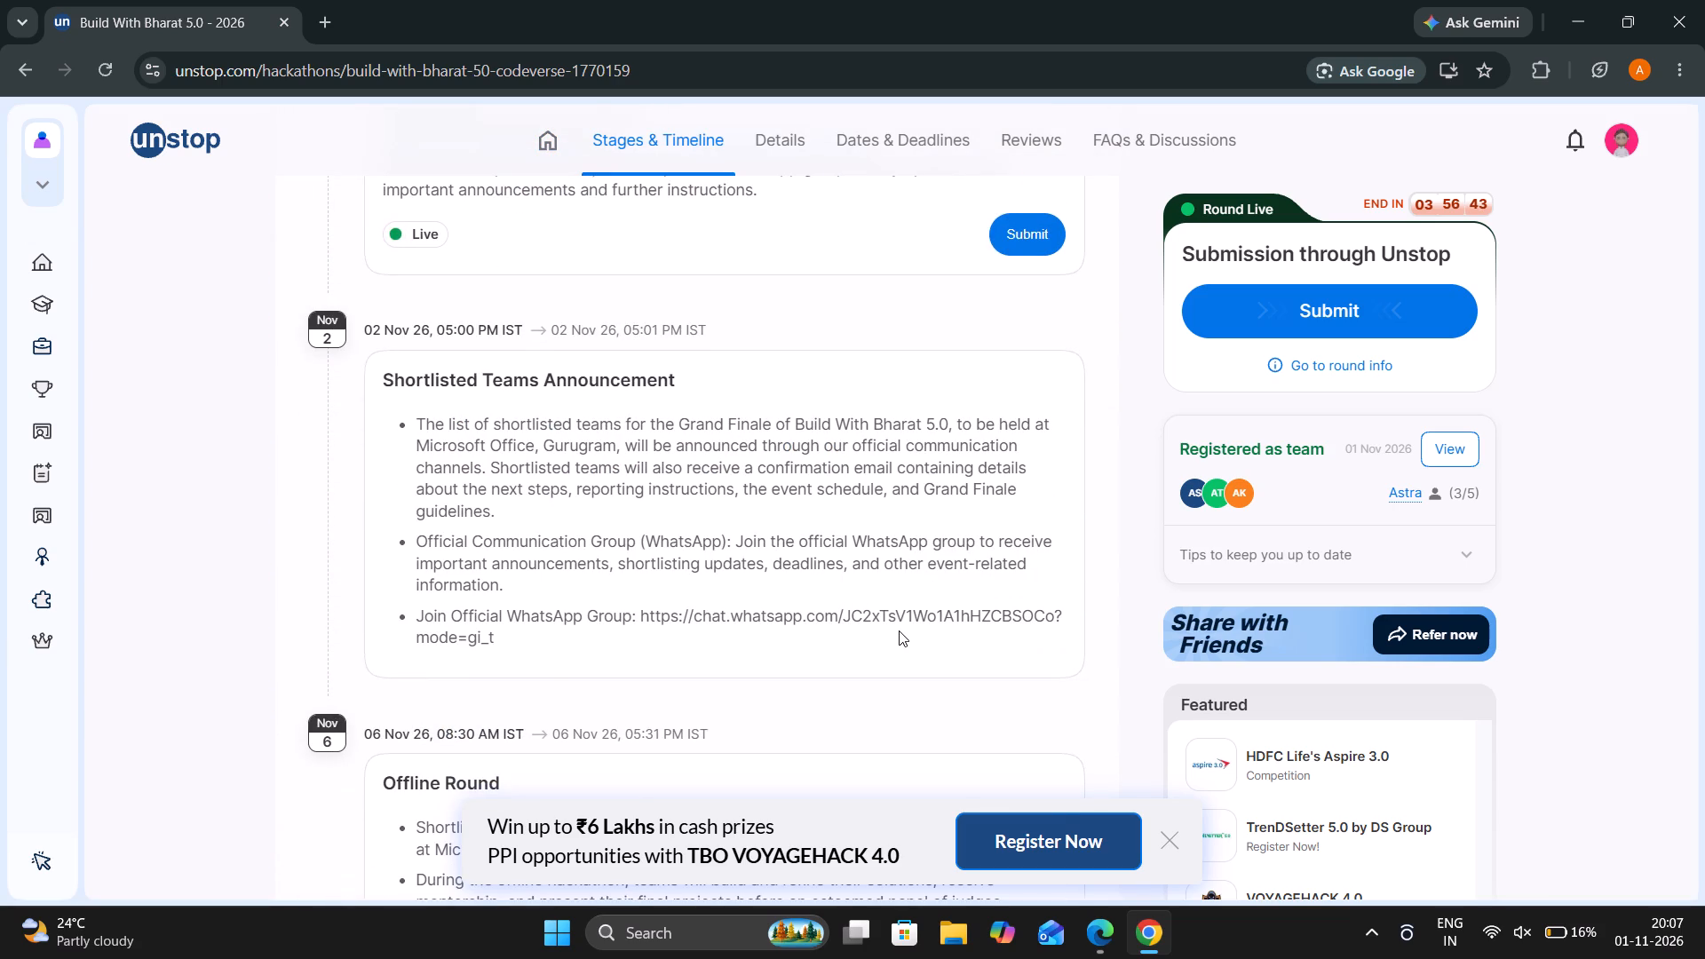
scroll(899, 630, "down", 1)
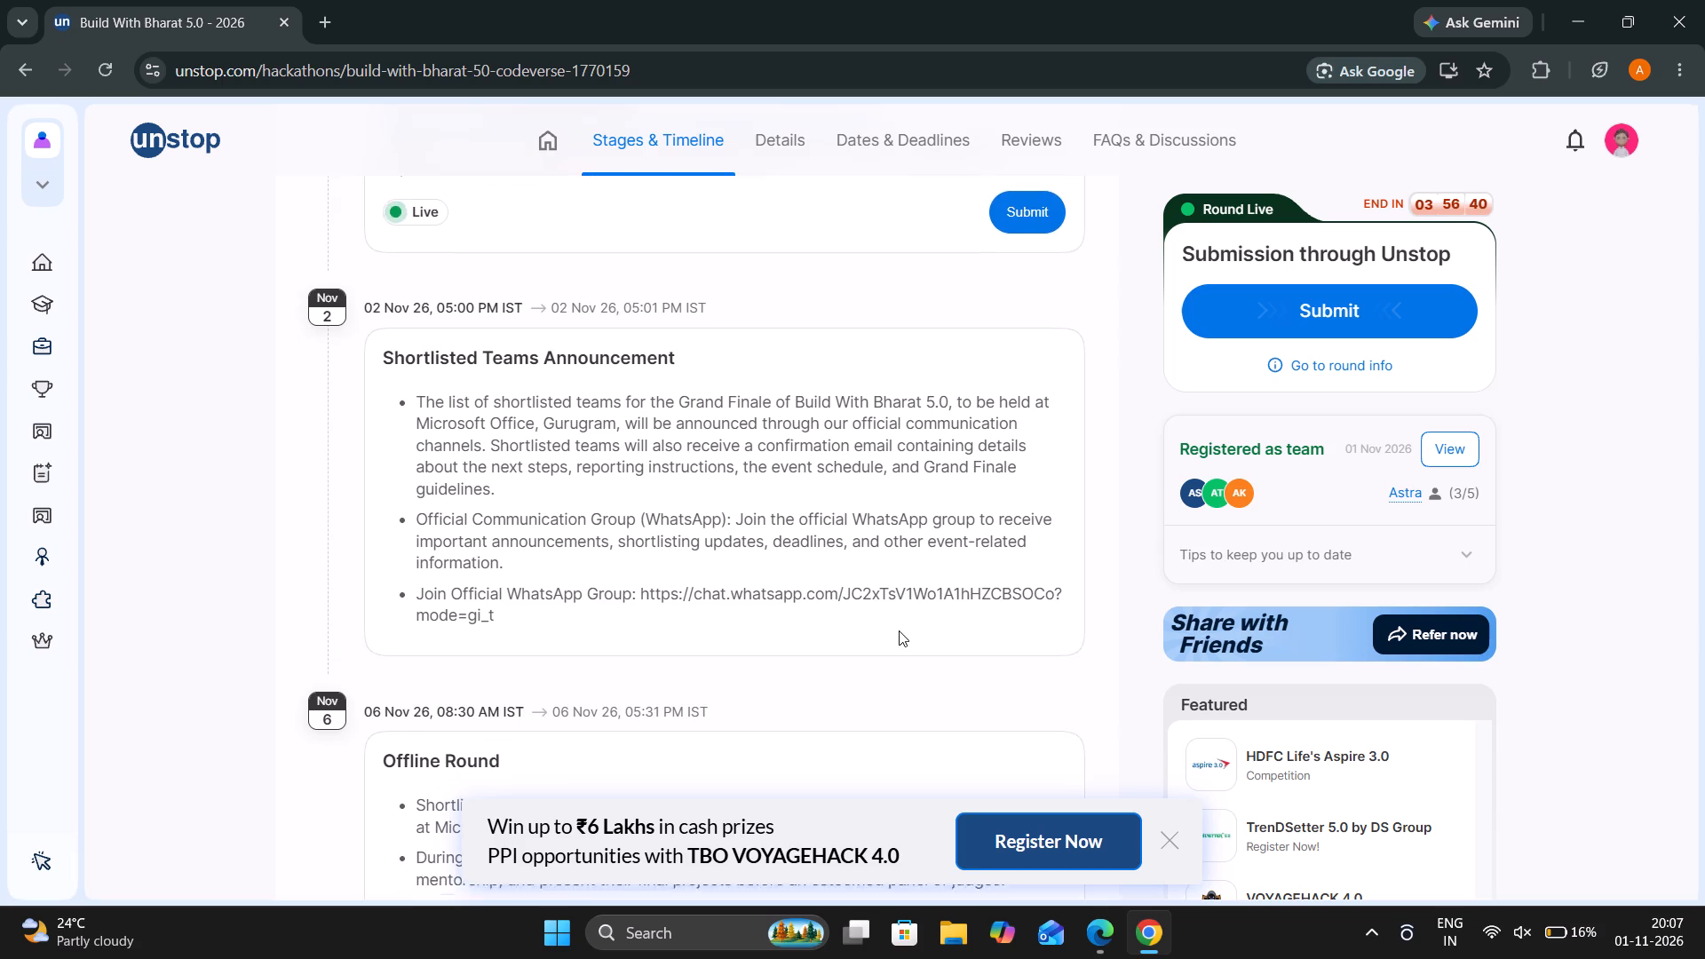
scroll(899, 630, "down", 1)
scroll(899, 630, "up", 3)
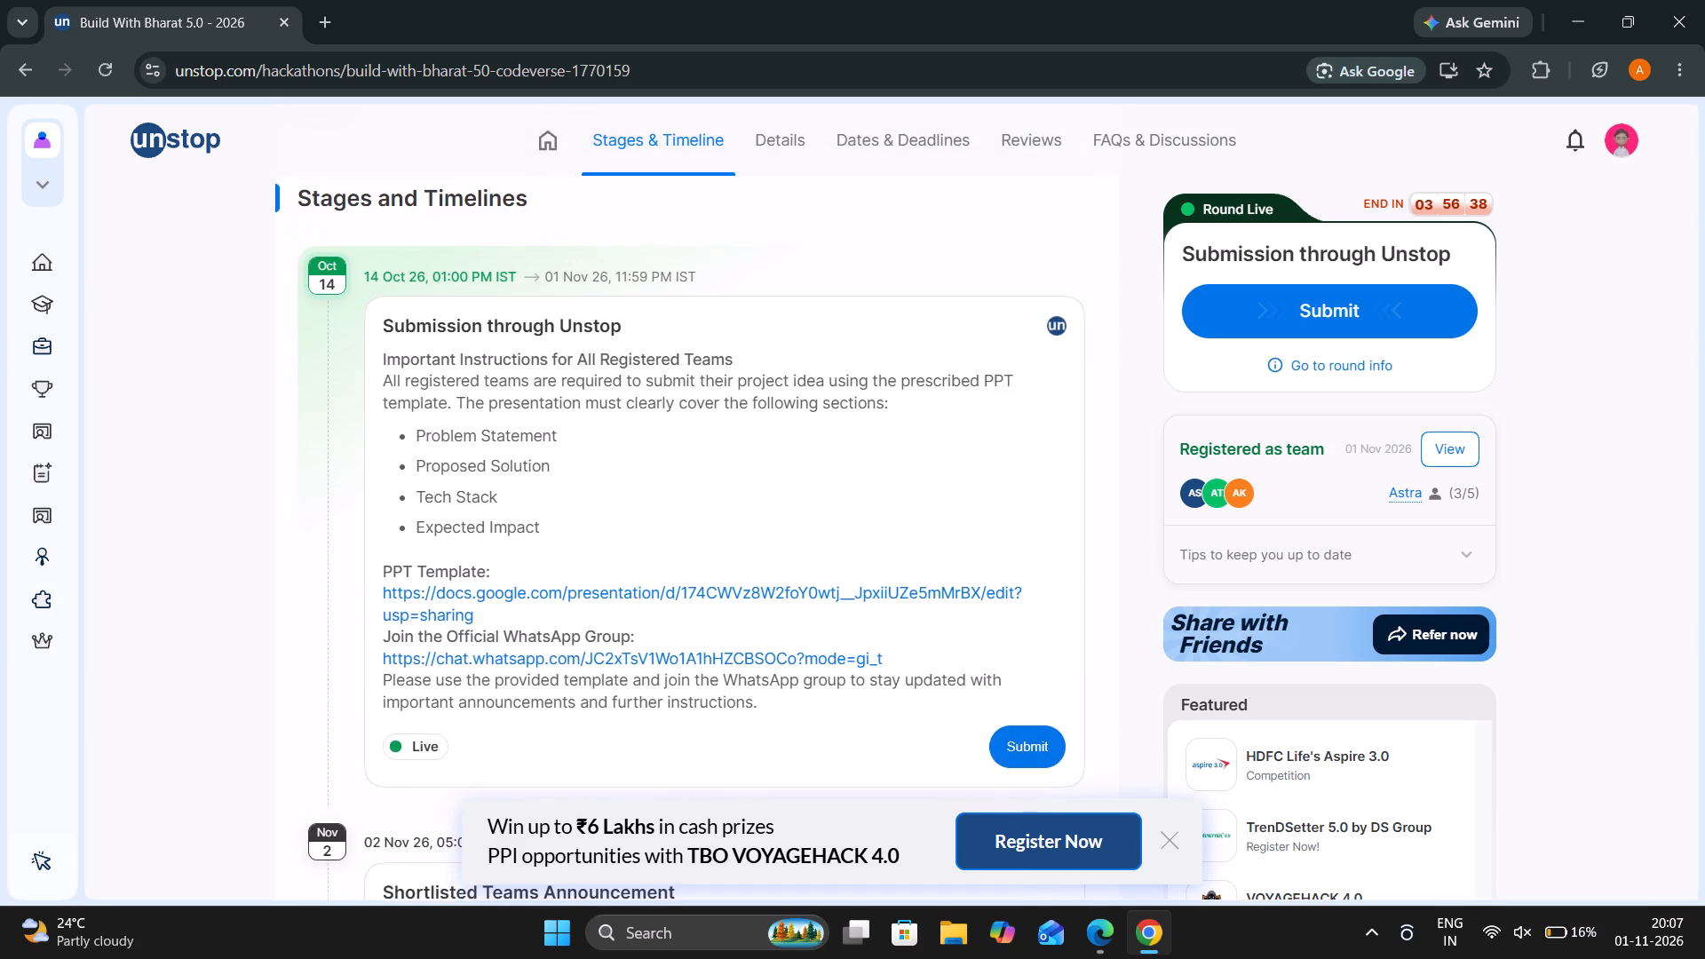
scroll(899, 630, "up", 1)
View the PPT template linked in the submission instructions and return to the hackathon page.
left_click(480, 586)
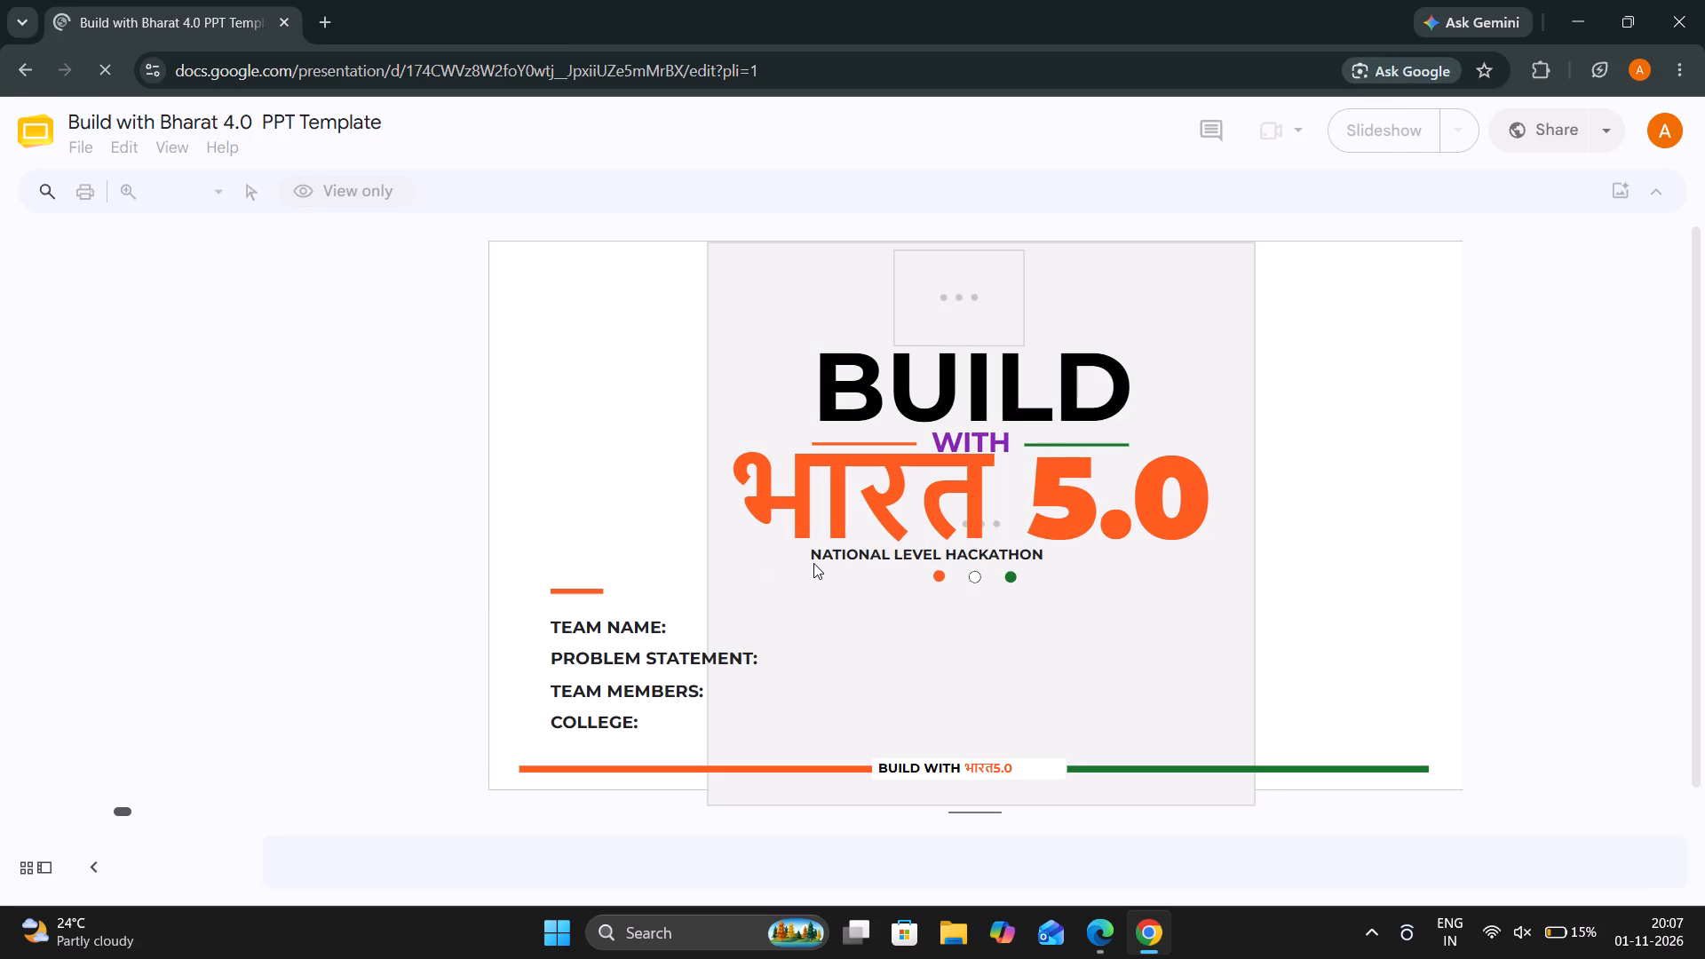
scroll(813, 563, "down", 2)
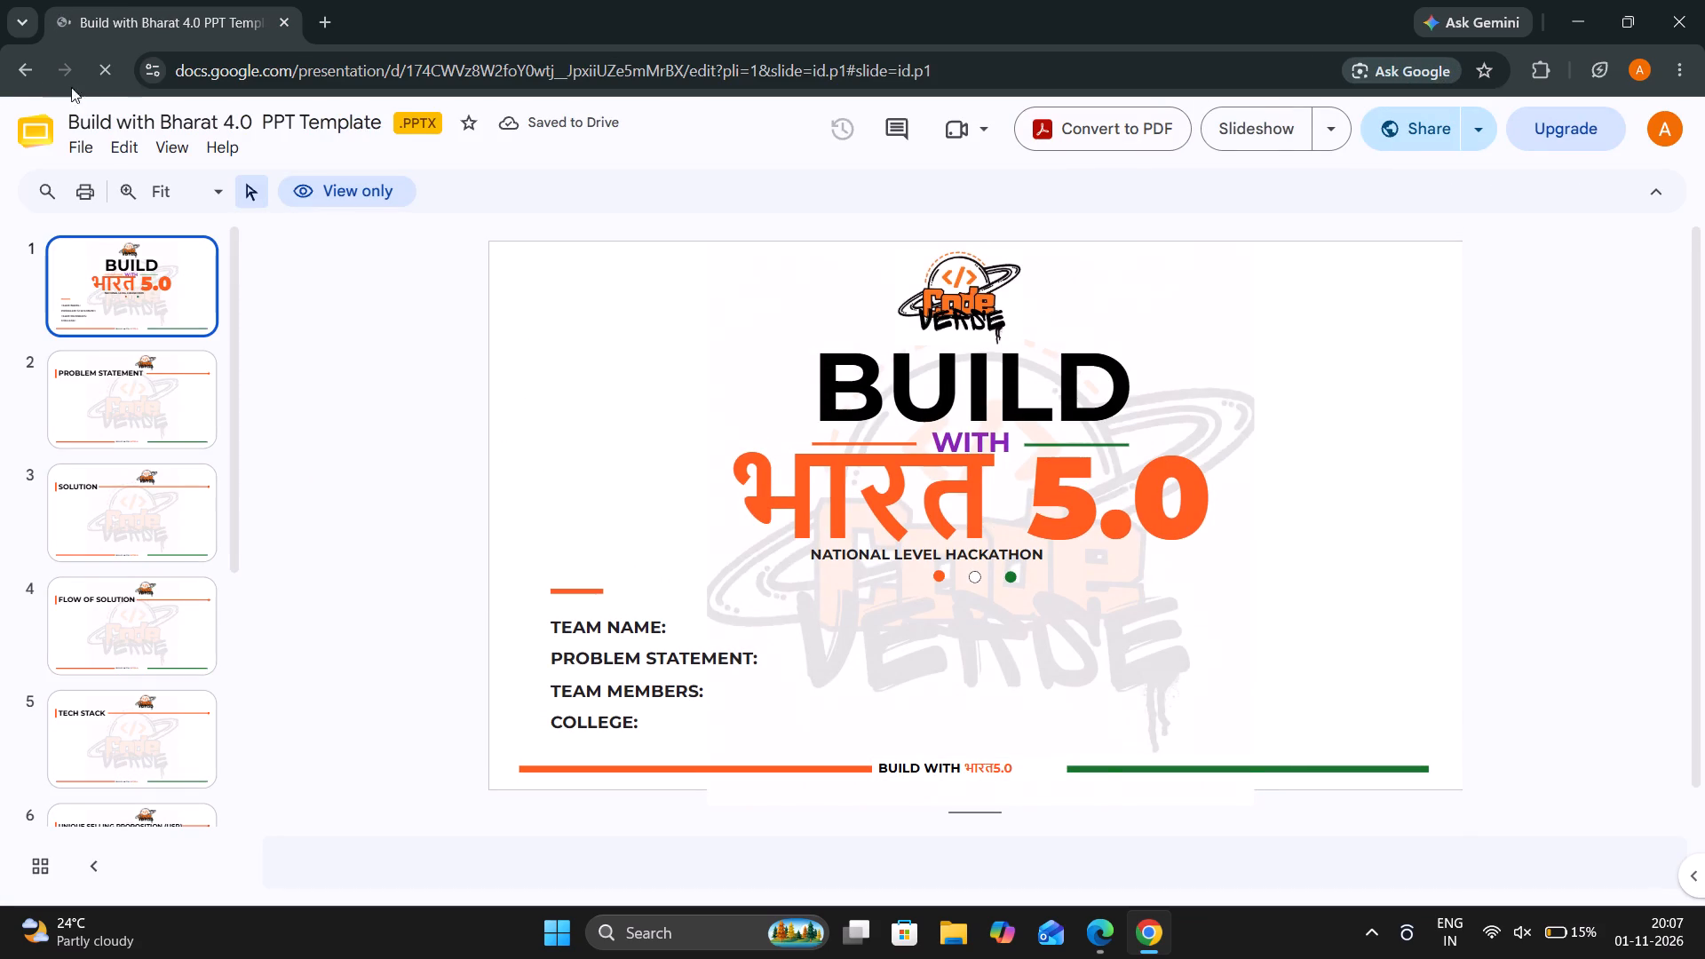
left_click(30, 81)
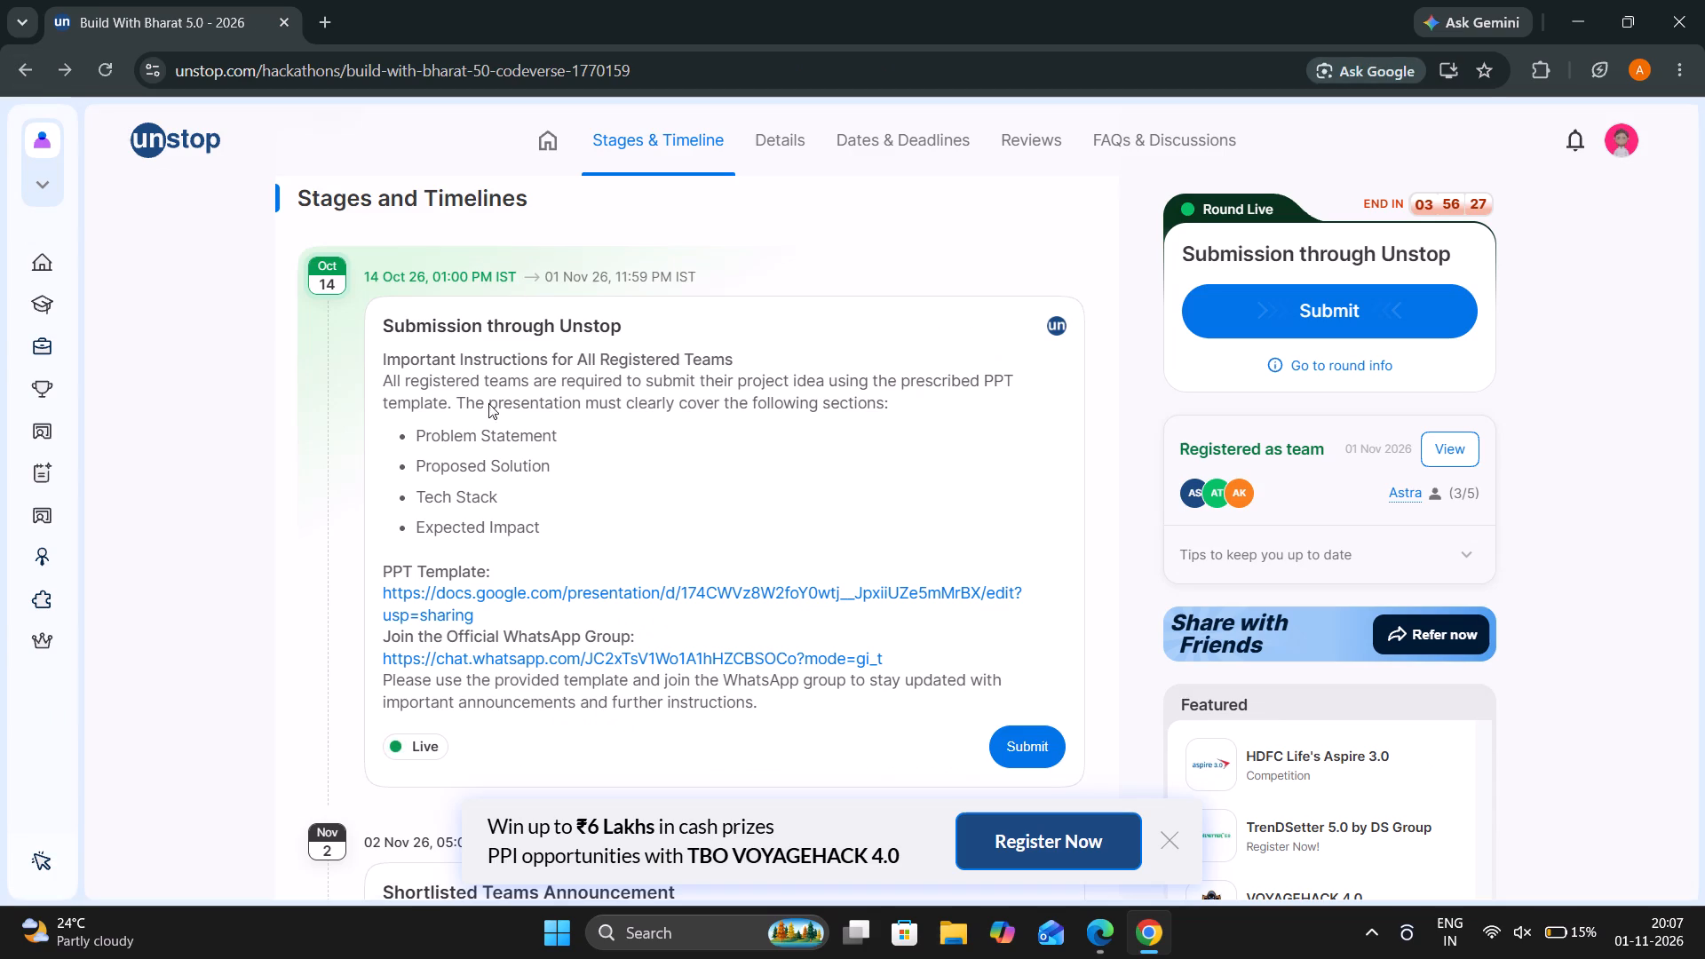
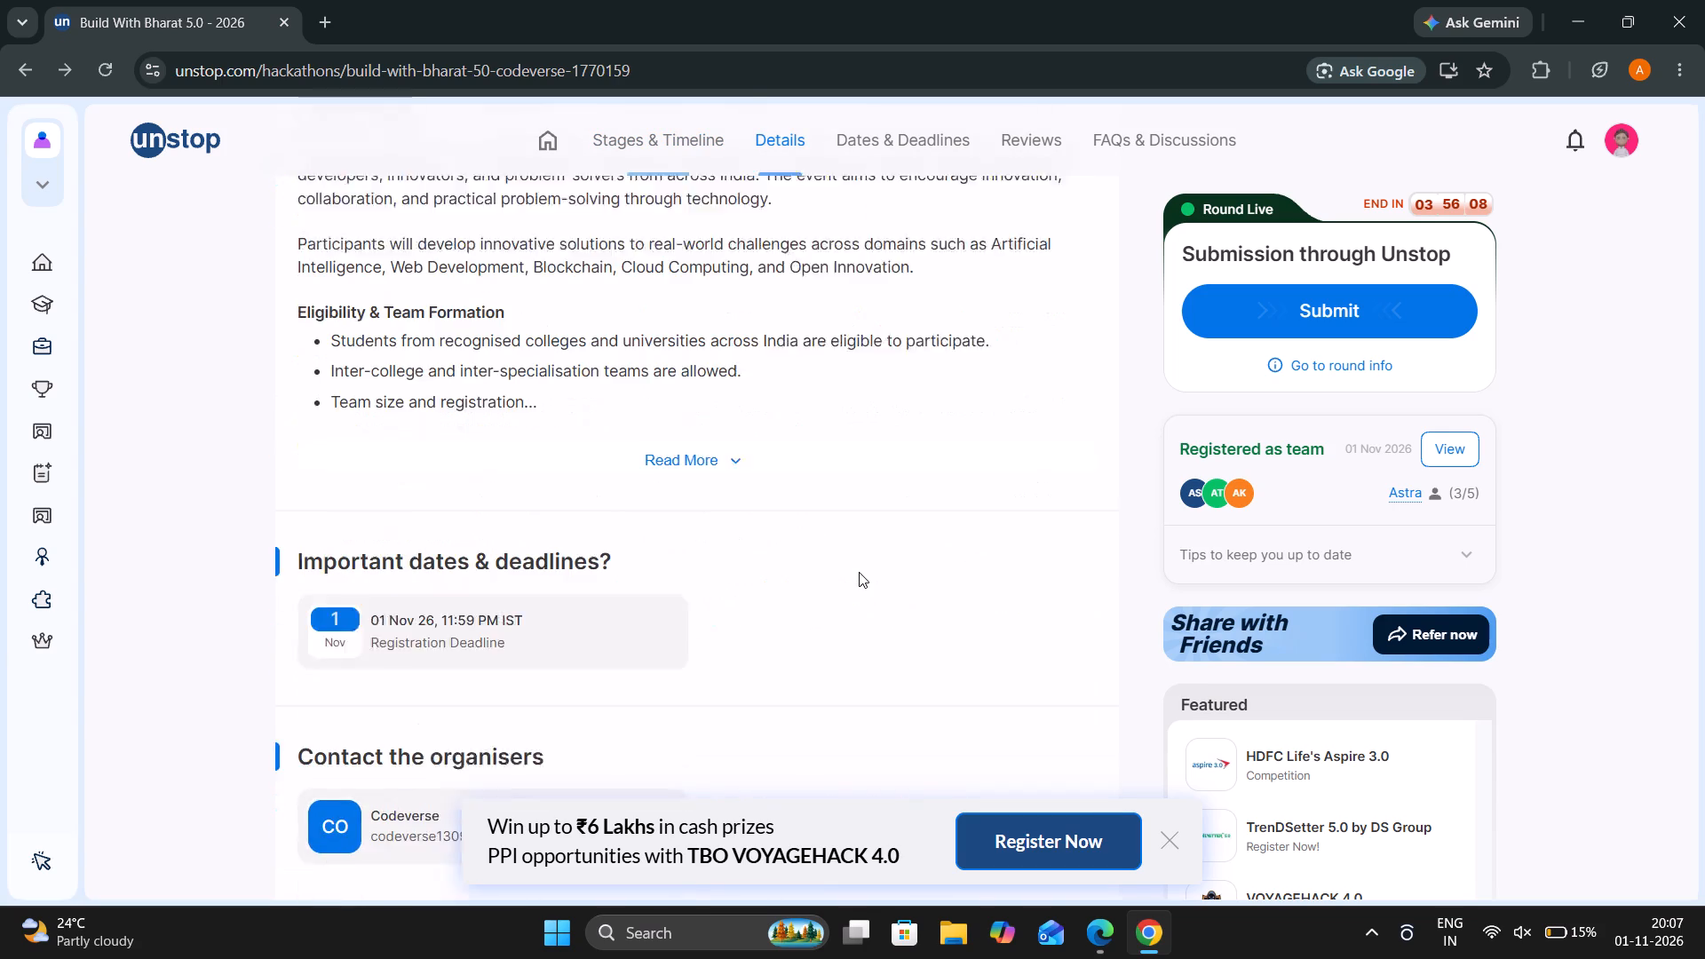
Look over the Build With Bharat 5.0 page down to its footer, dismiss the VoyageHack promotion, and return to the overview and stages.
scroll(859, 572, "down", 6)
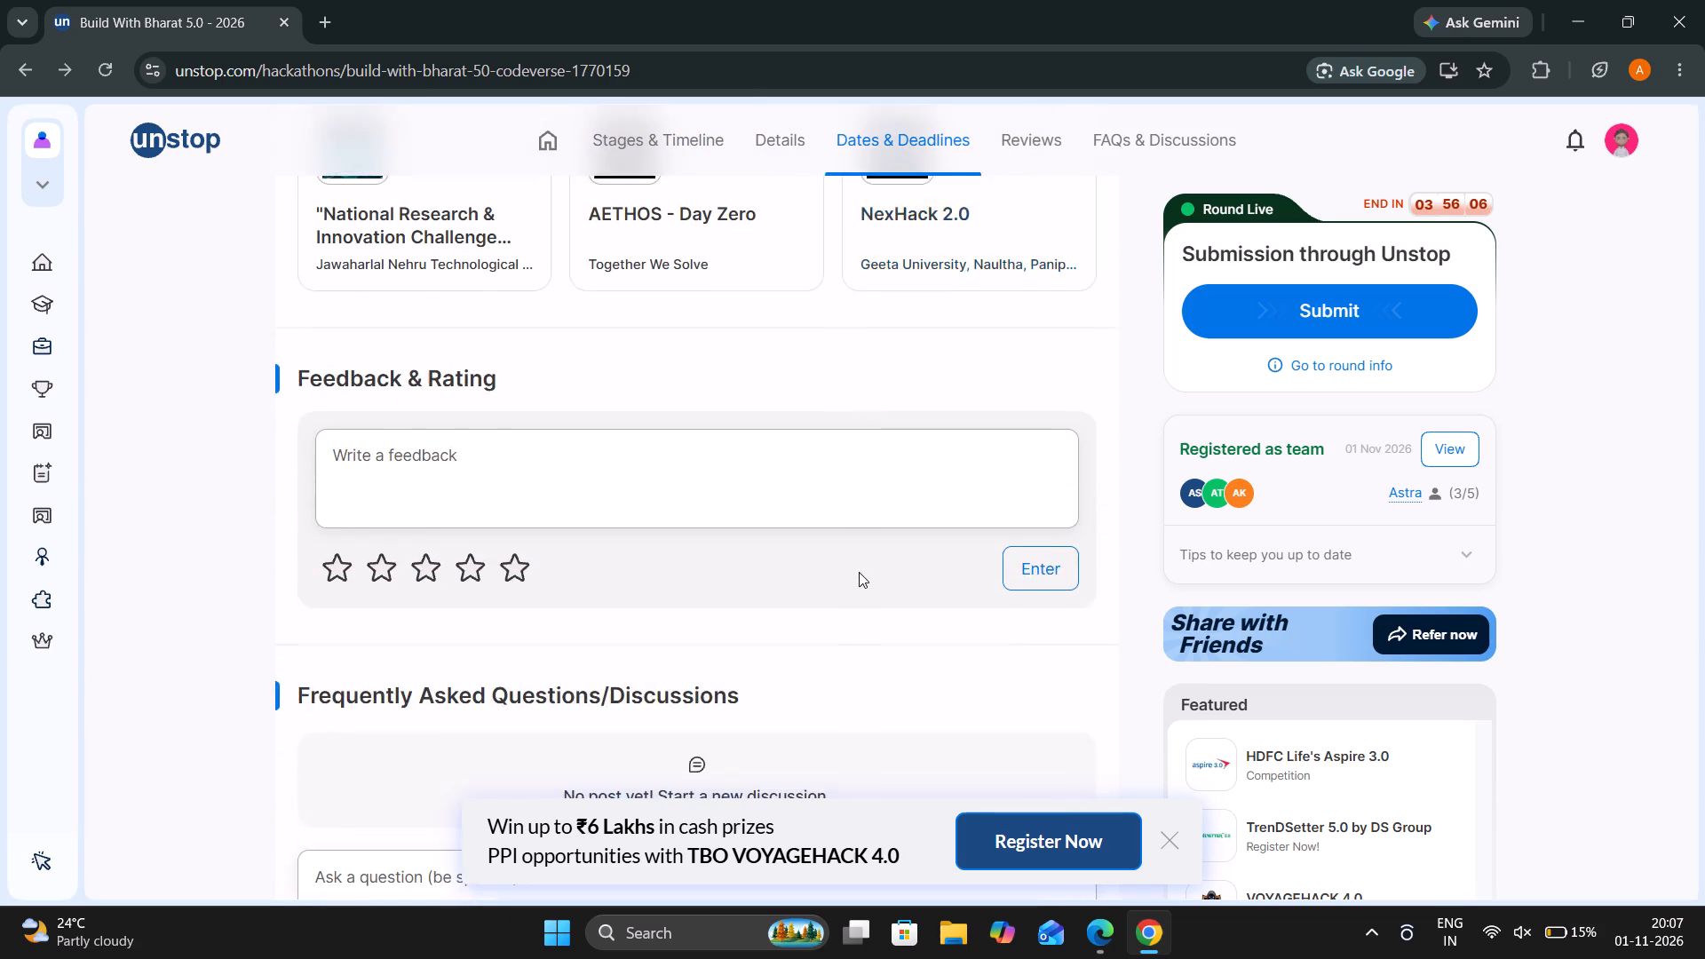
scroll(859, 572, "down", 5)
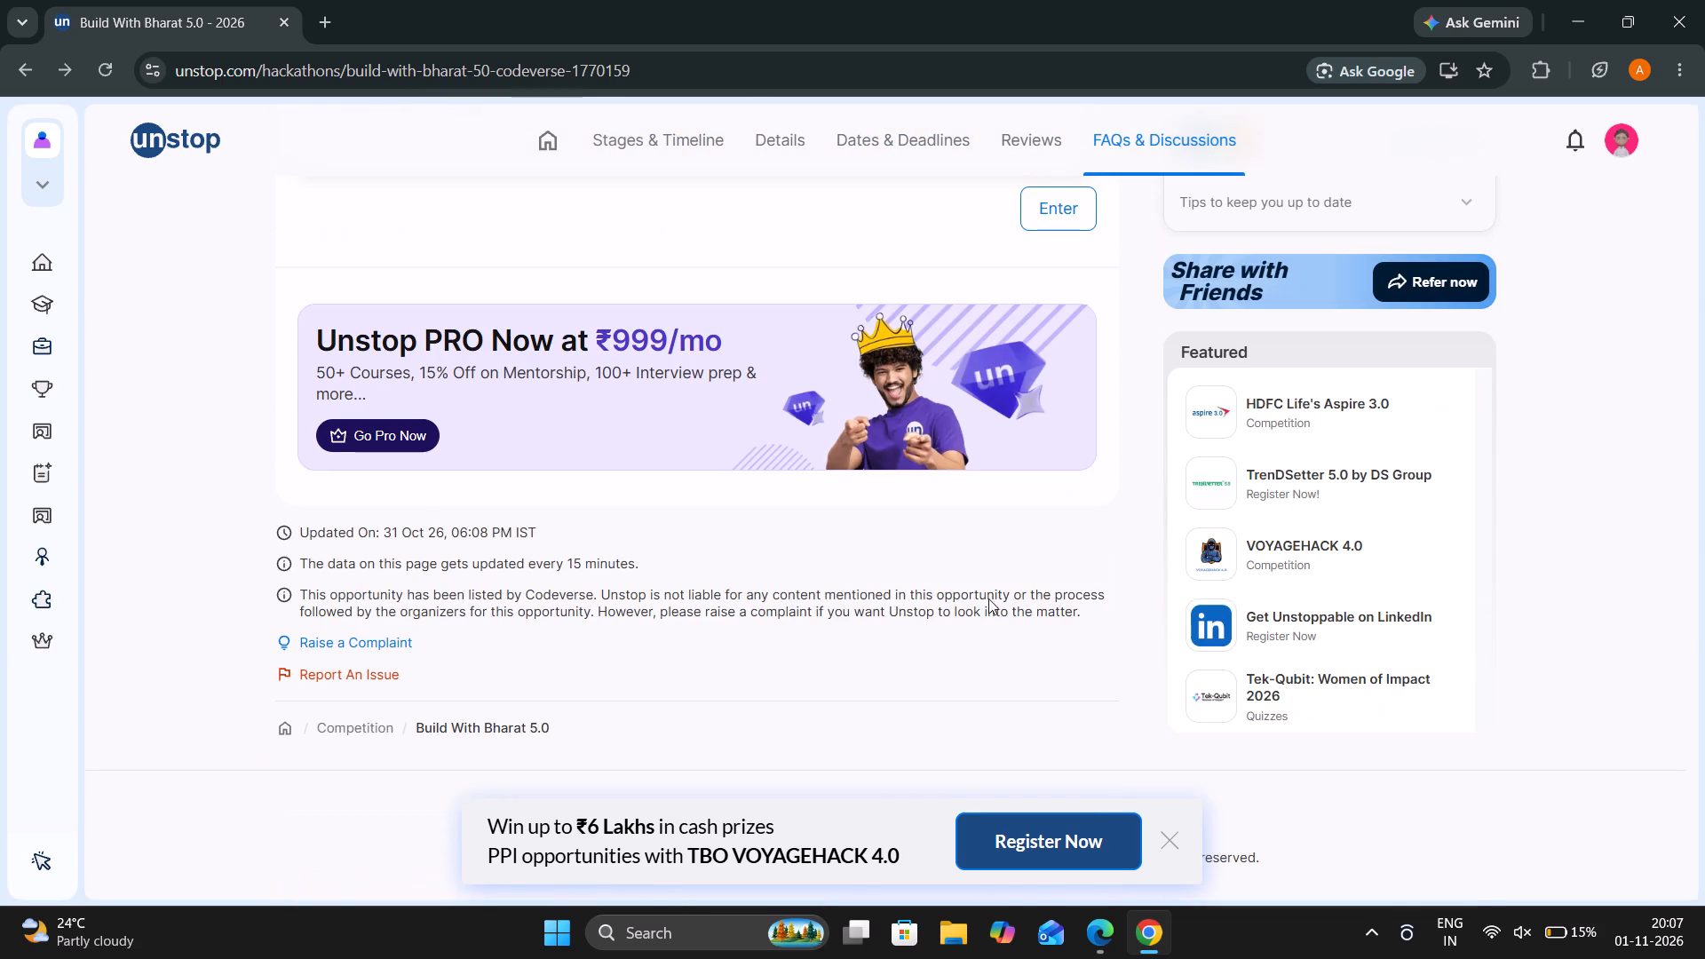
left_click(1180, 837)
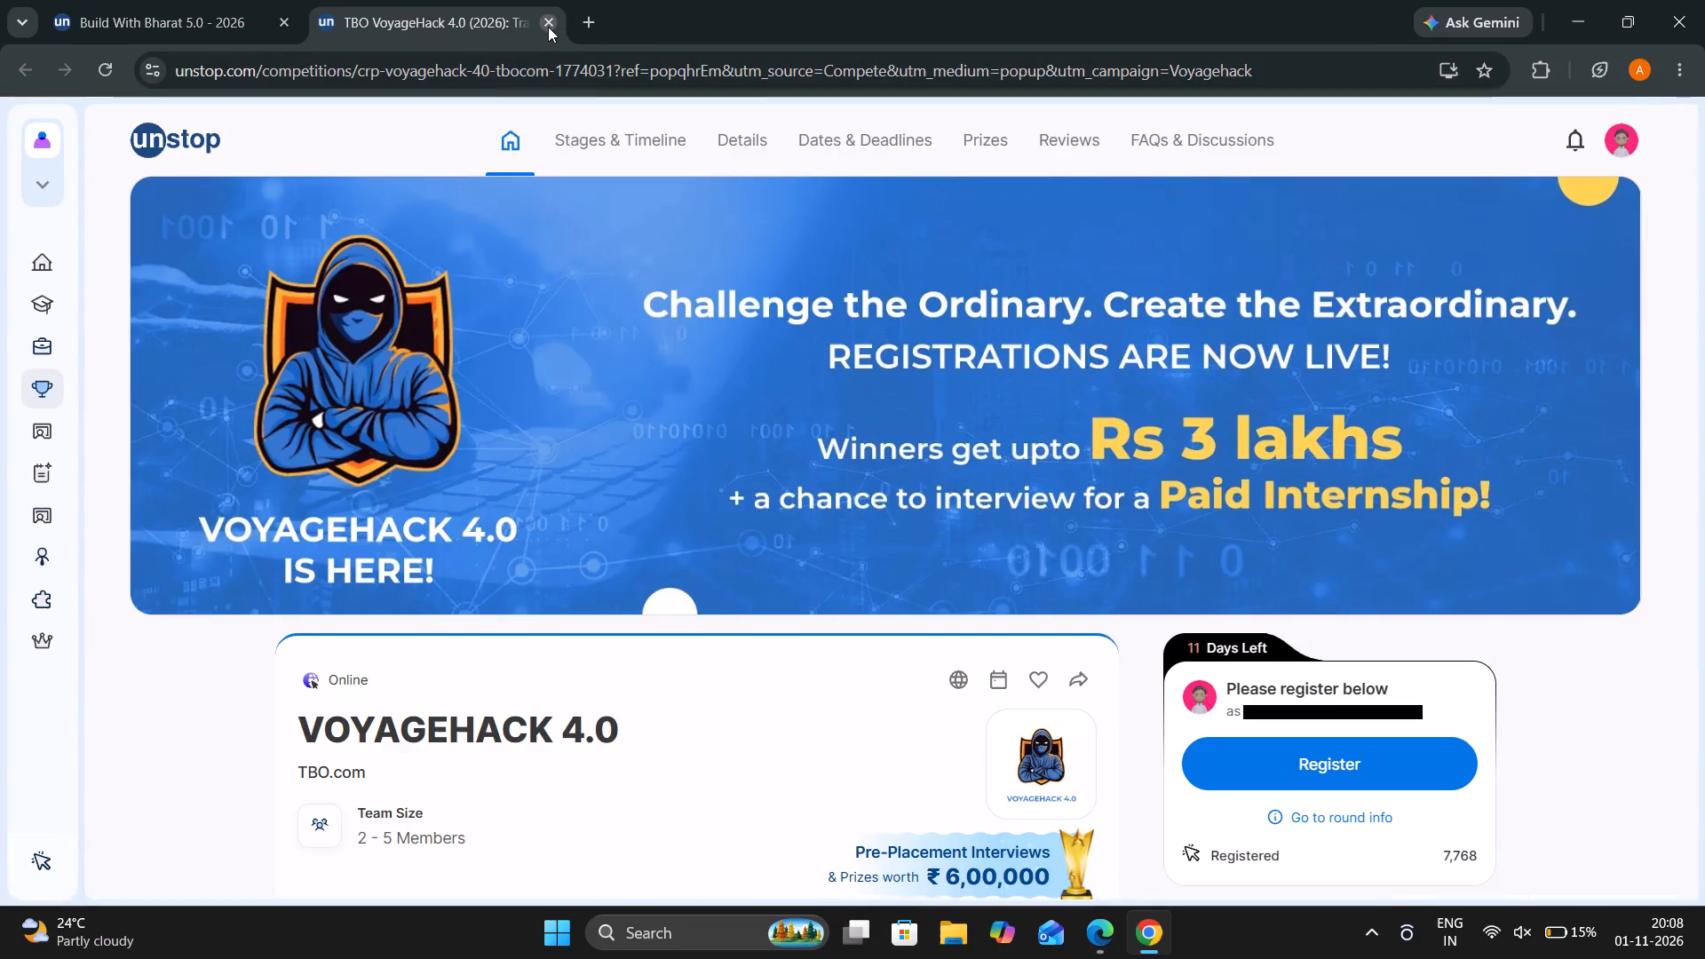
left_click(548, 27)
scroll(611, 563, "up", 16)
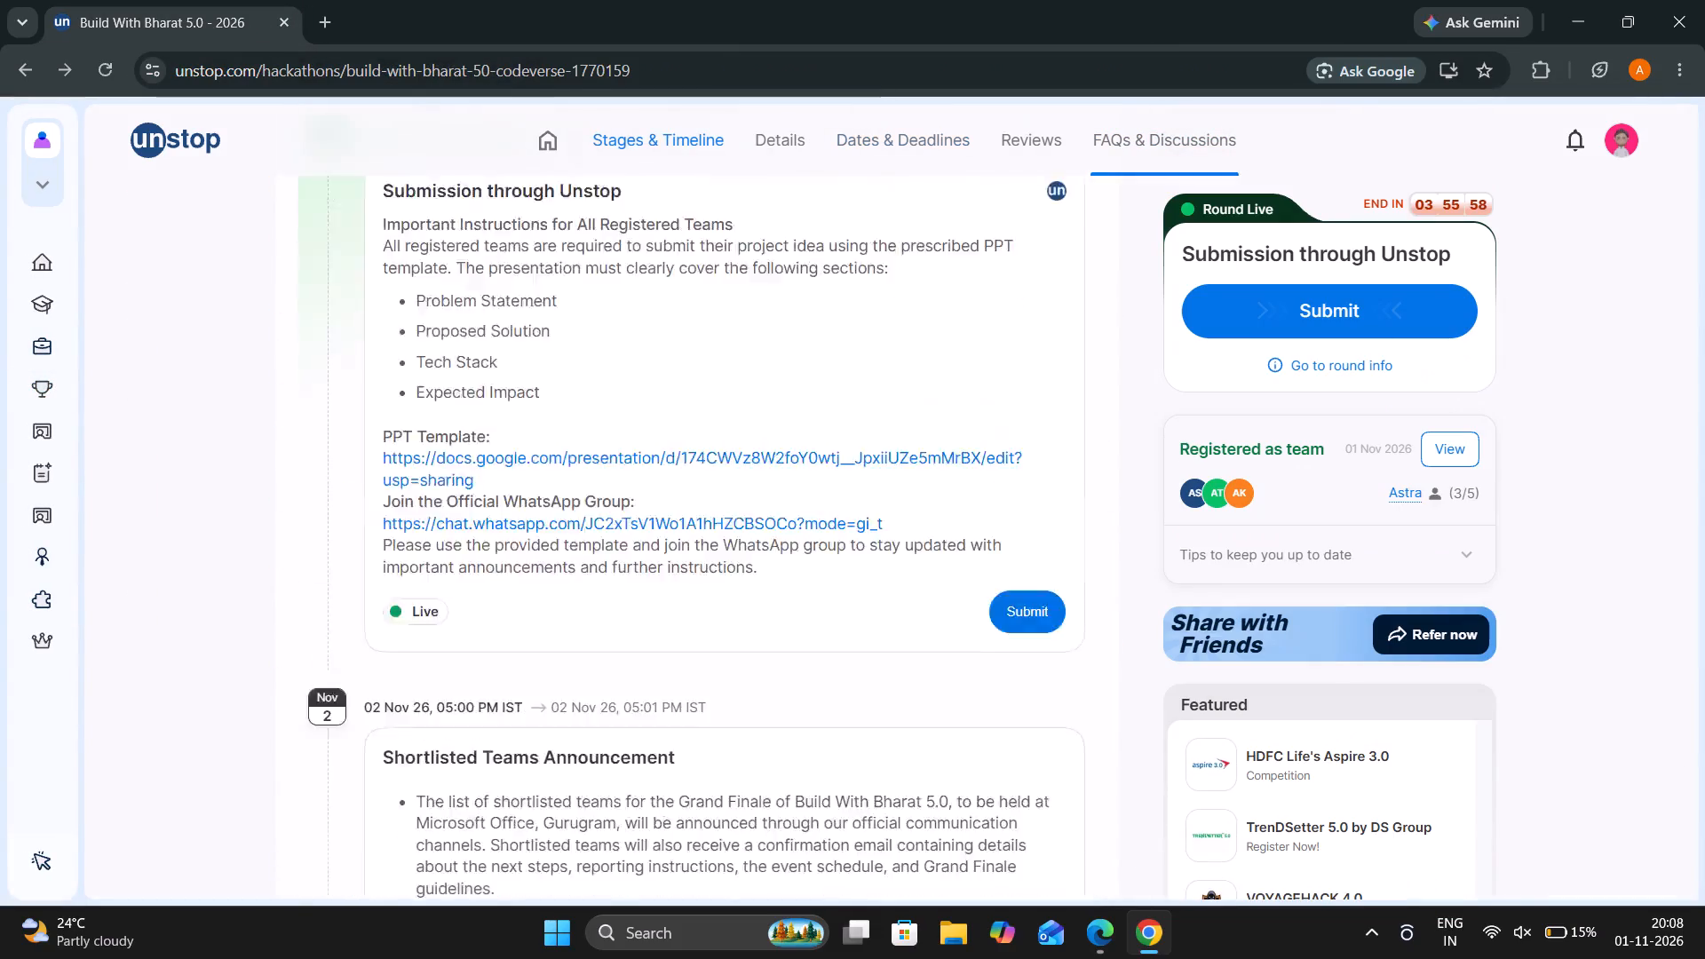
scroll(611, 563, "up", 2)
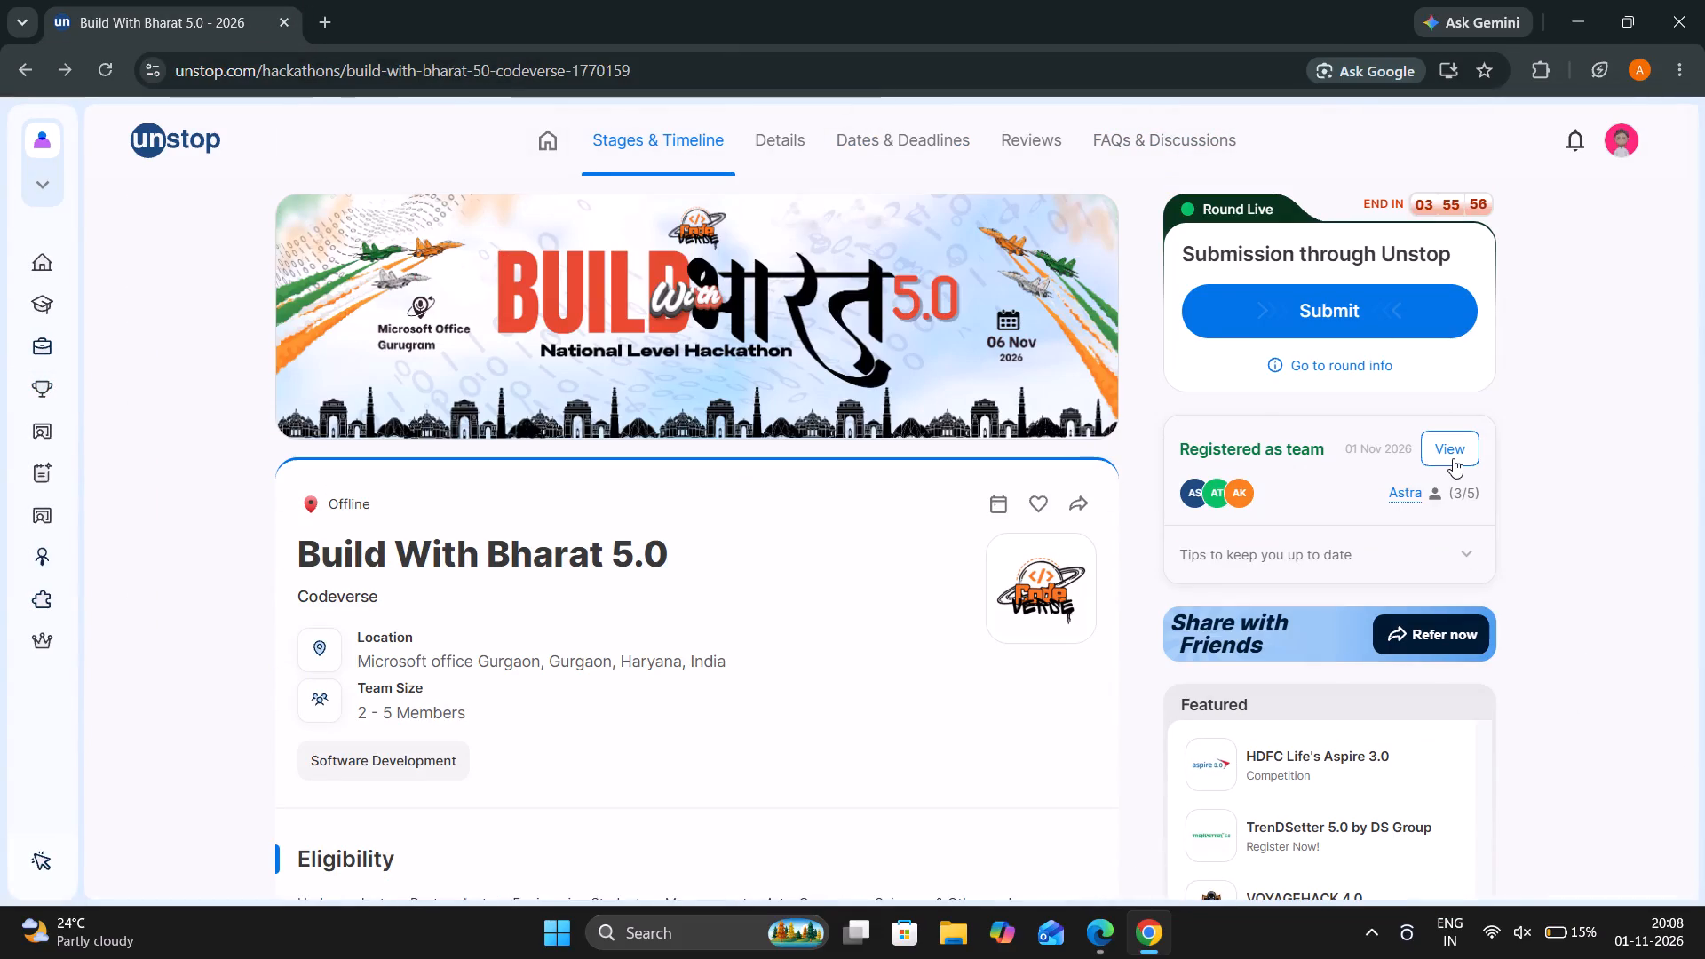
scroll(1174, 798, "down", 1)
scroll(1013, 592, "down", 1)
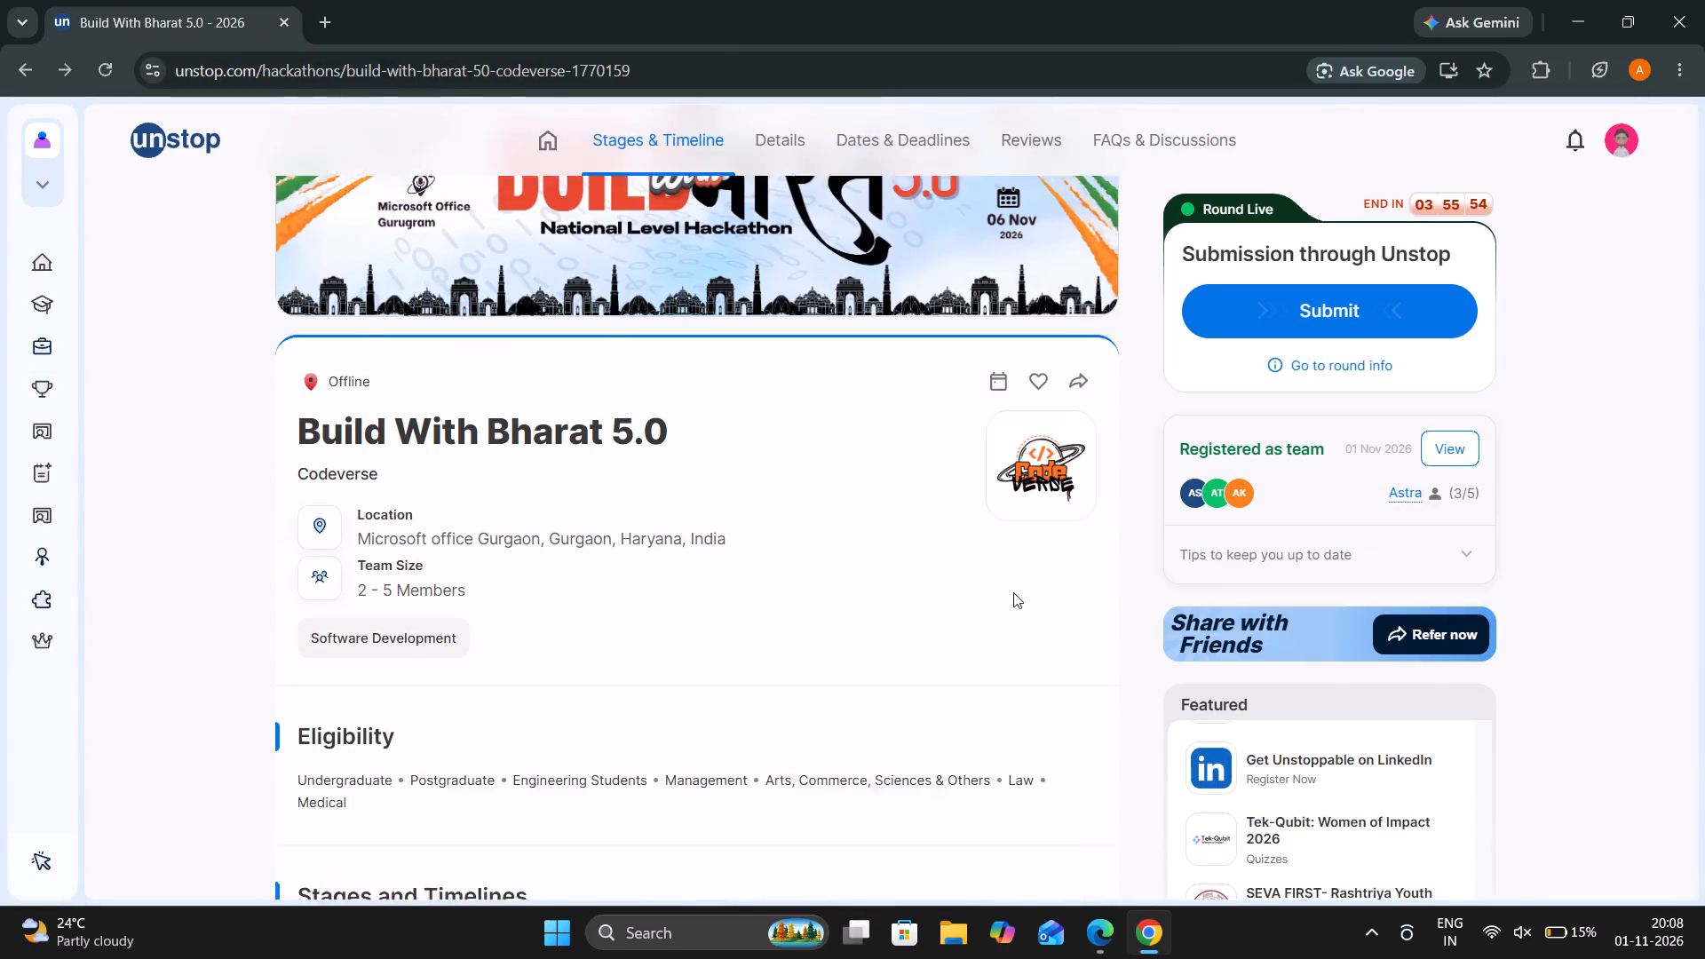
scroll(1013, 592, "down", 1)
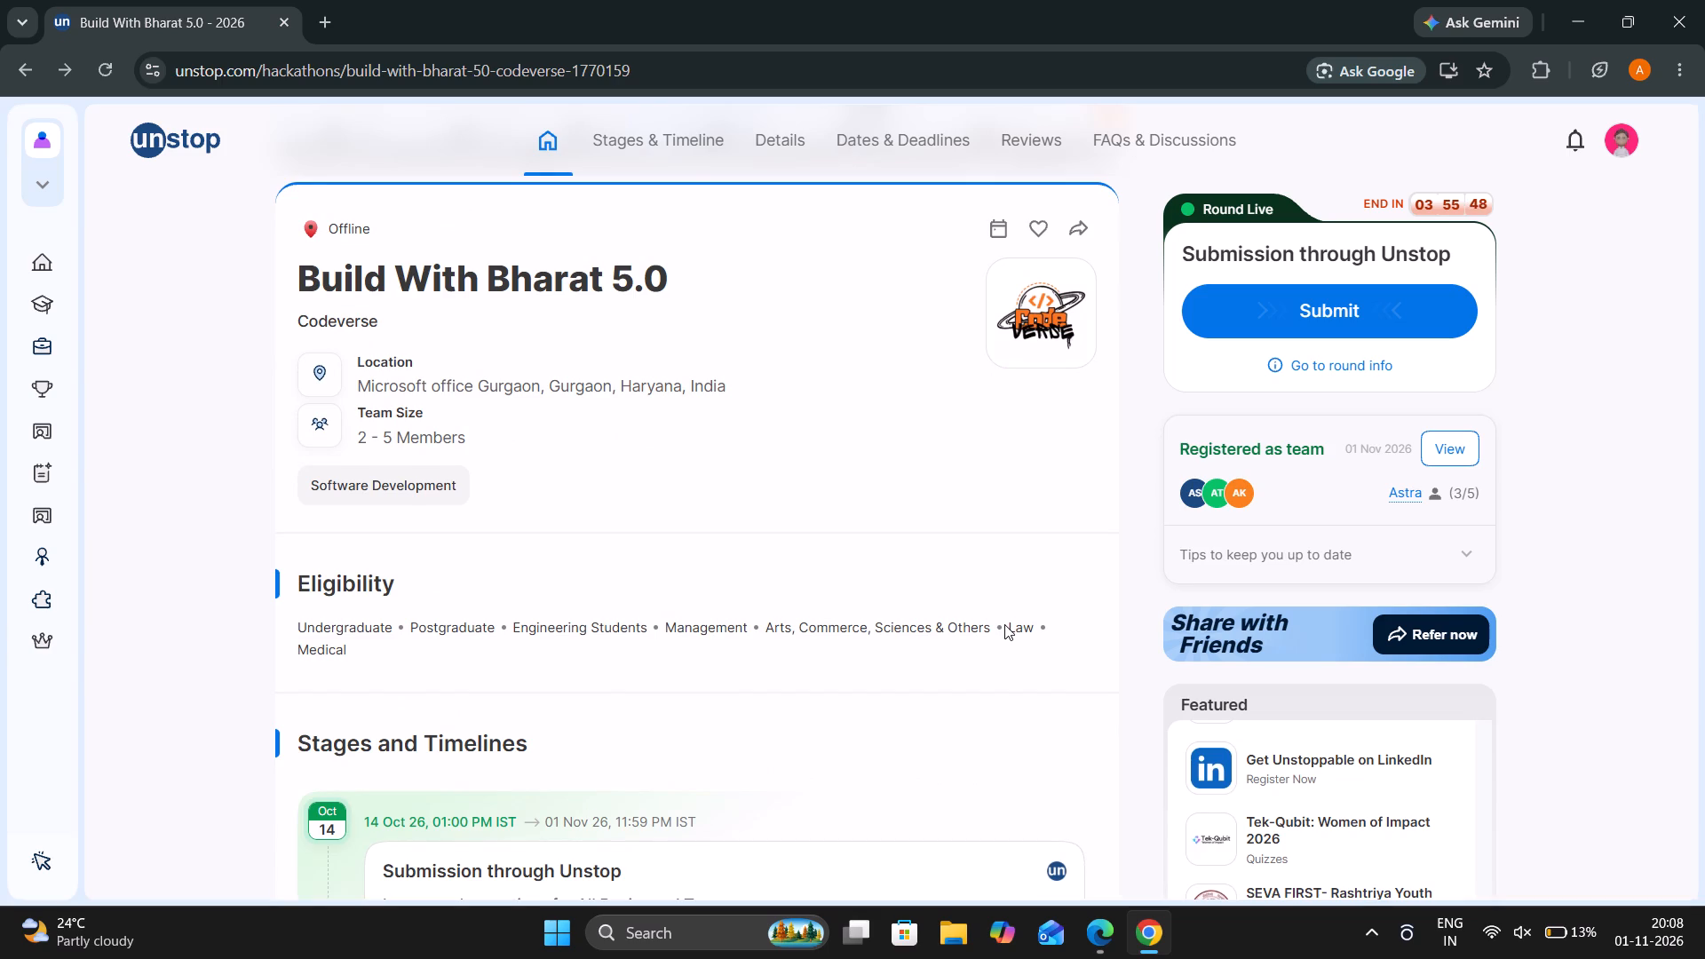
Switch to Edge and open the suggested Instagram profile page in a new tab.
left_click(1113, 930)
left_click(1128, 12)
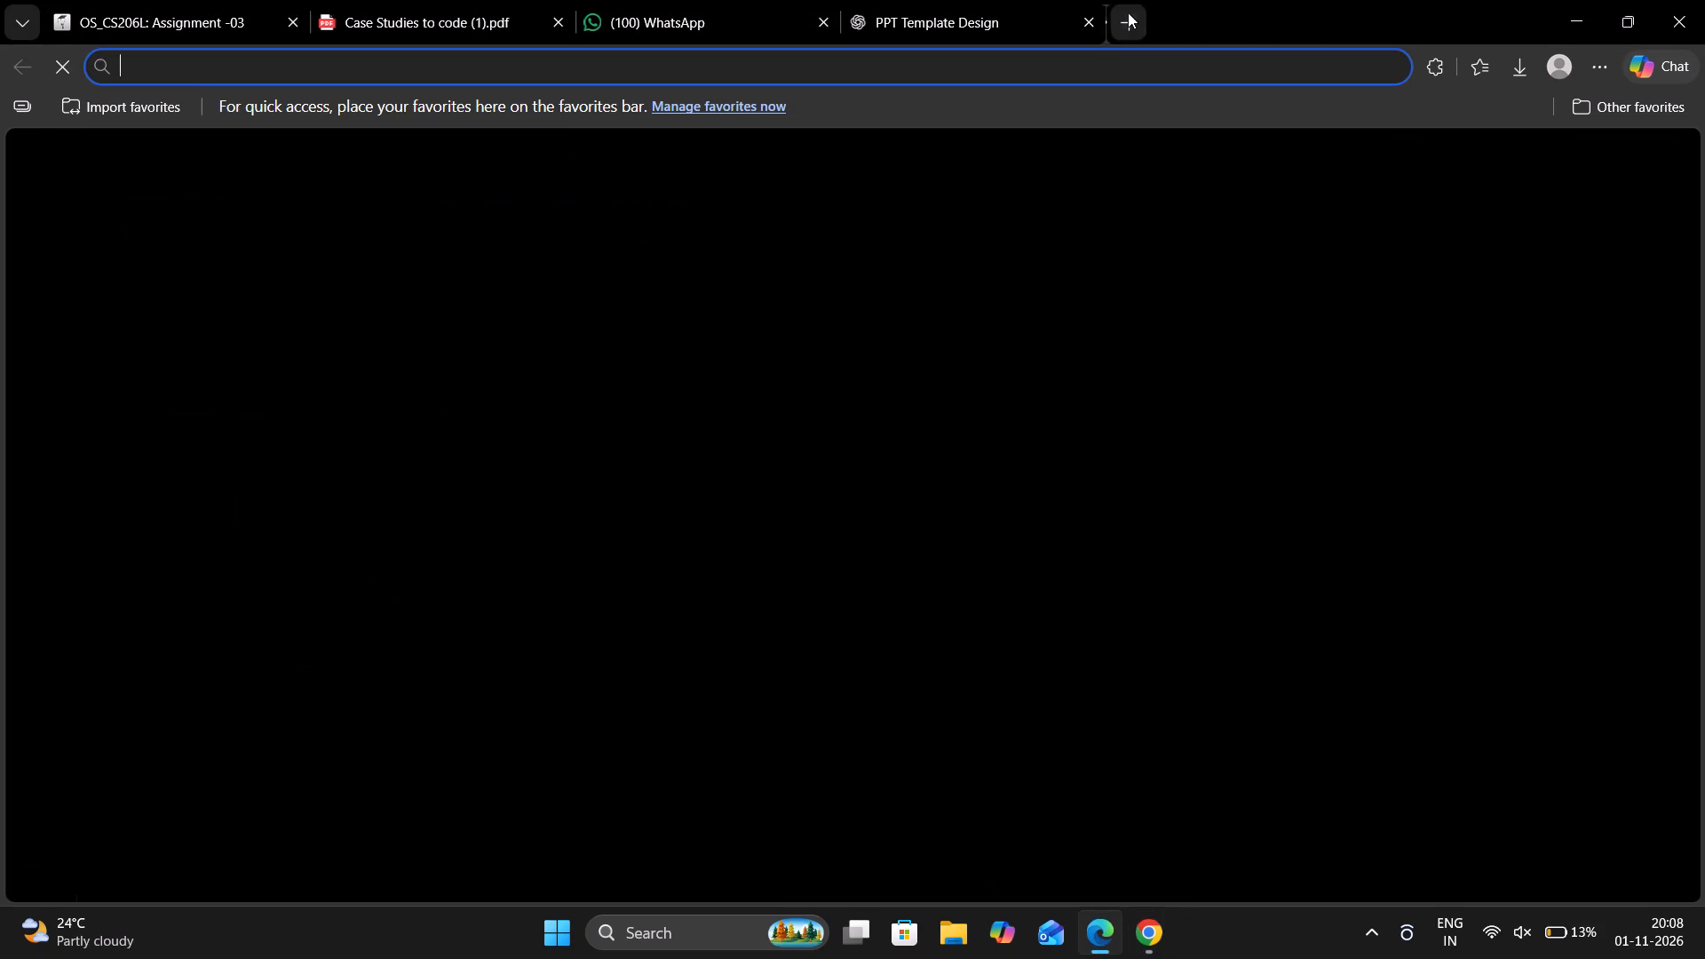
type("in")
left_click(779, 204)
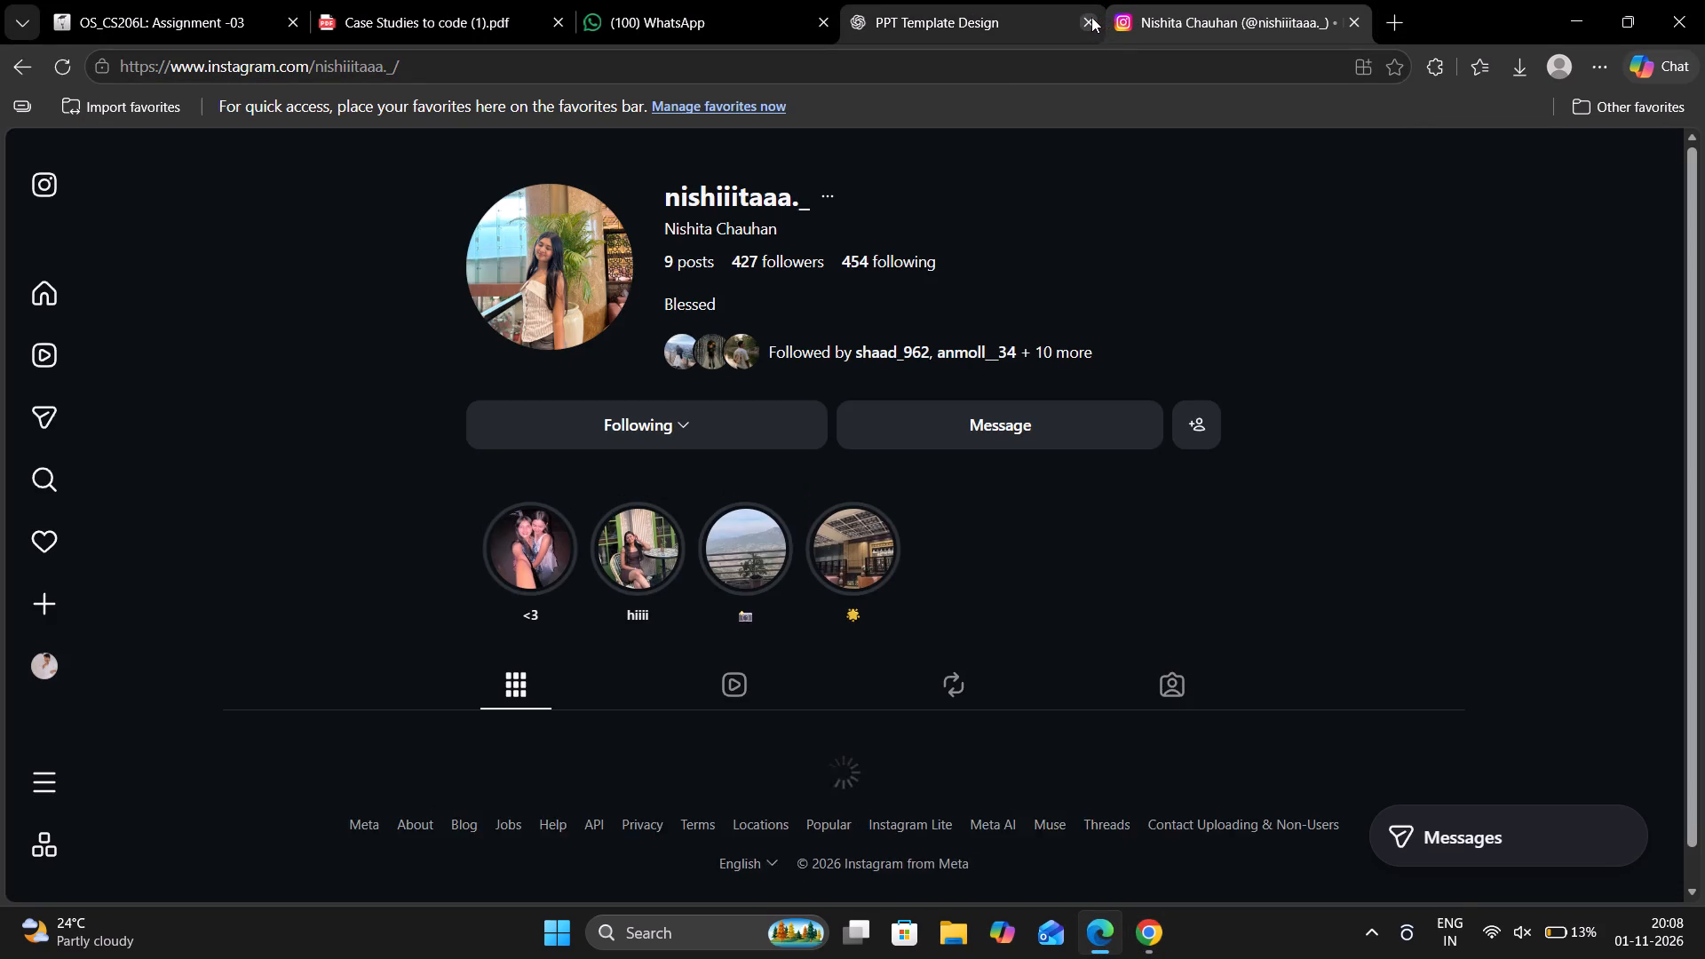
Close the PPT Template Design tab, keeping the Instagram page open.
left_click(1091, 17)
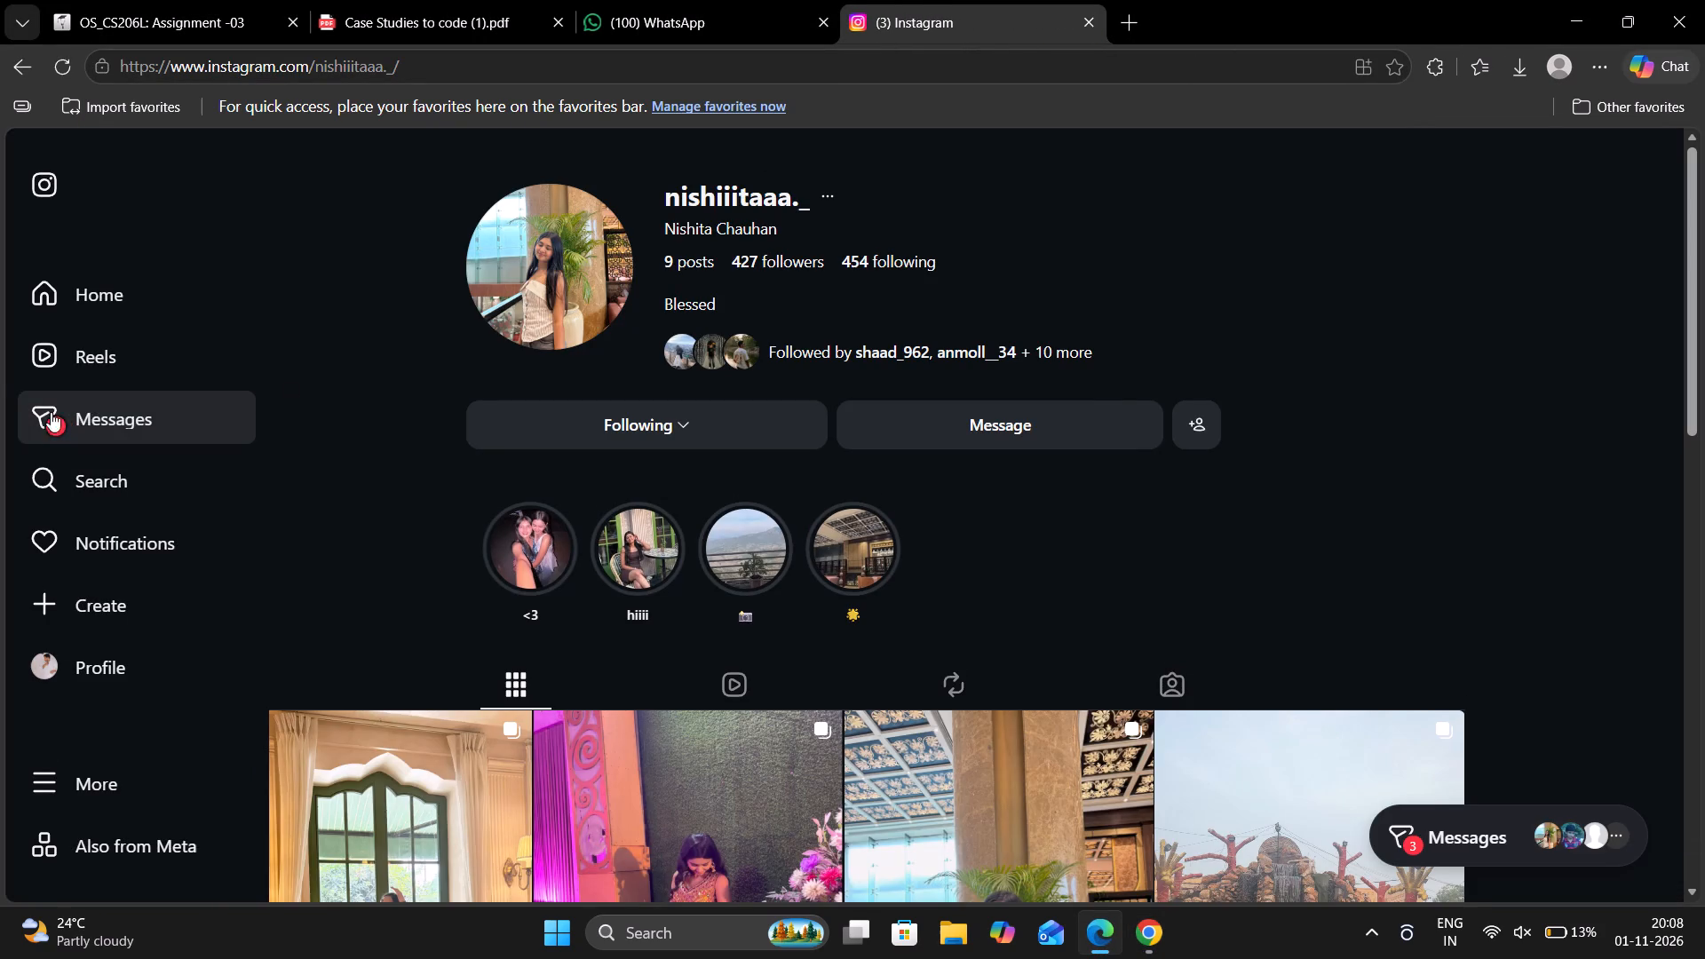
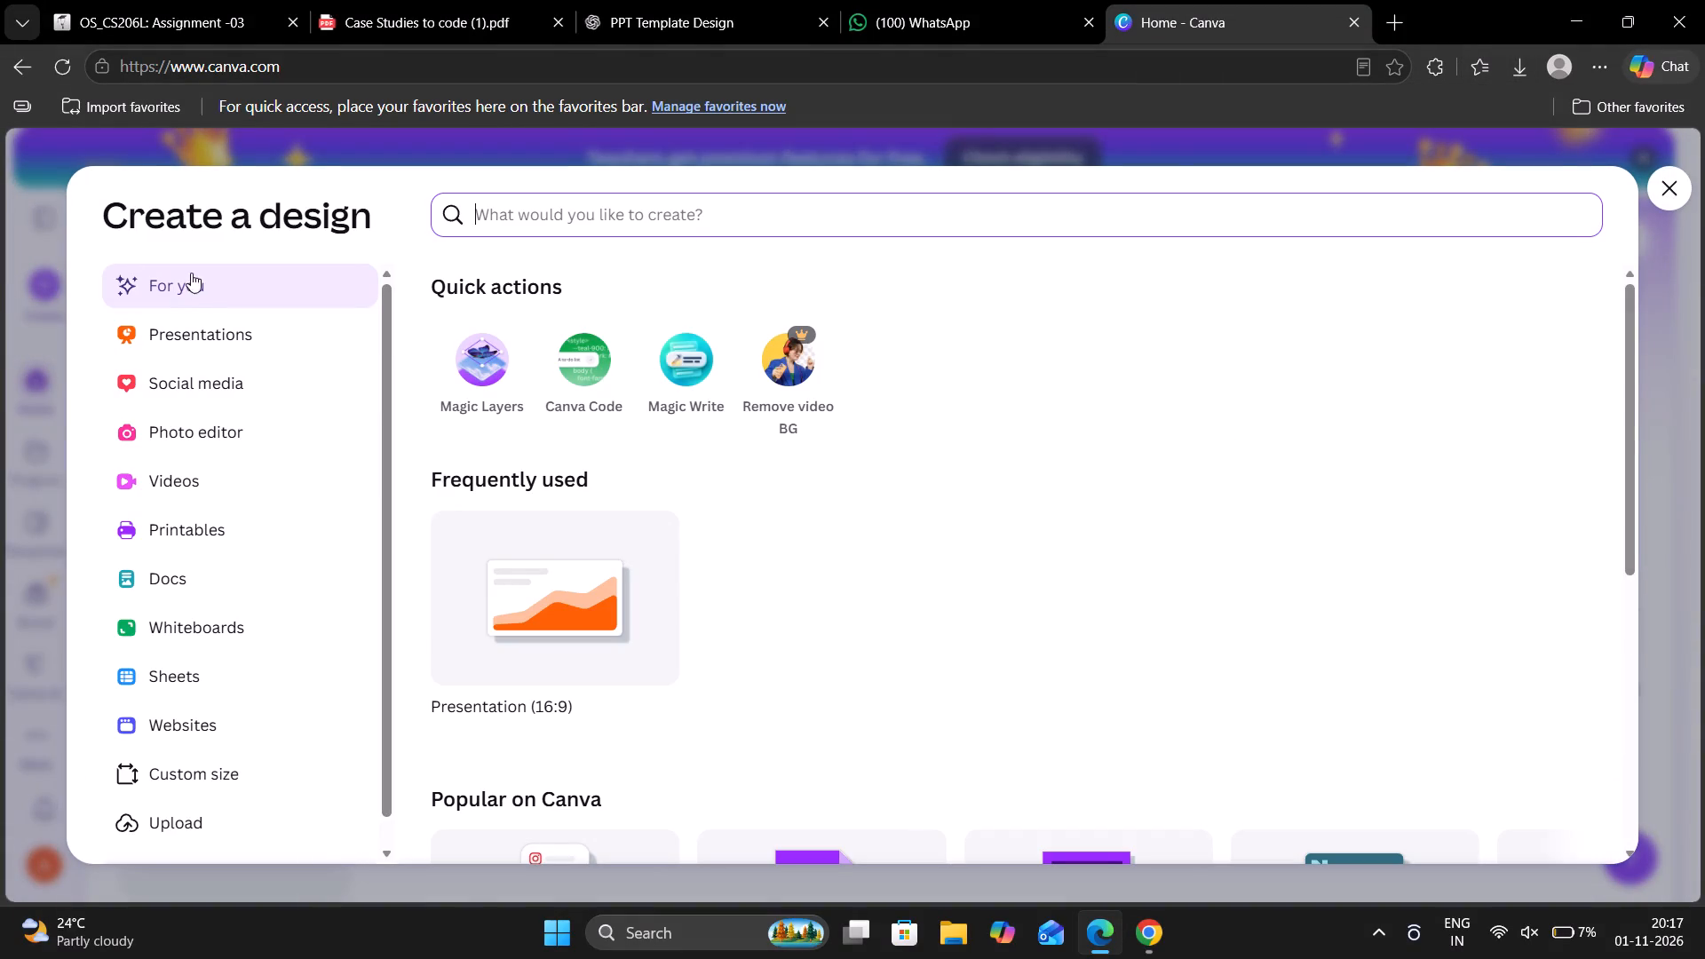
Dismiss the Create a design window and open the overview of all Canva projects.
left_click(2, 274)
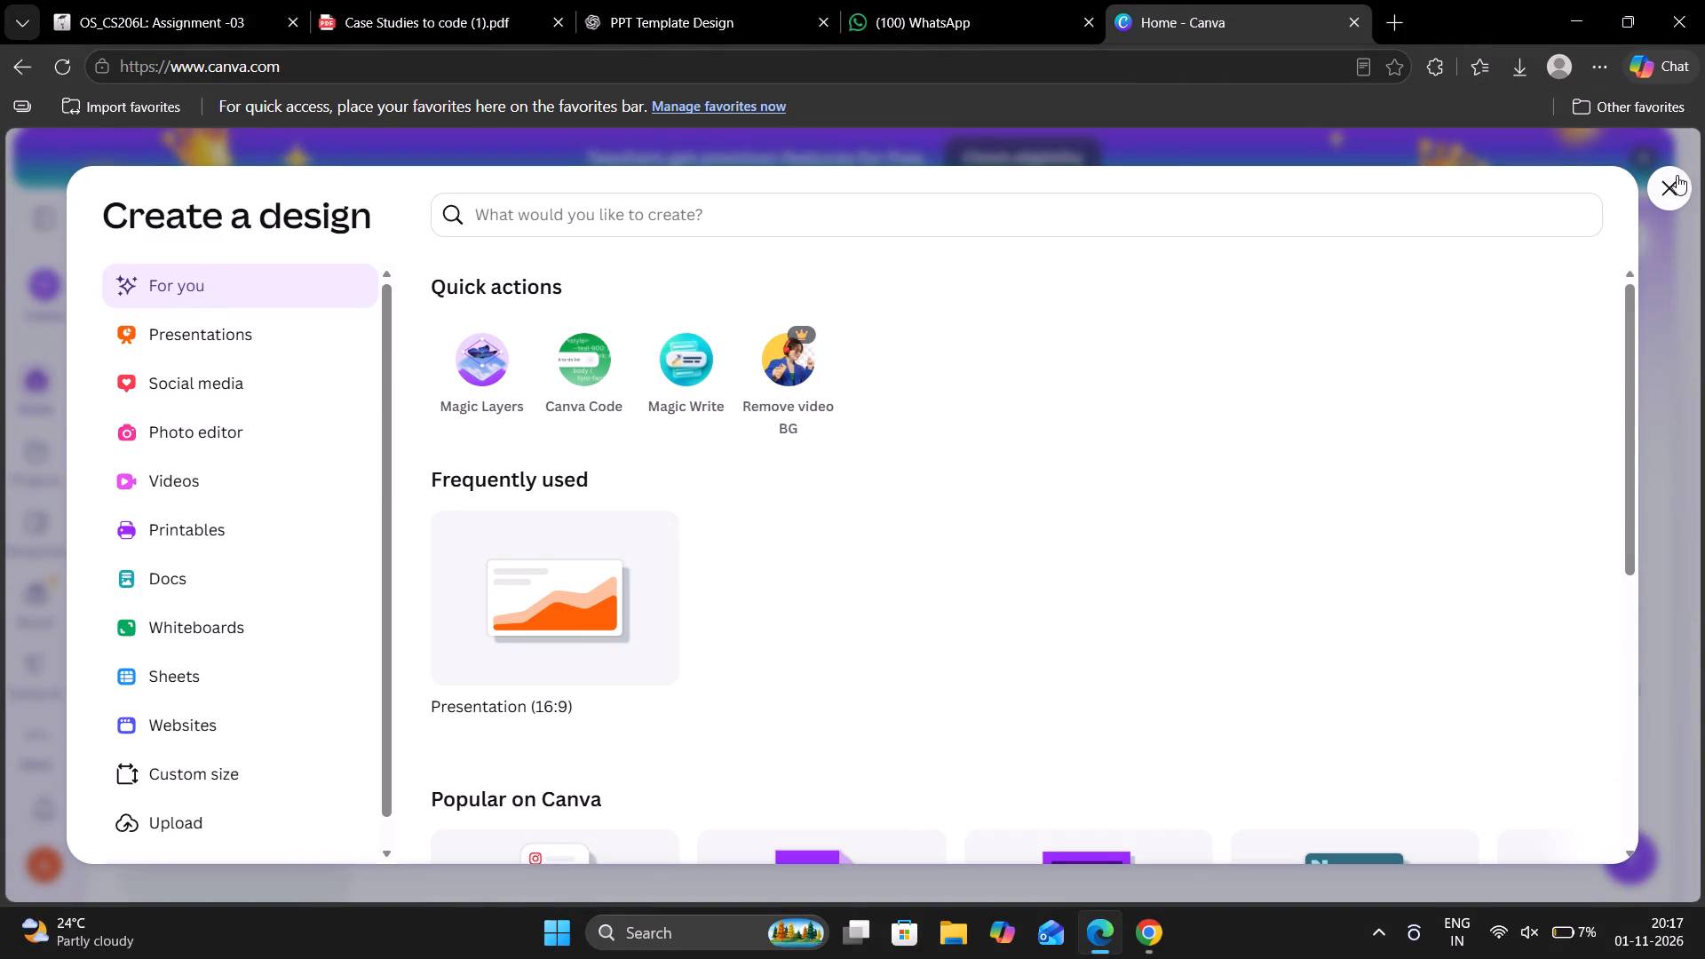
left_click(1672, 175)
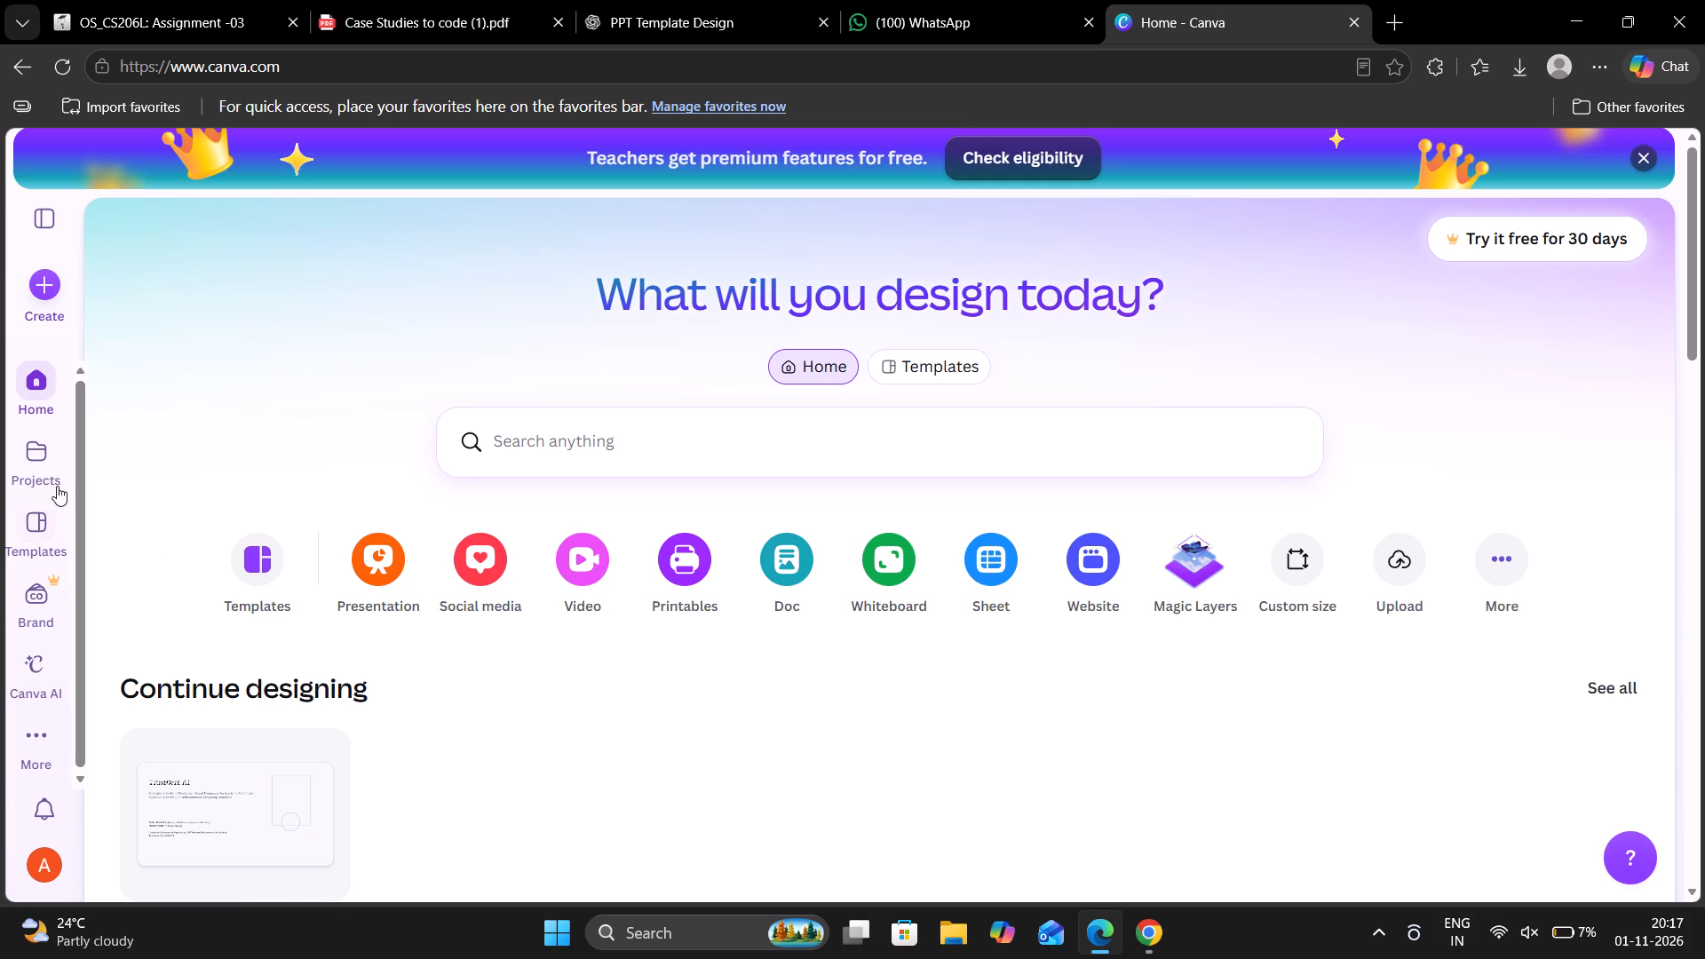
left_click(43, 458)
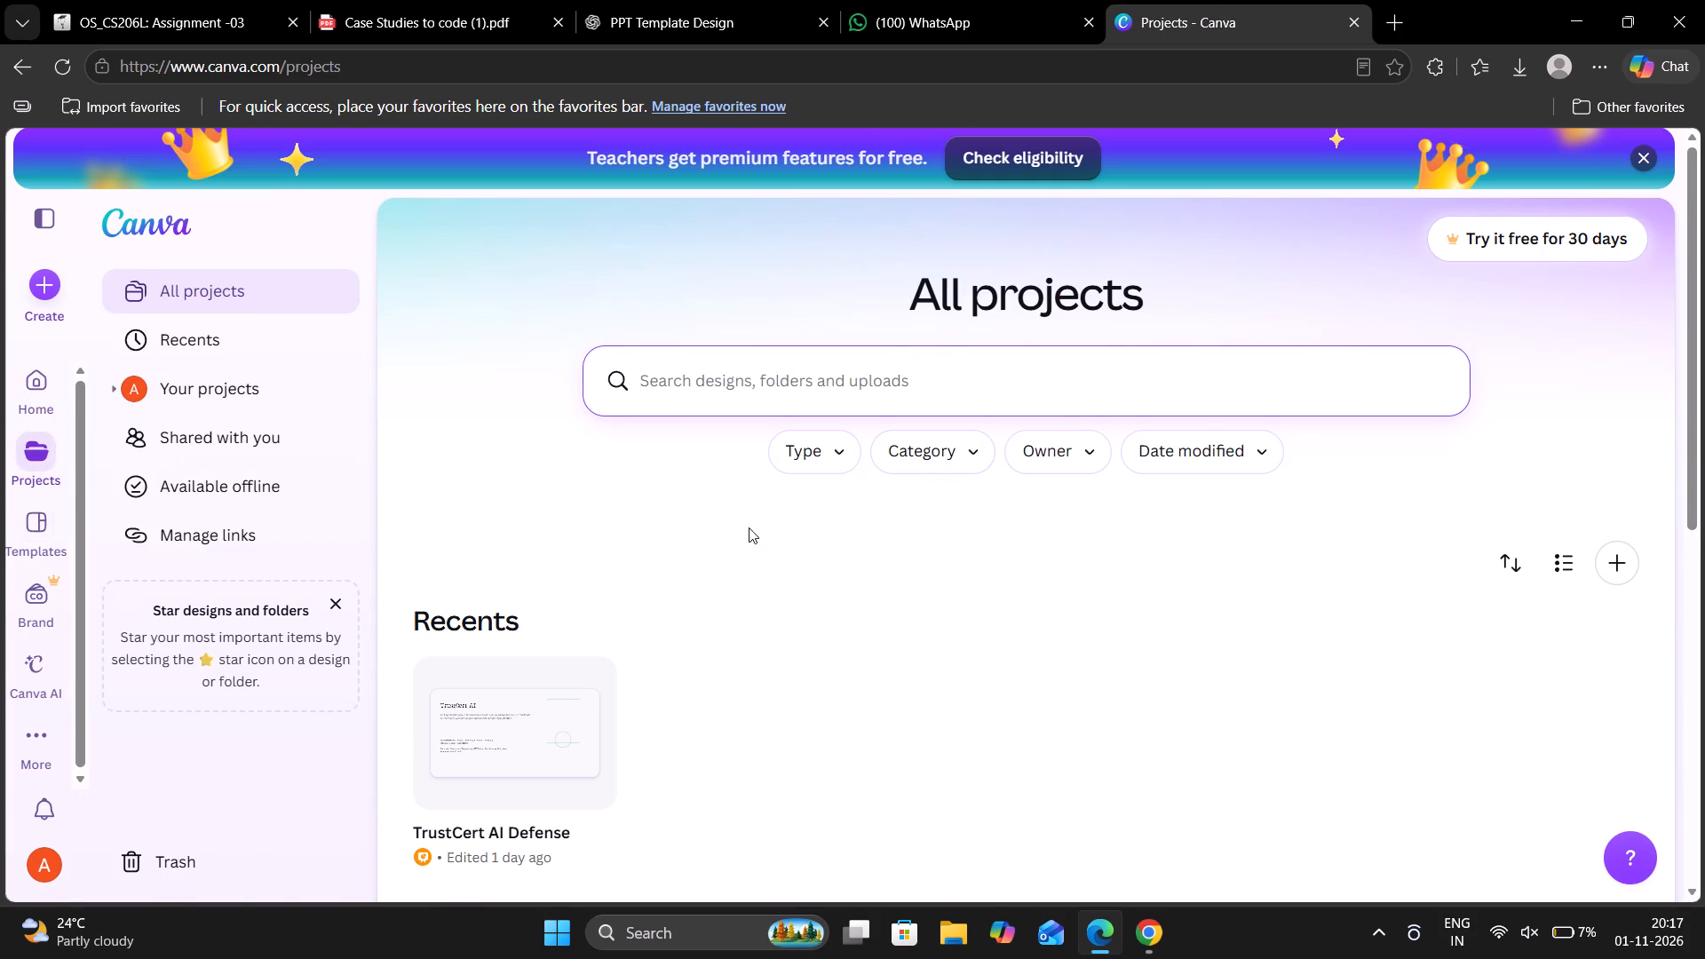
Upload the downloaded ANTAHDRISHTI_Build_With_Bharat_5_0_Customized.pdf into the Uploads folder of the Canva projects.
scroll(749, 527, "down", 1)
left_click(496, 272)
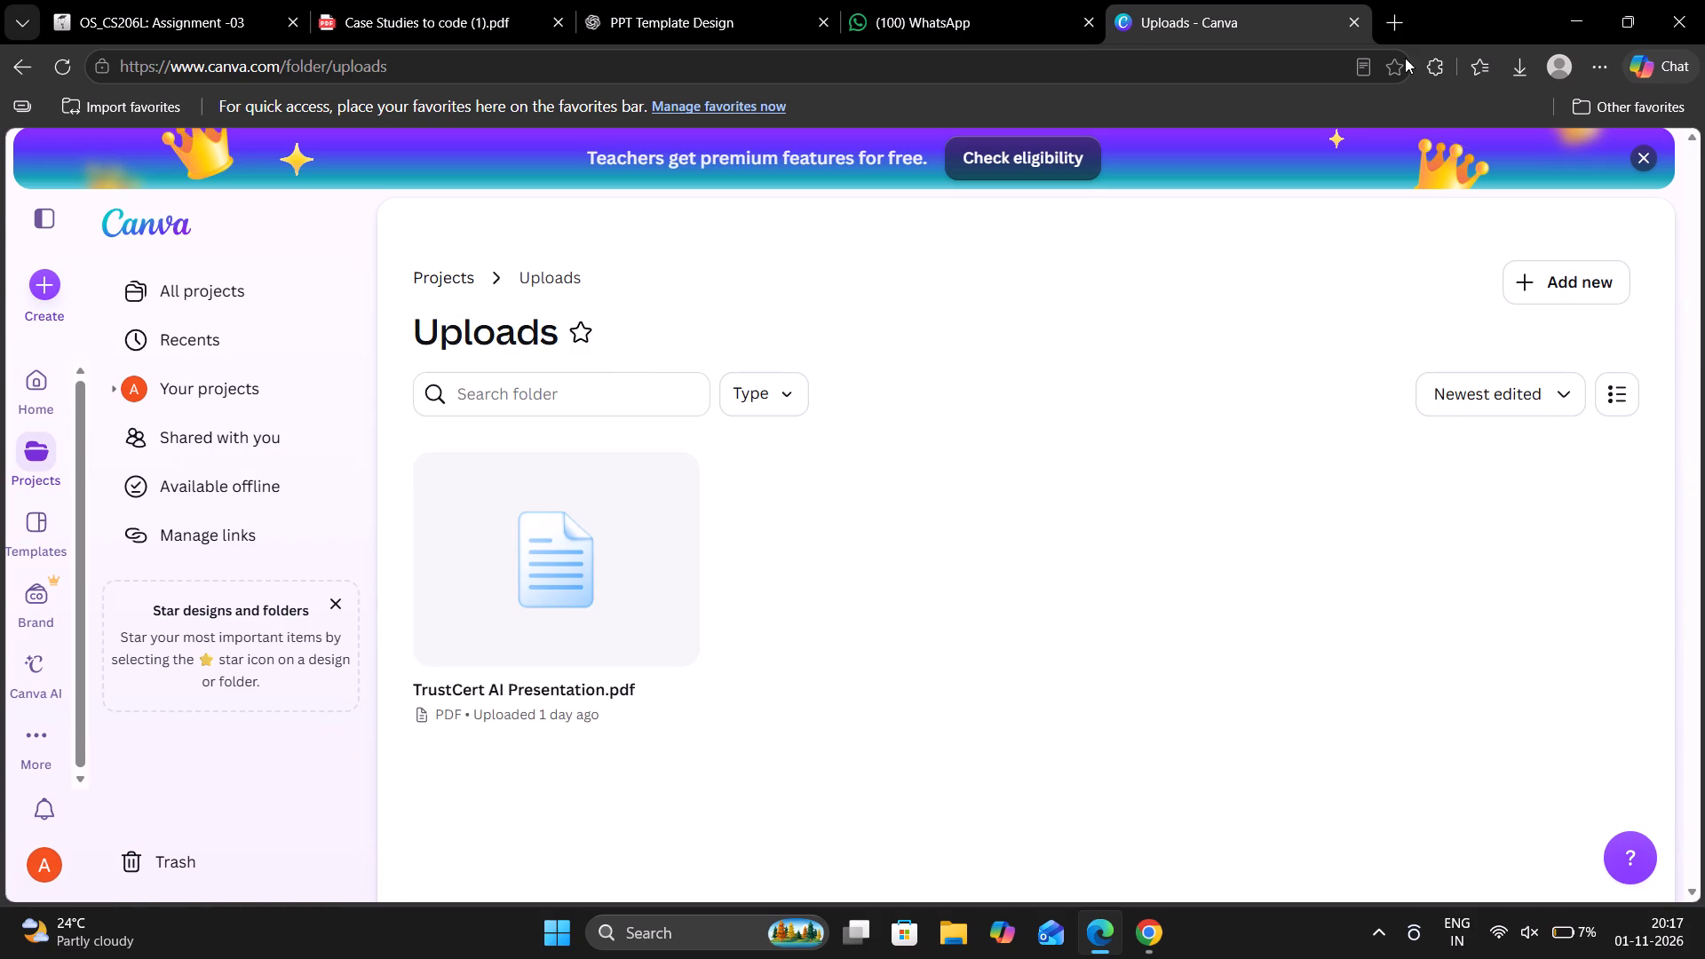
left_click(1512, 65)
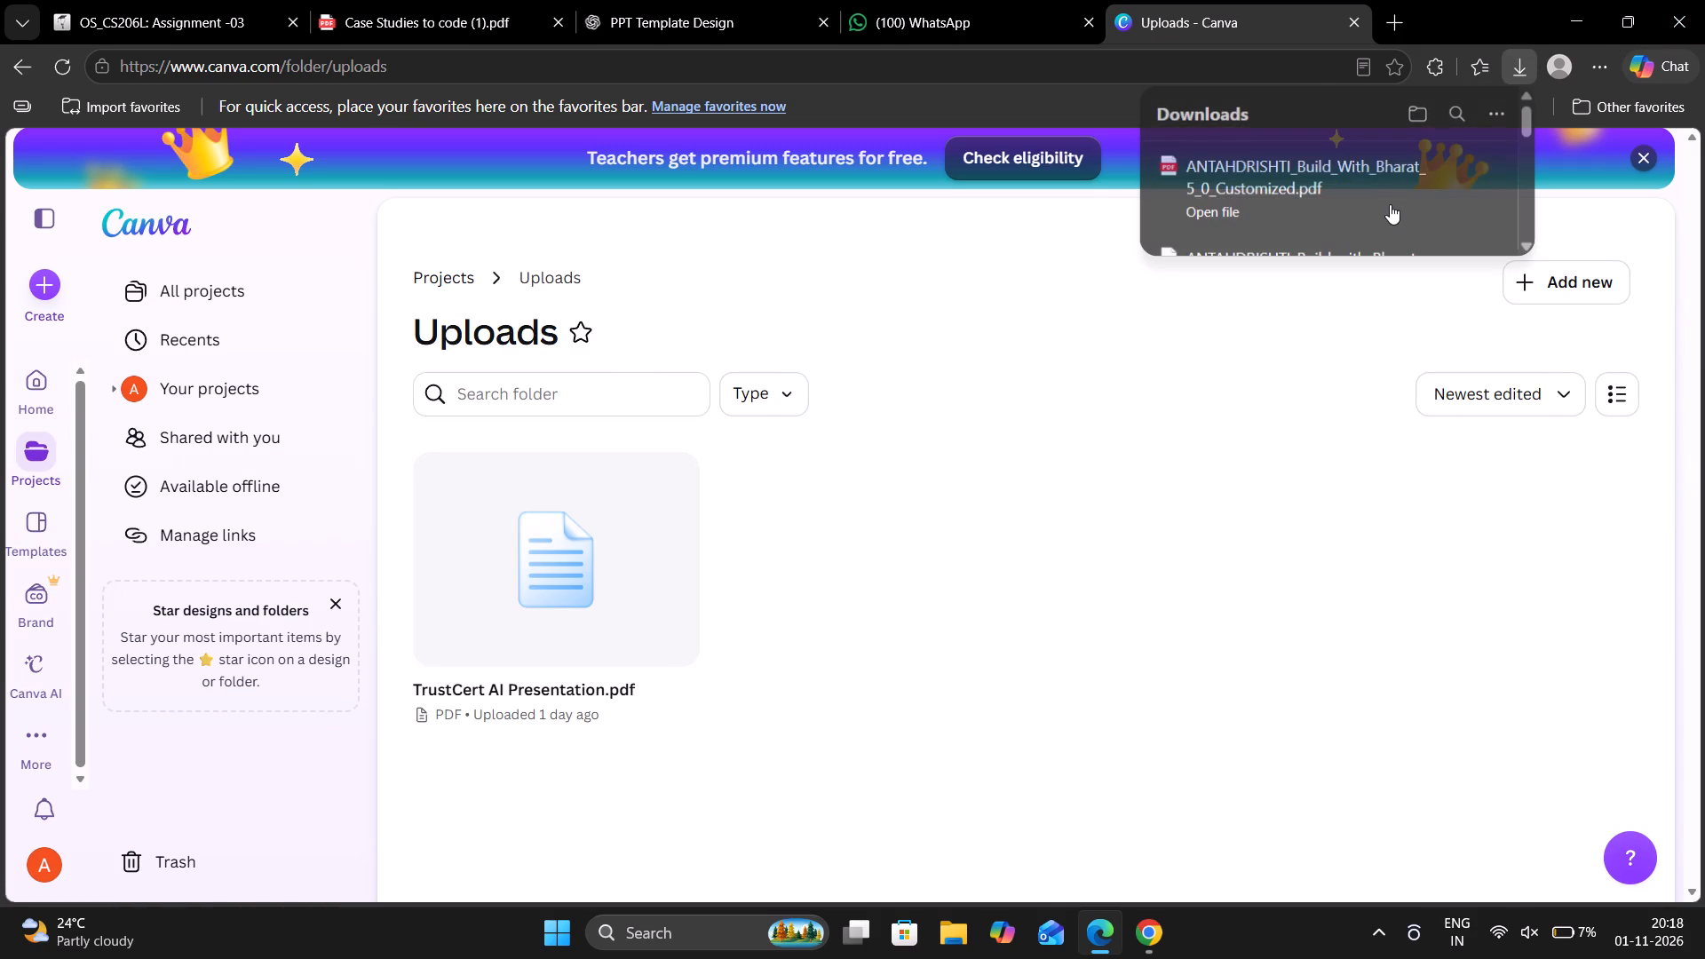
left_click_drag(1384, 201, 832, 565)
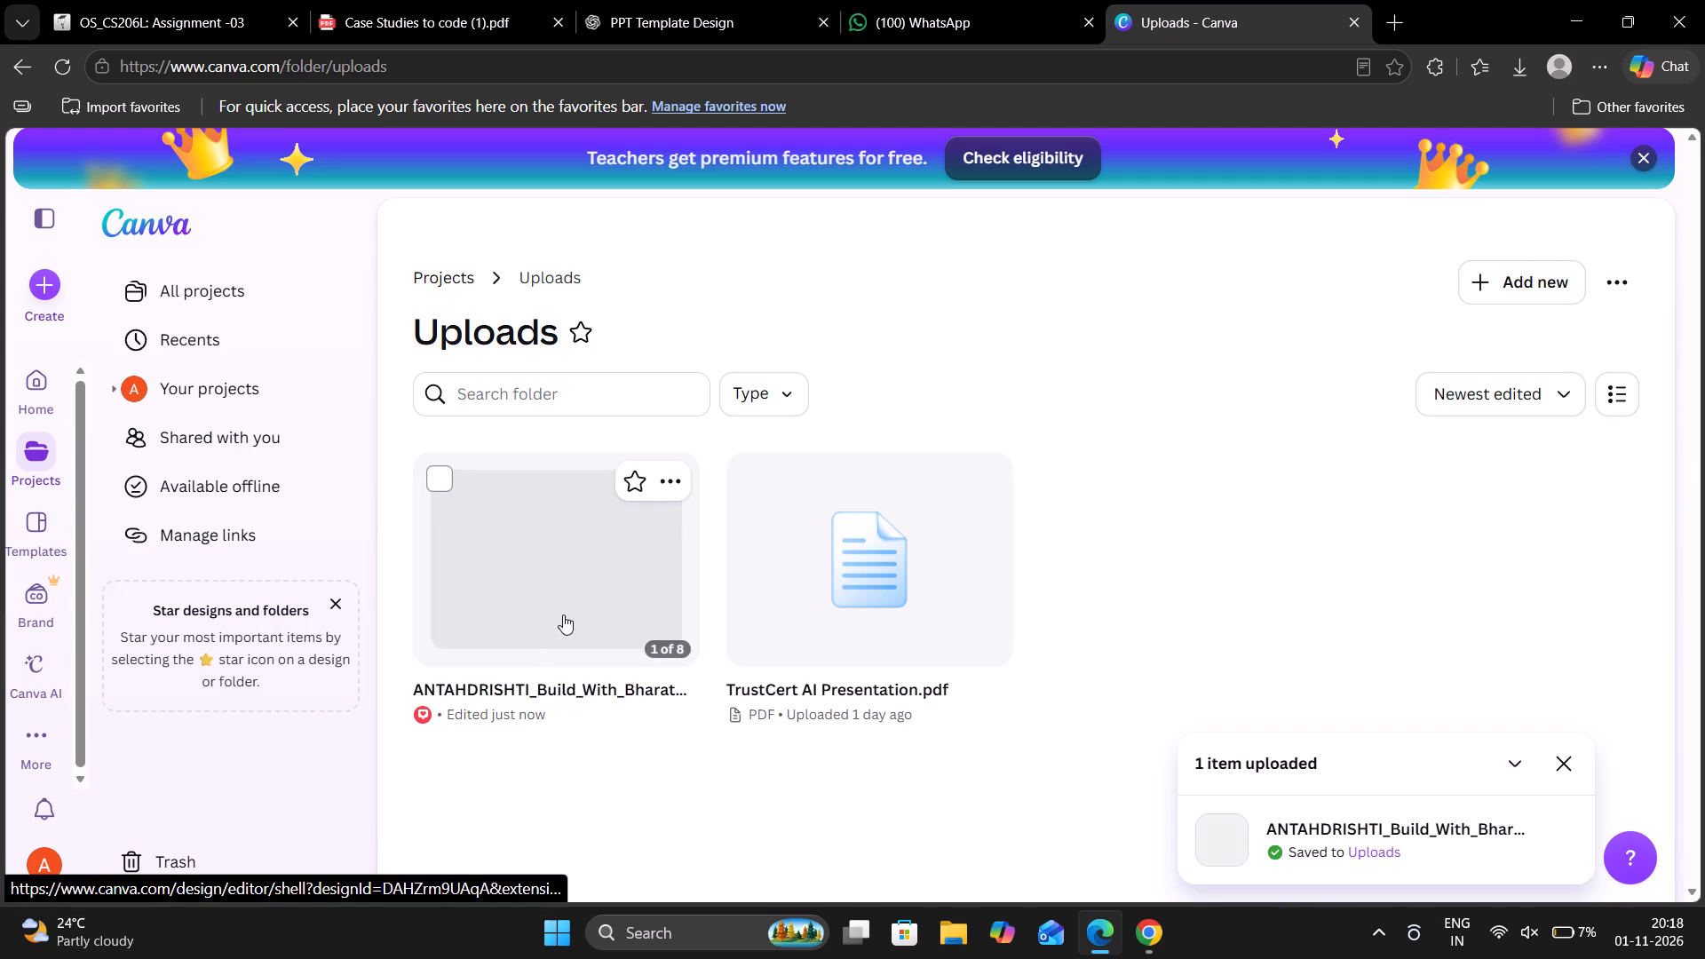
Open the uploaded ANTAHDRISHTI_Build_With_Bharat presentation for editing.
left_click(563, 599)
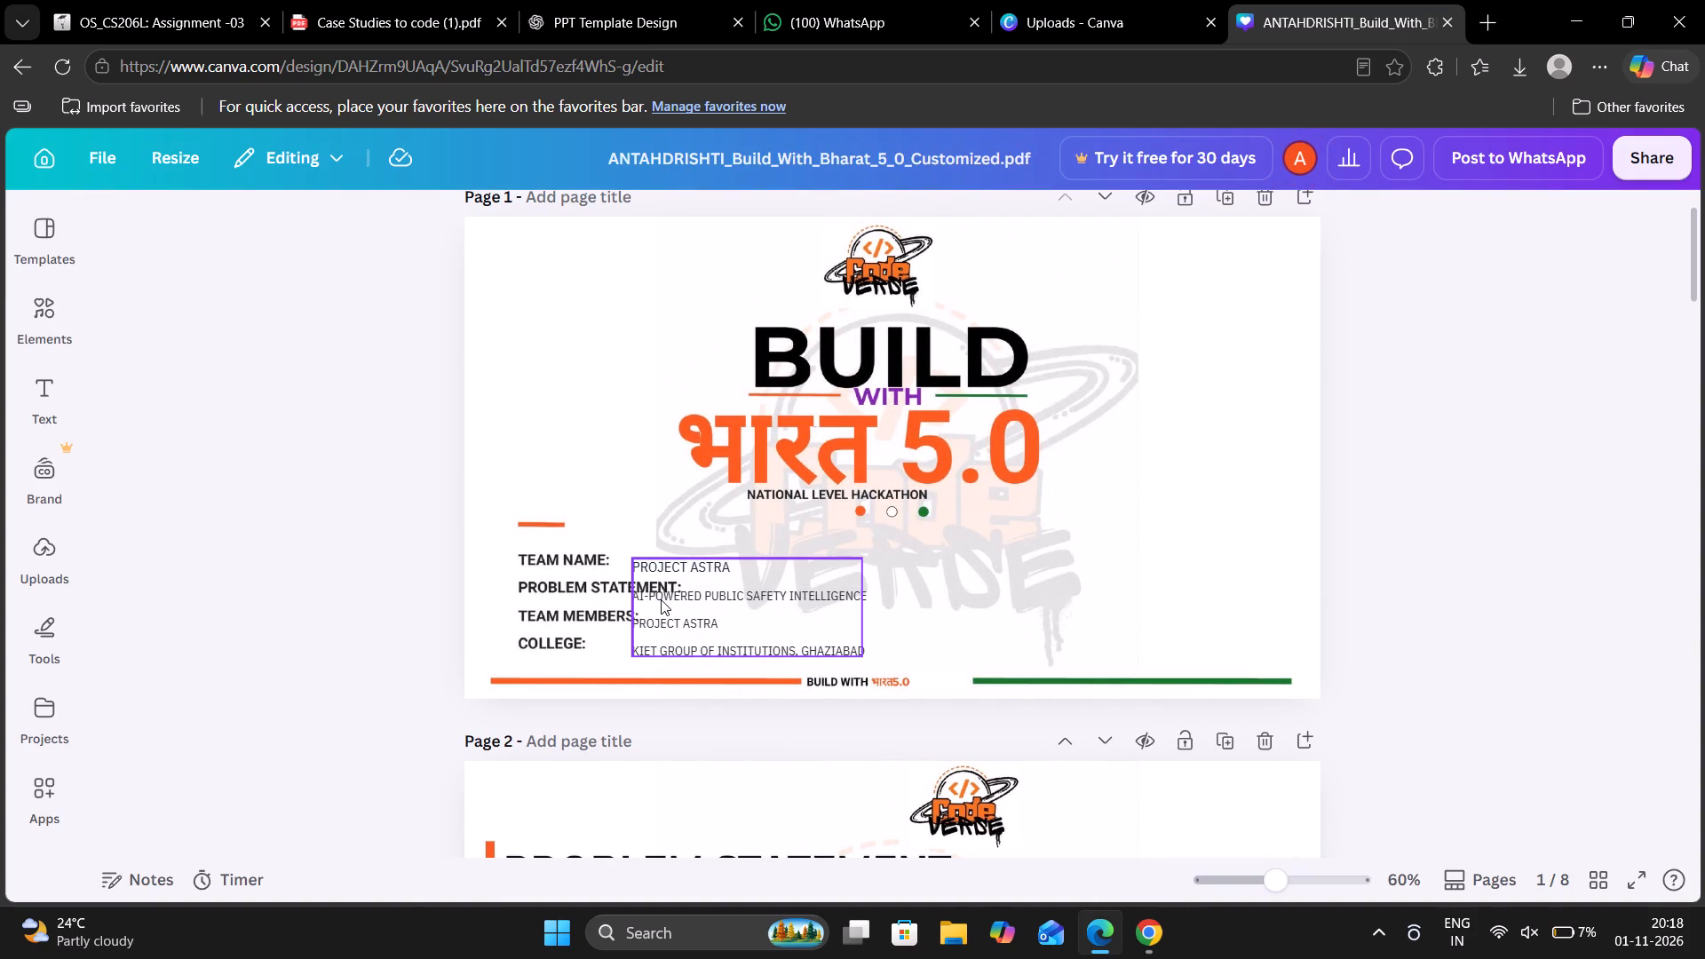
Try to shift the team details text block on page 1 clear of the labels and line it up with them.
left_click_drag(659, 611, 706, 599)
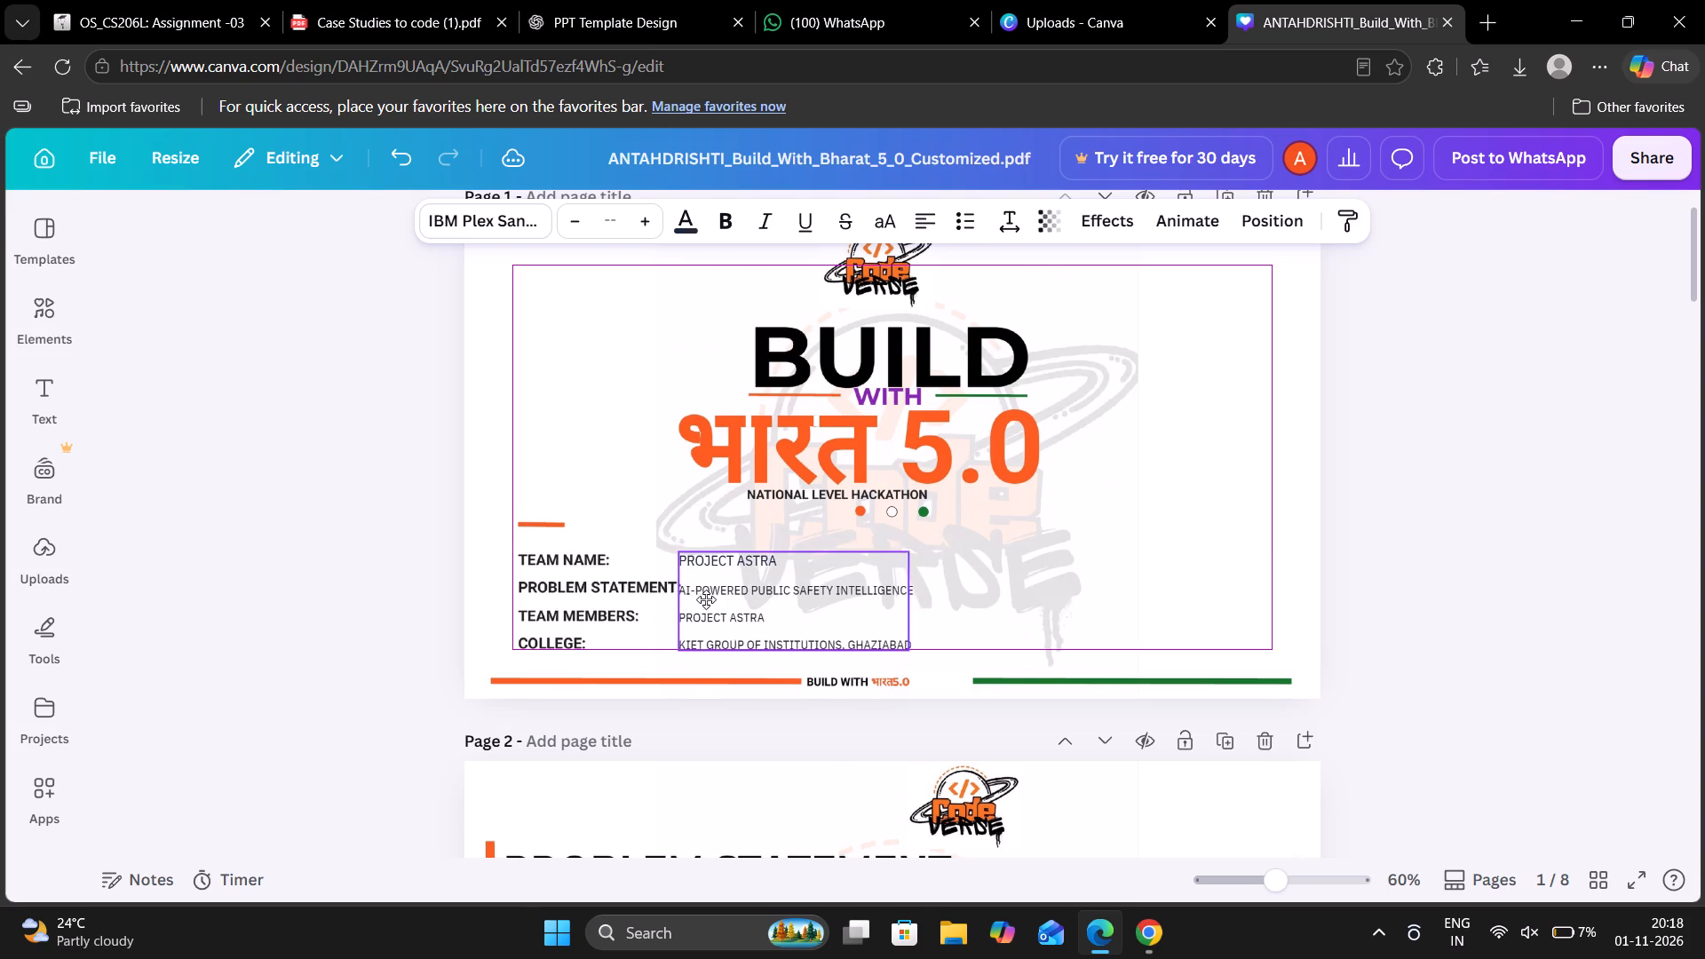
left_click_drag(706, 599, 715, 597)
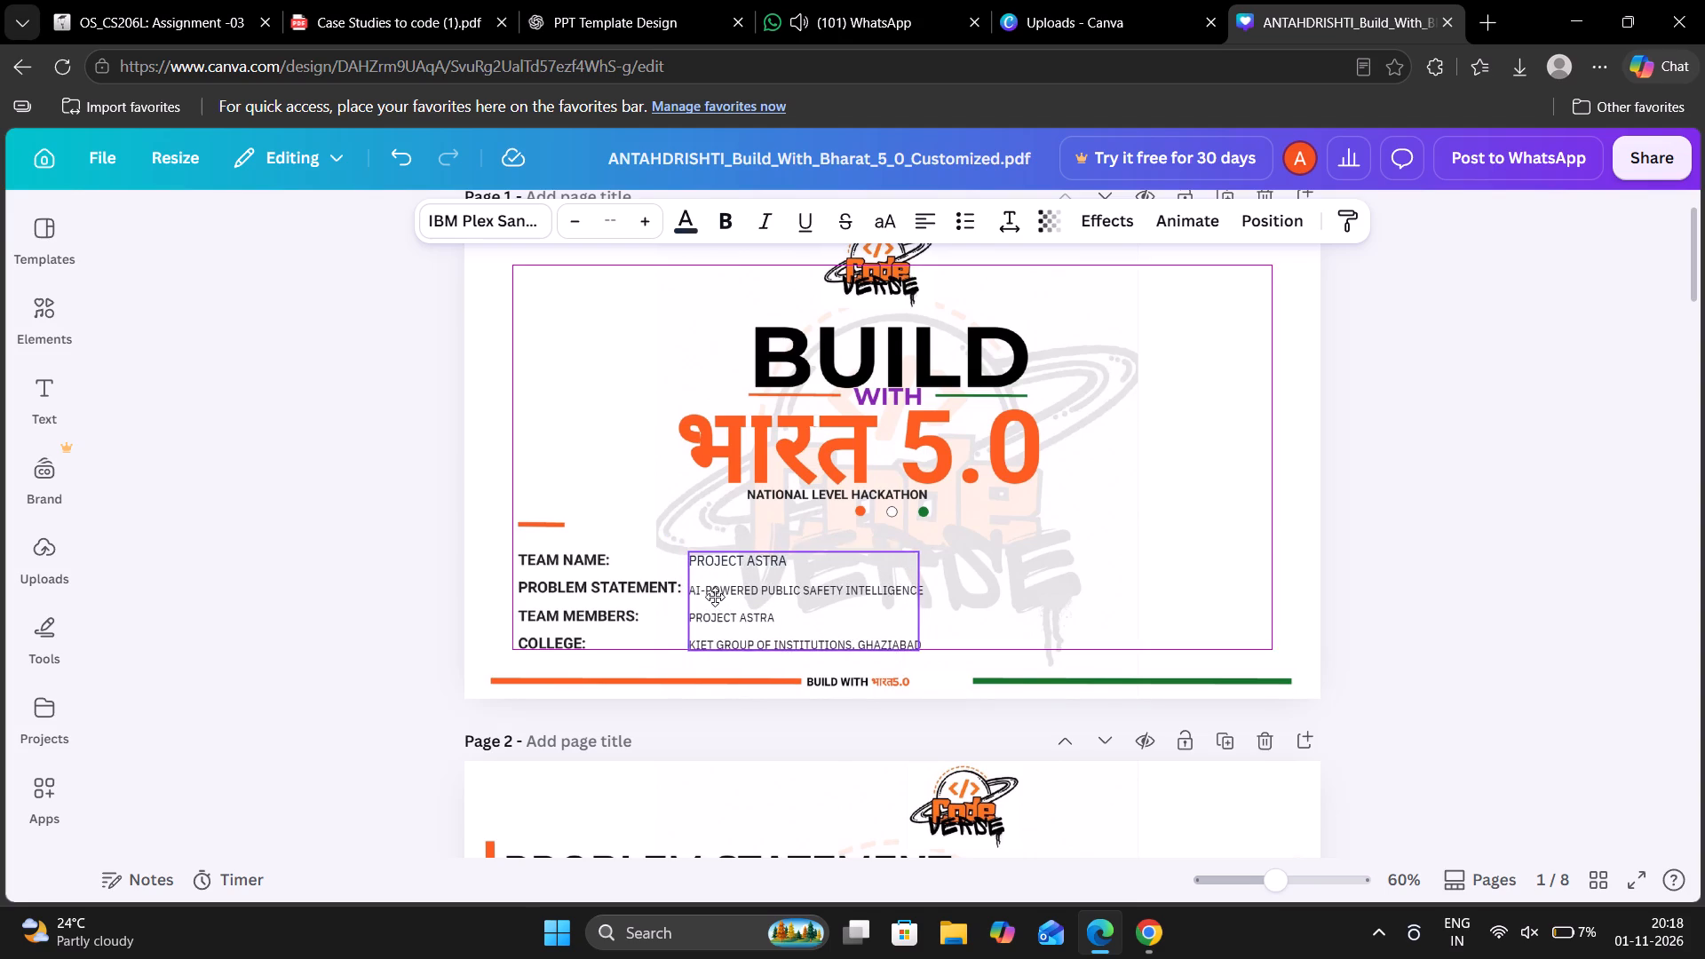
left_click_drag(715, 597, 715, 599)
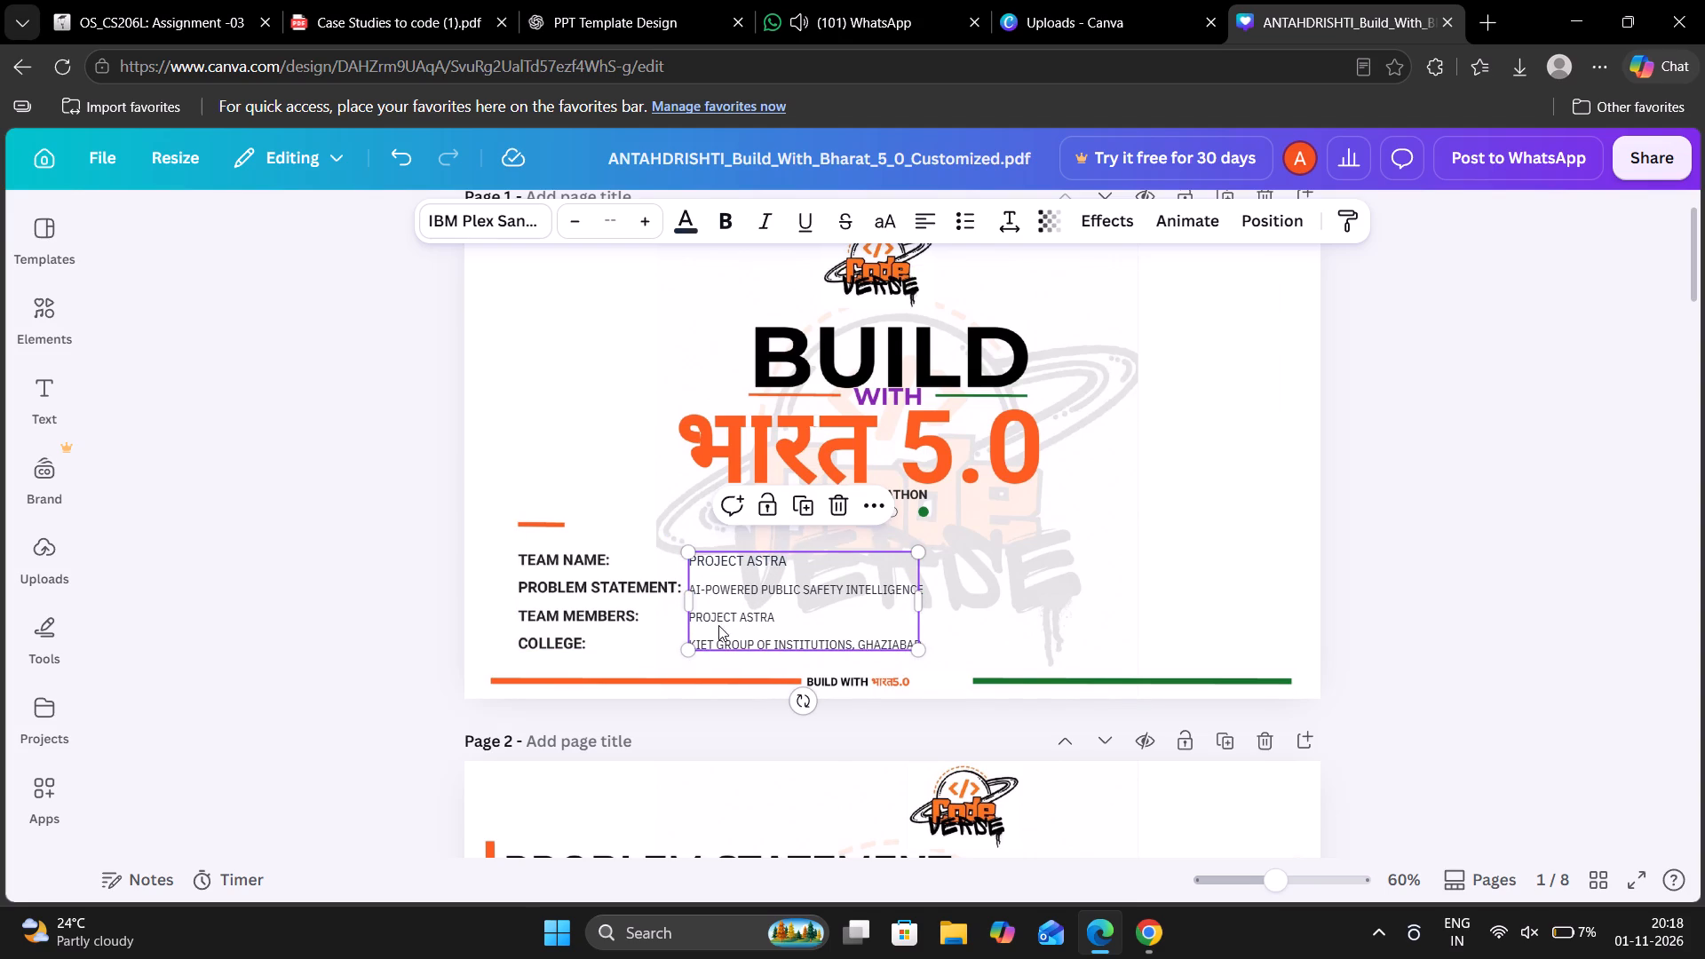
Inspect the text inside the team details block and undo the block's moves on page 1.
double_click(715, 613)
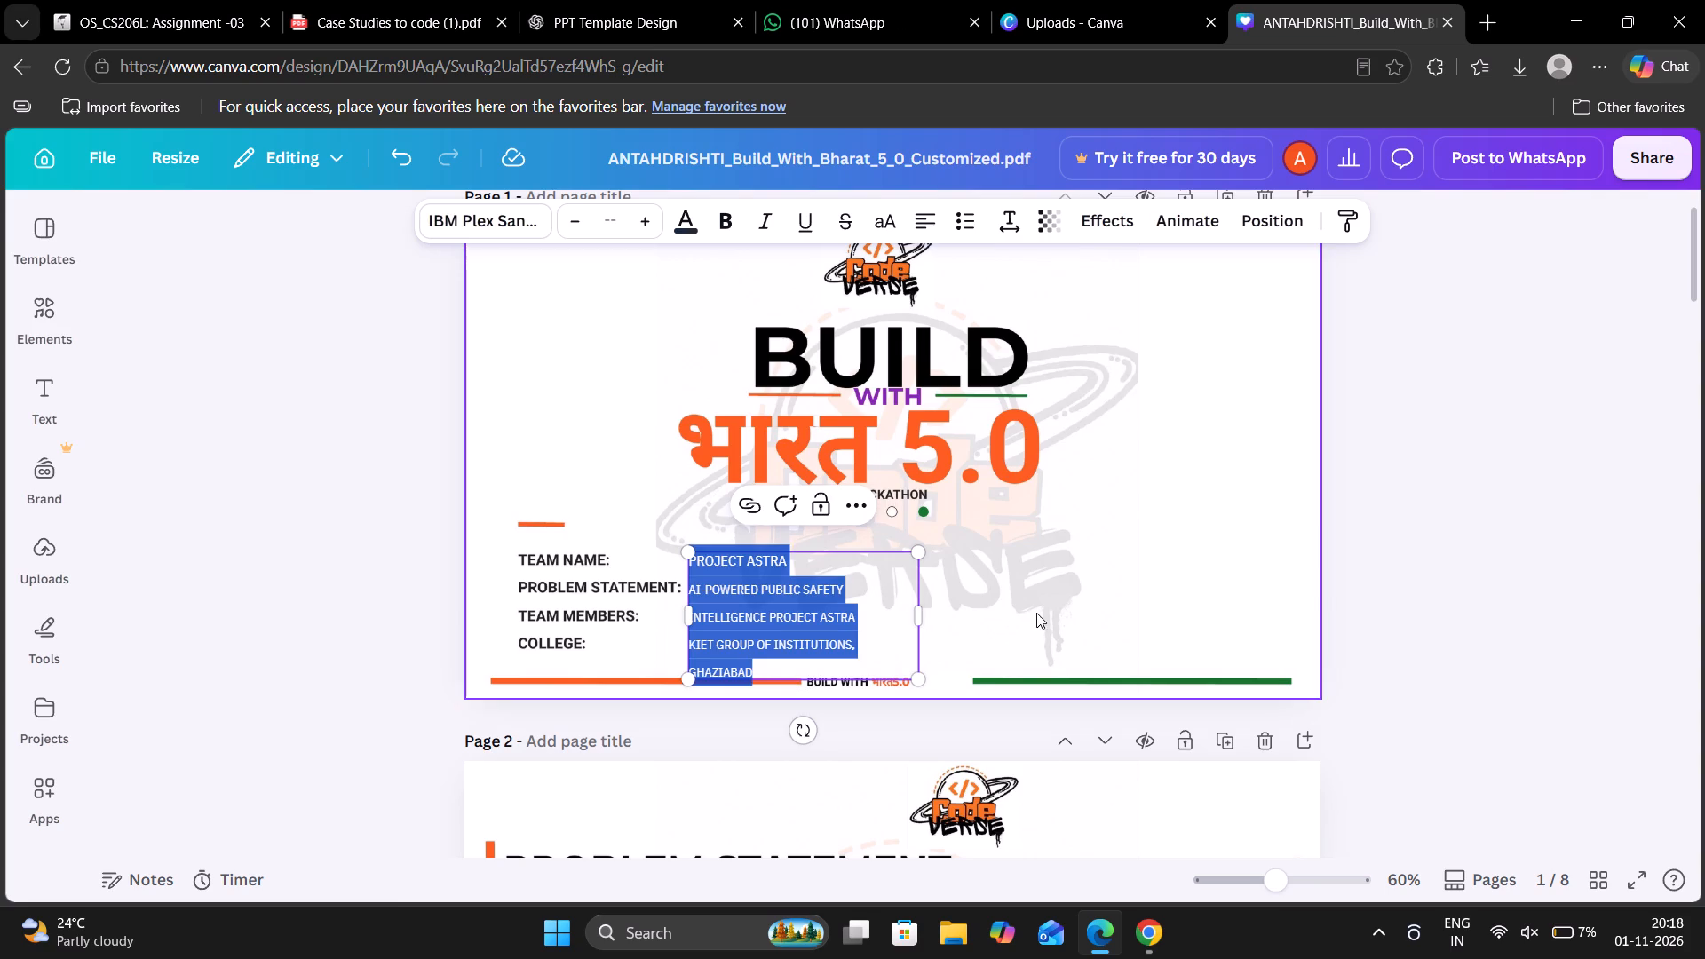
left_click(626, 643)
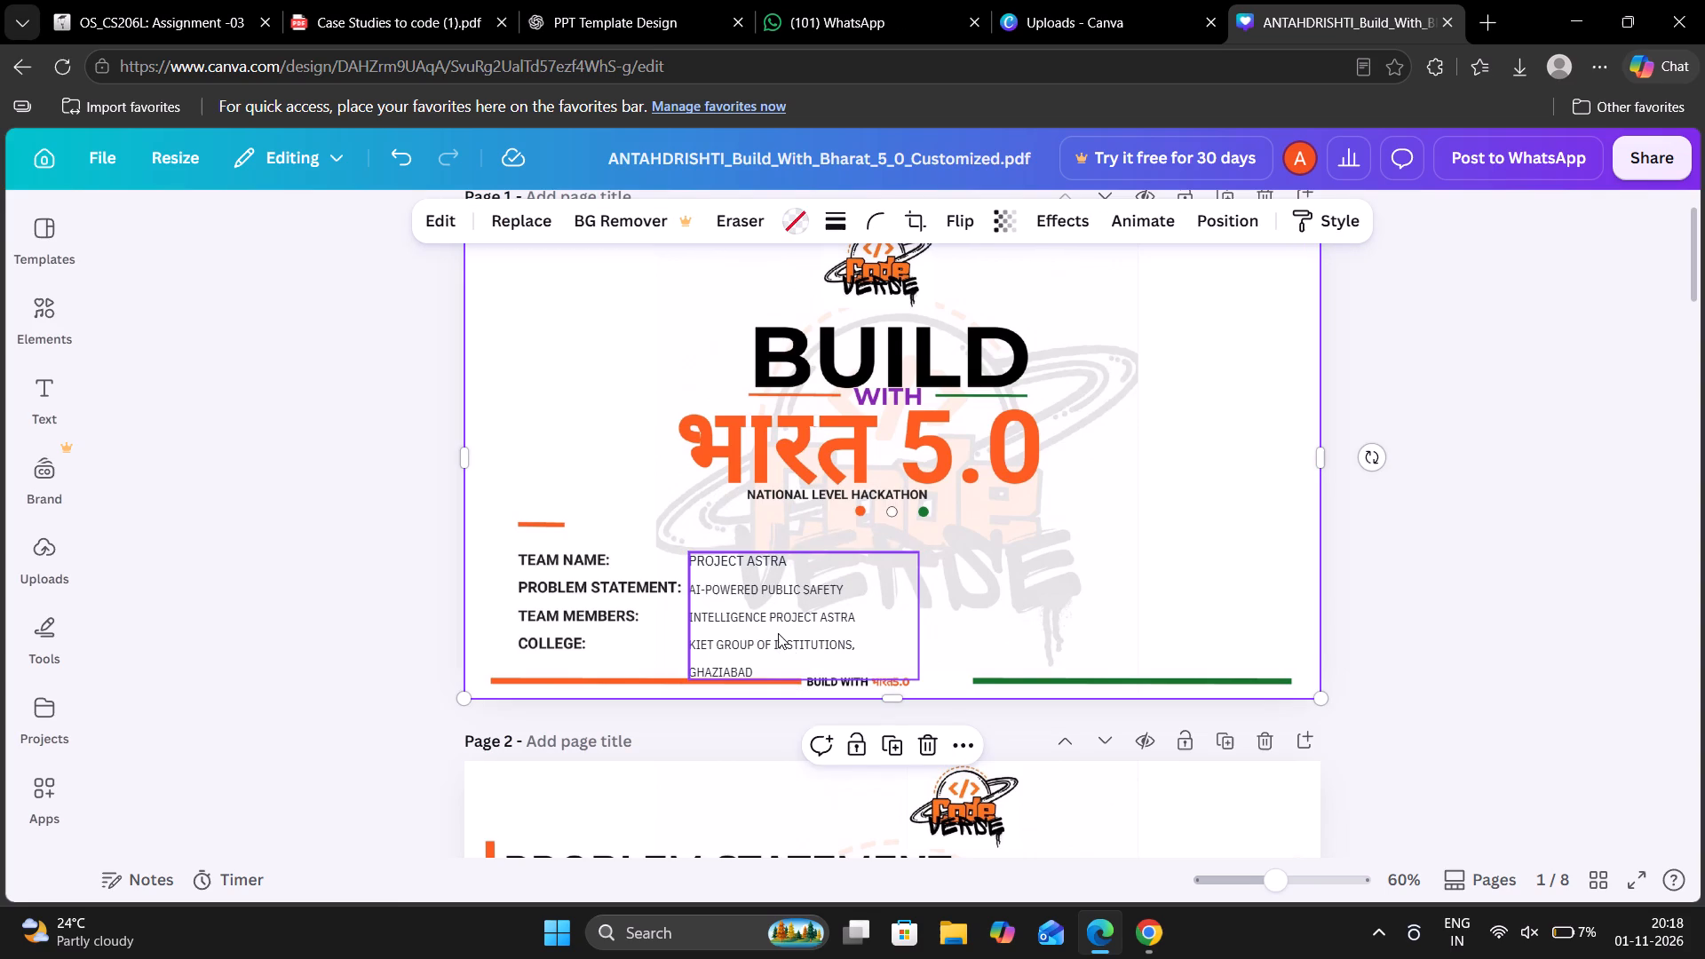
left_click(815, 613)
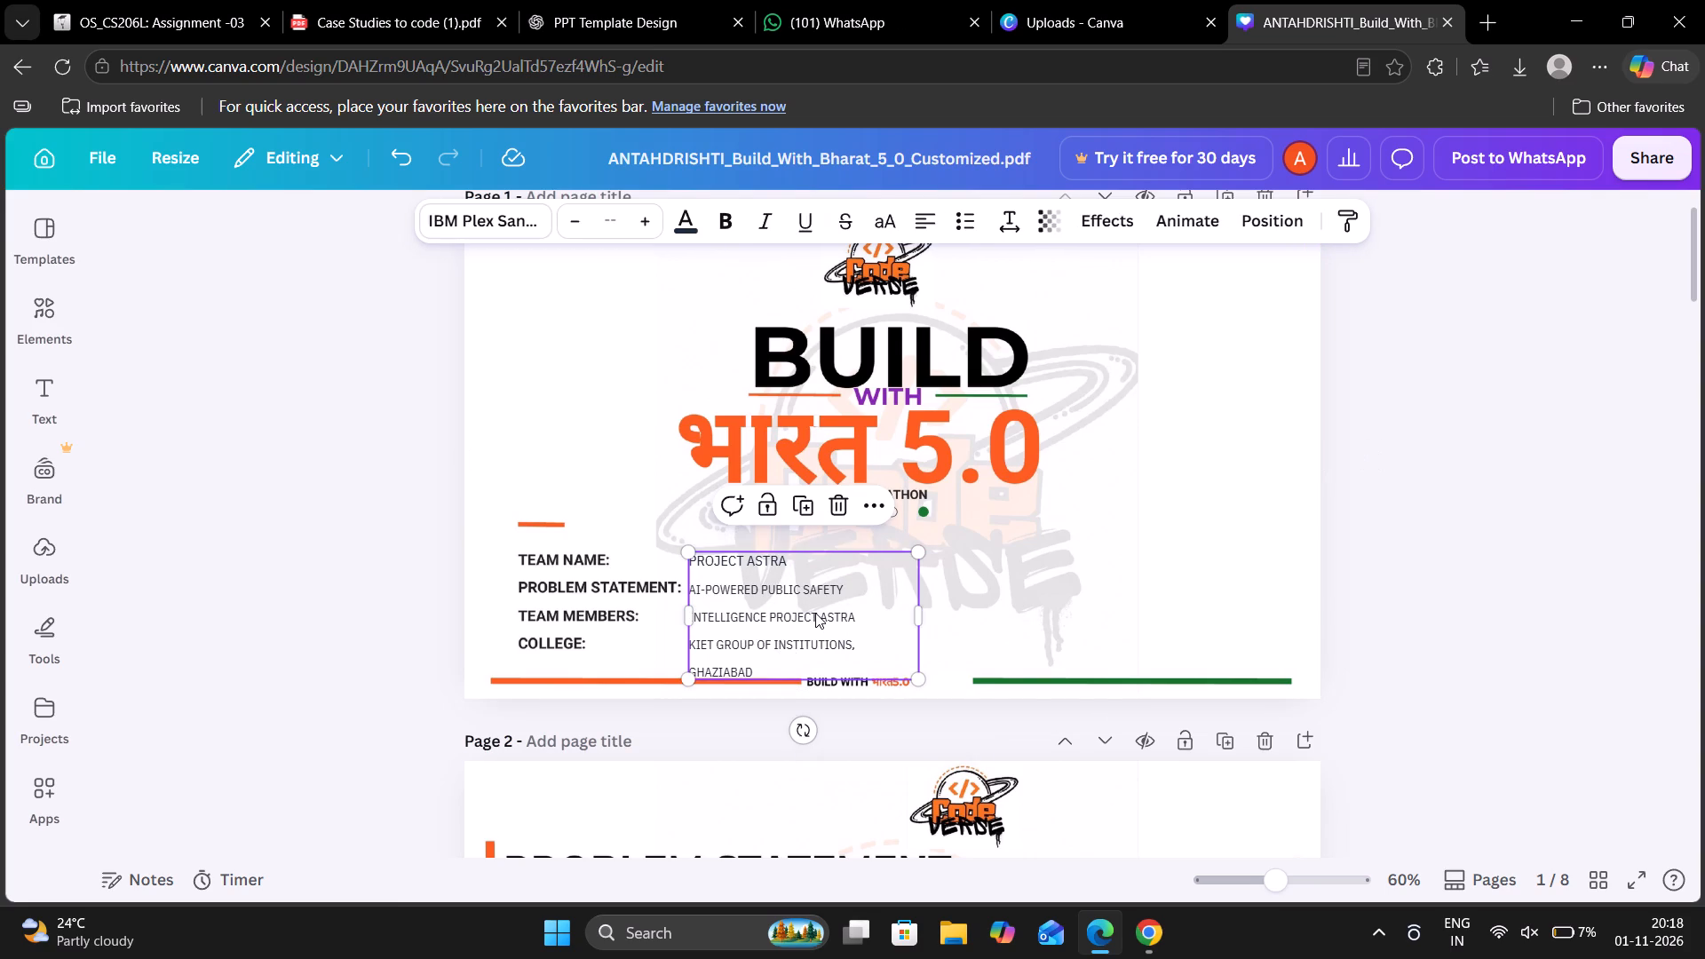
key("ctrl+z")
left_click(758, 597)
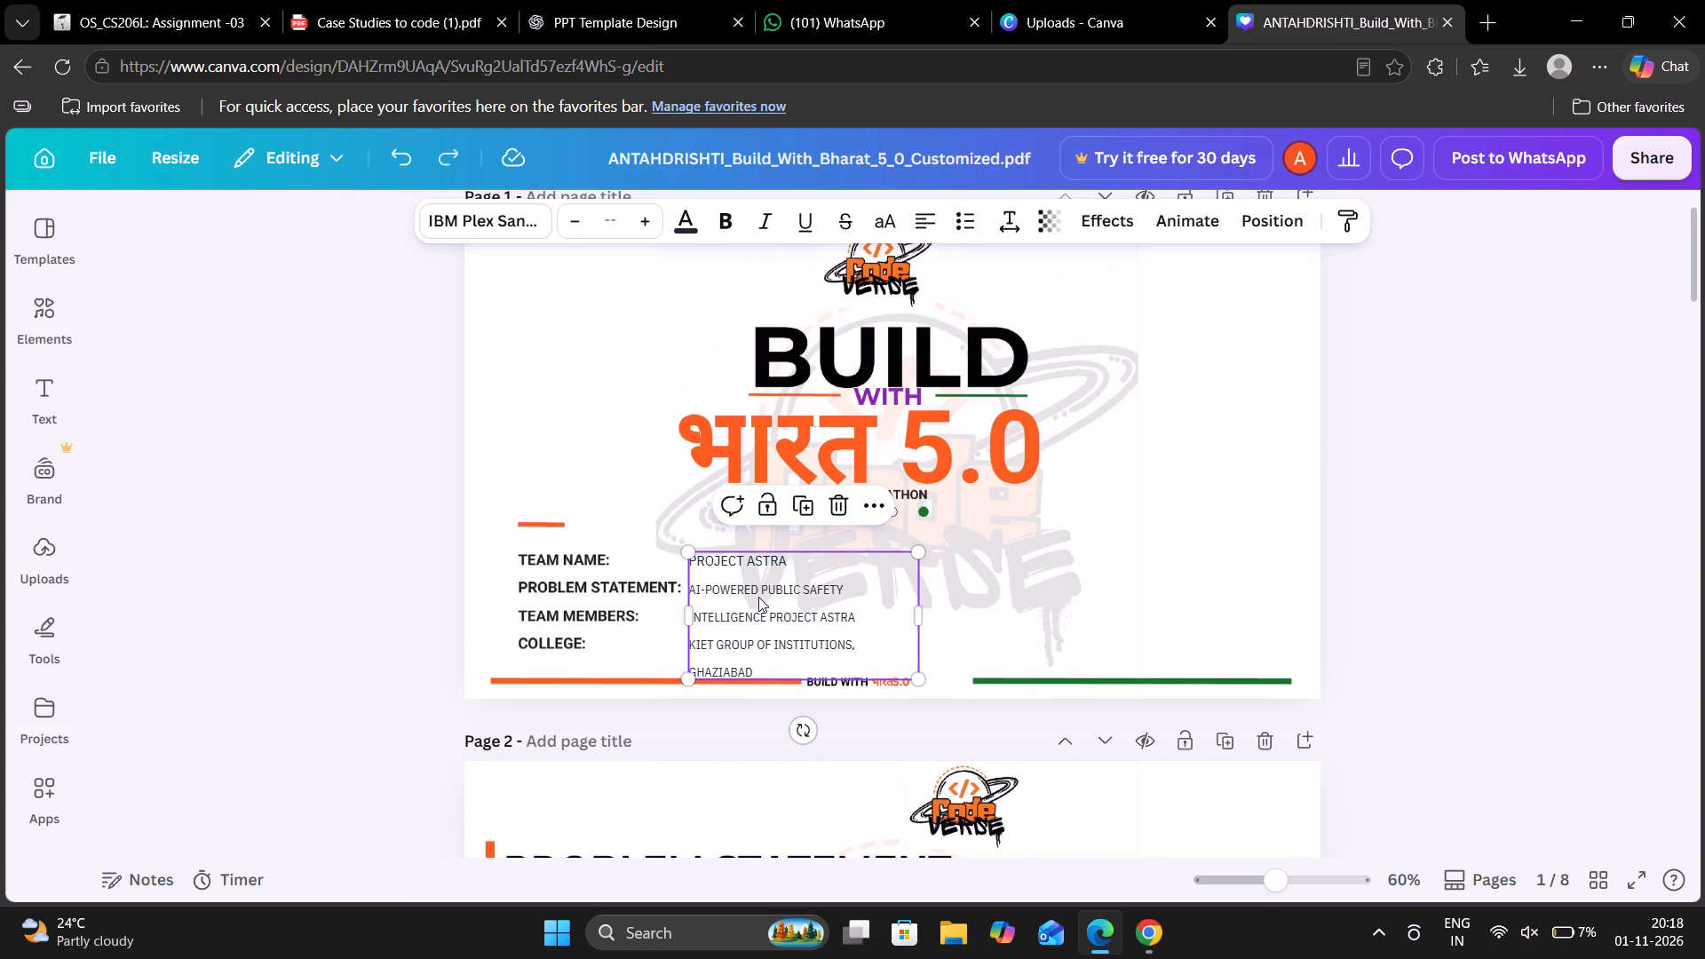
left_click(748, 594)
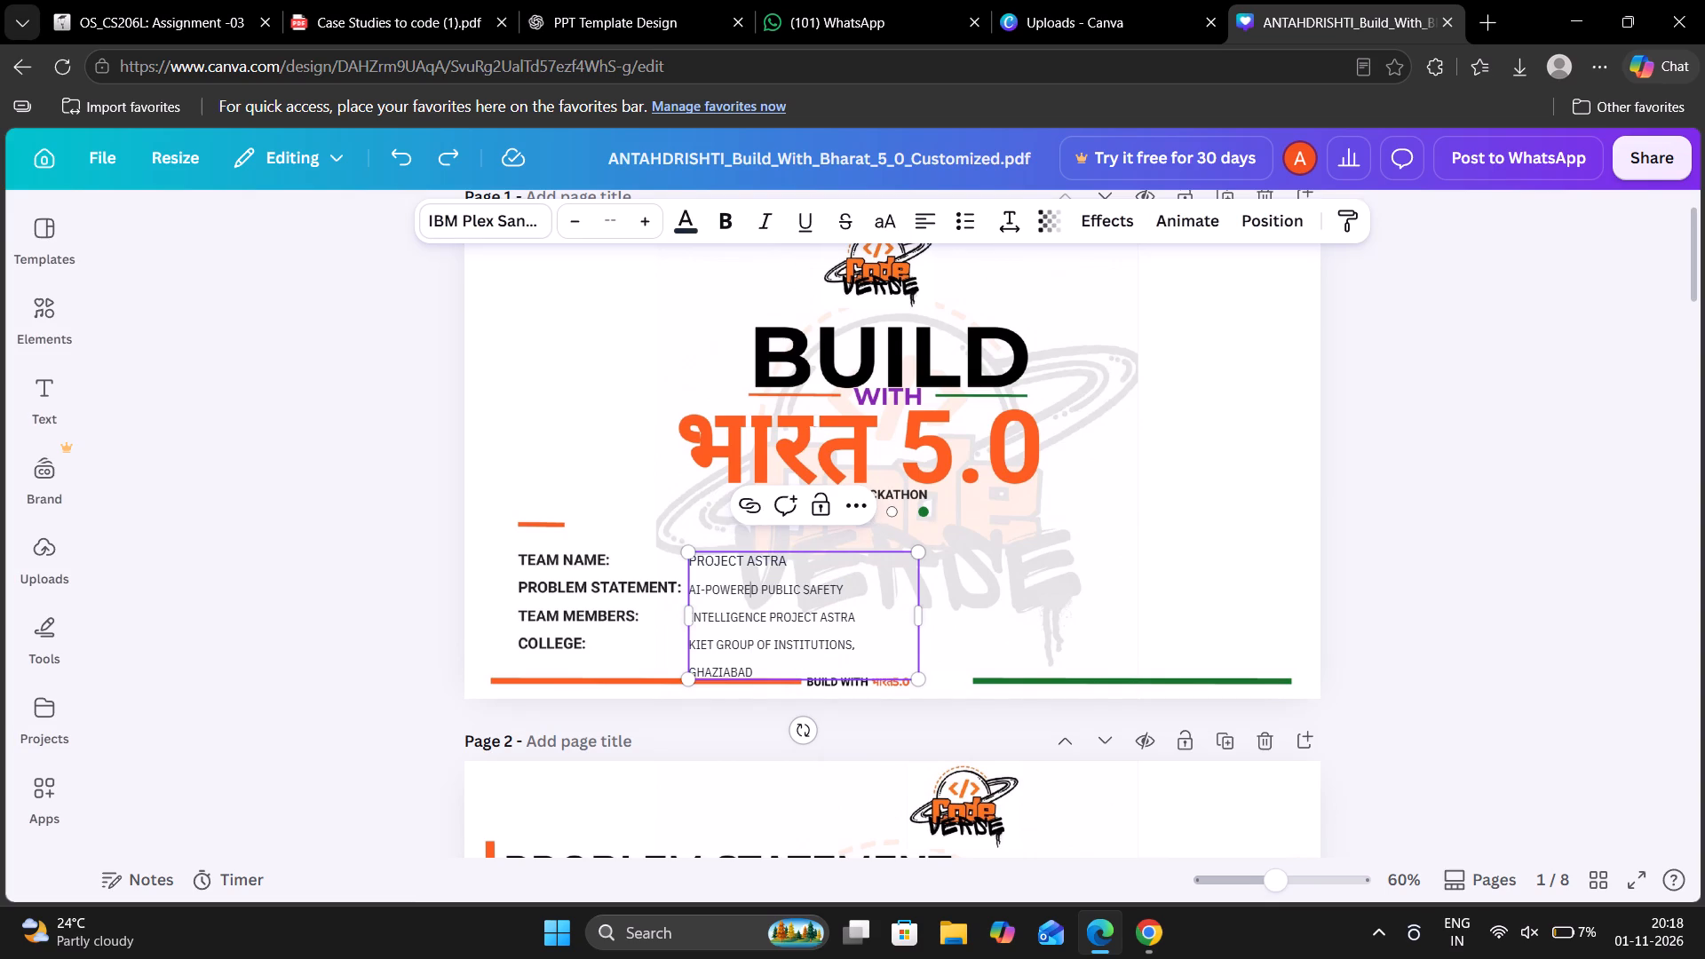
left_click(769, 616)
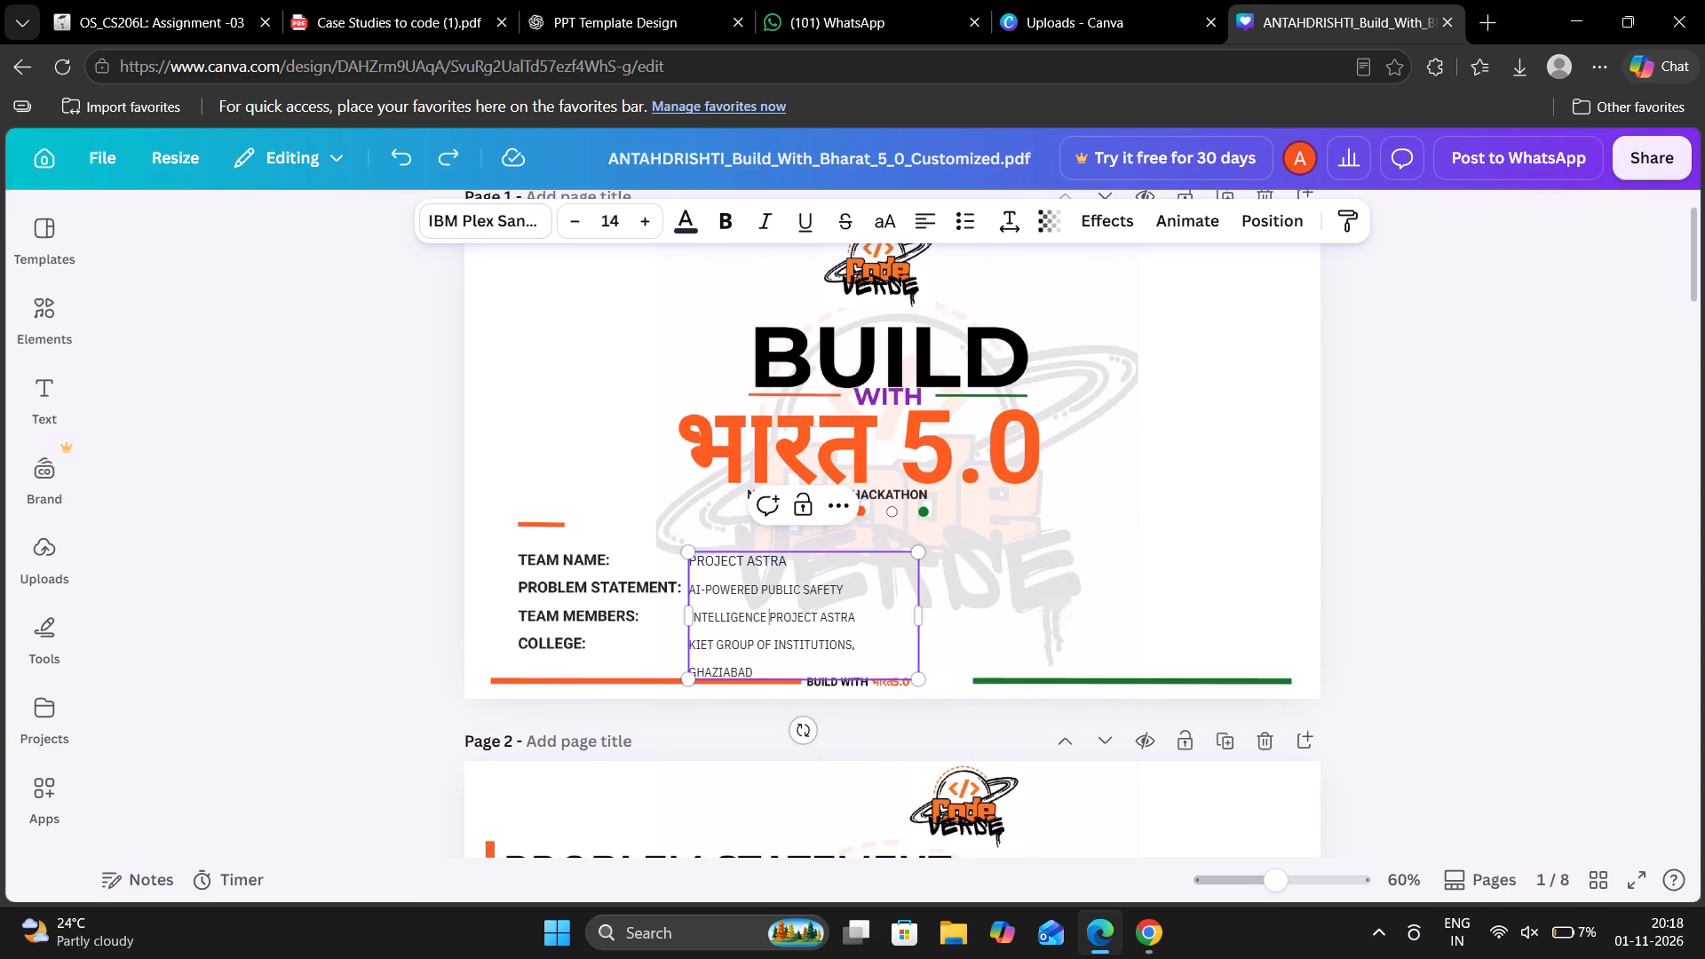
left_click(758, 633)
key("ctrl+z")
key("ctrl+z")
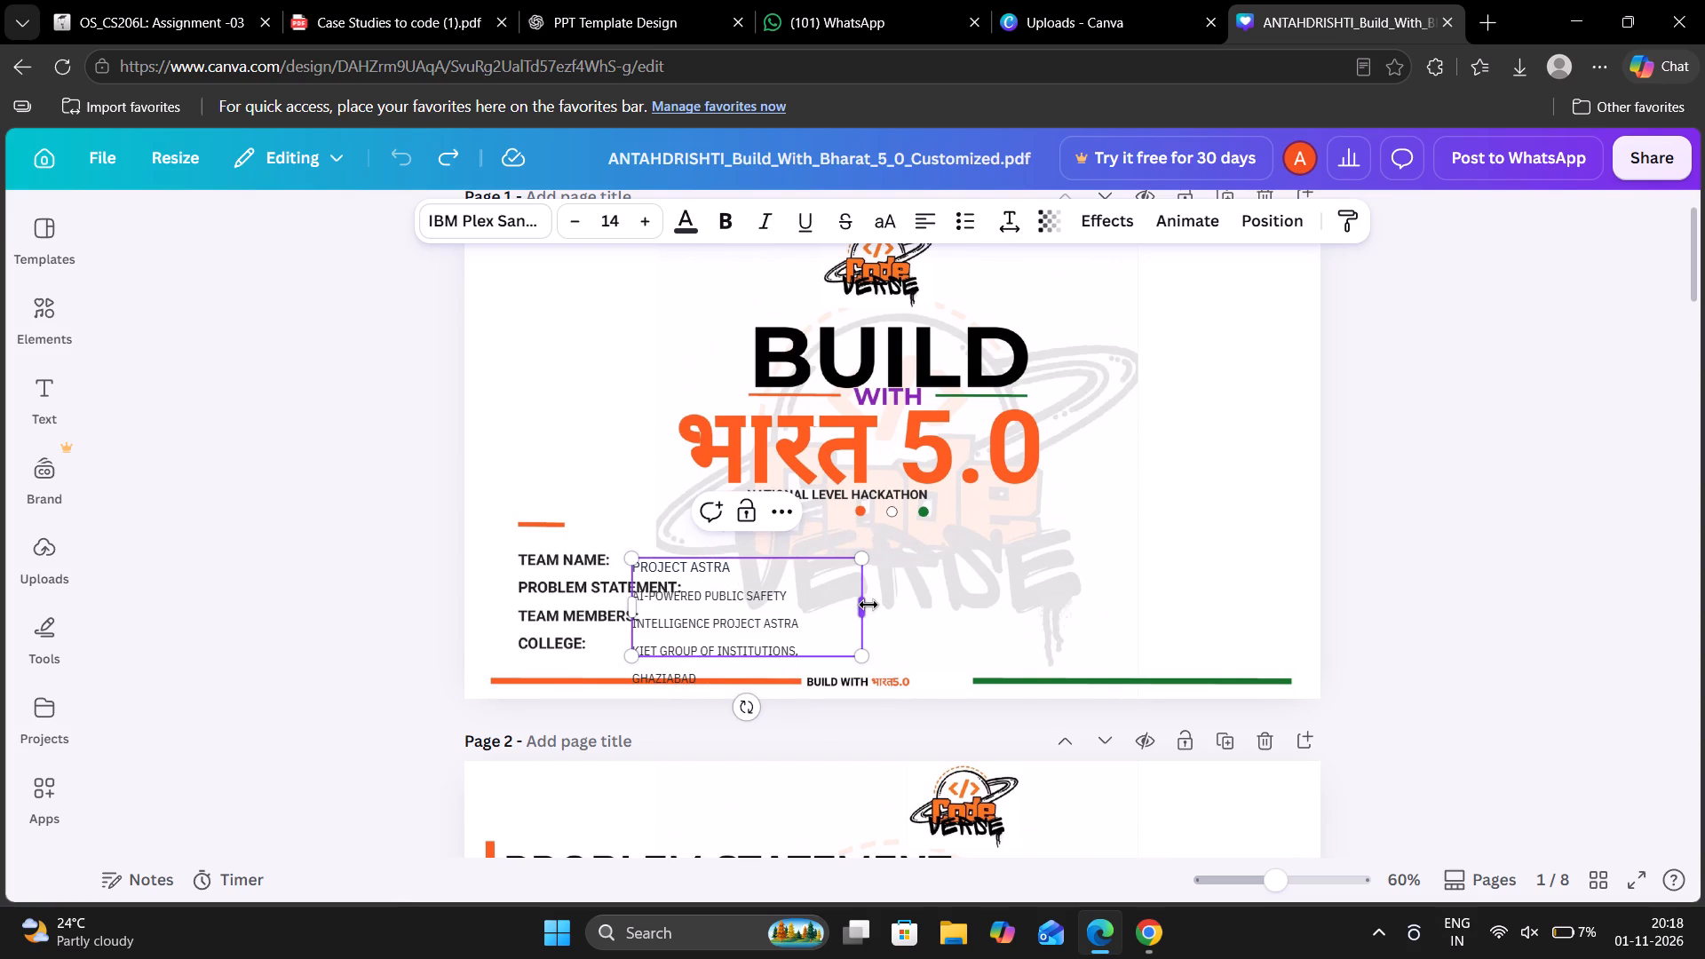
Widen the team details text box on page 1 and break the line before the second PROJECT ASTRA.
left_click_drag(868, 605, 995, 608)
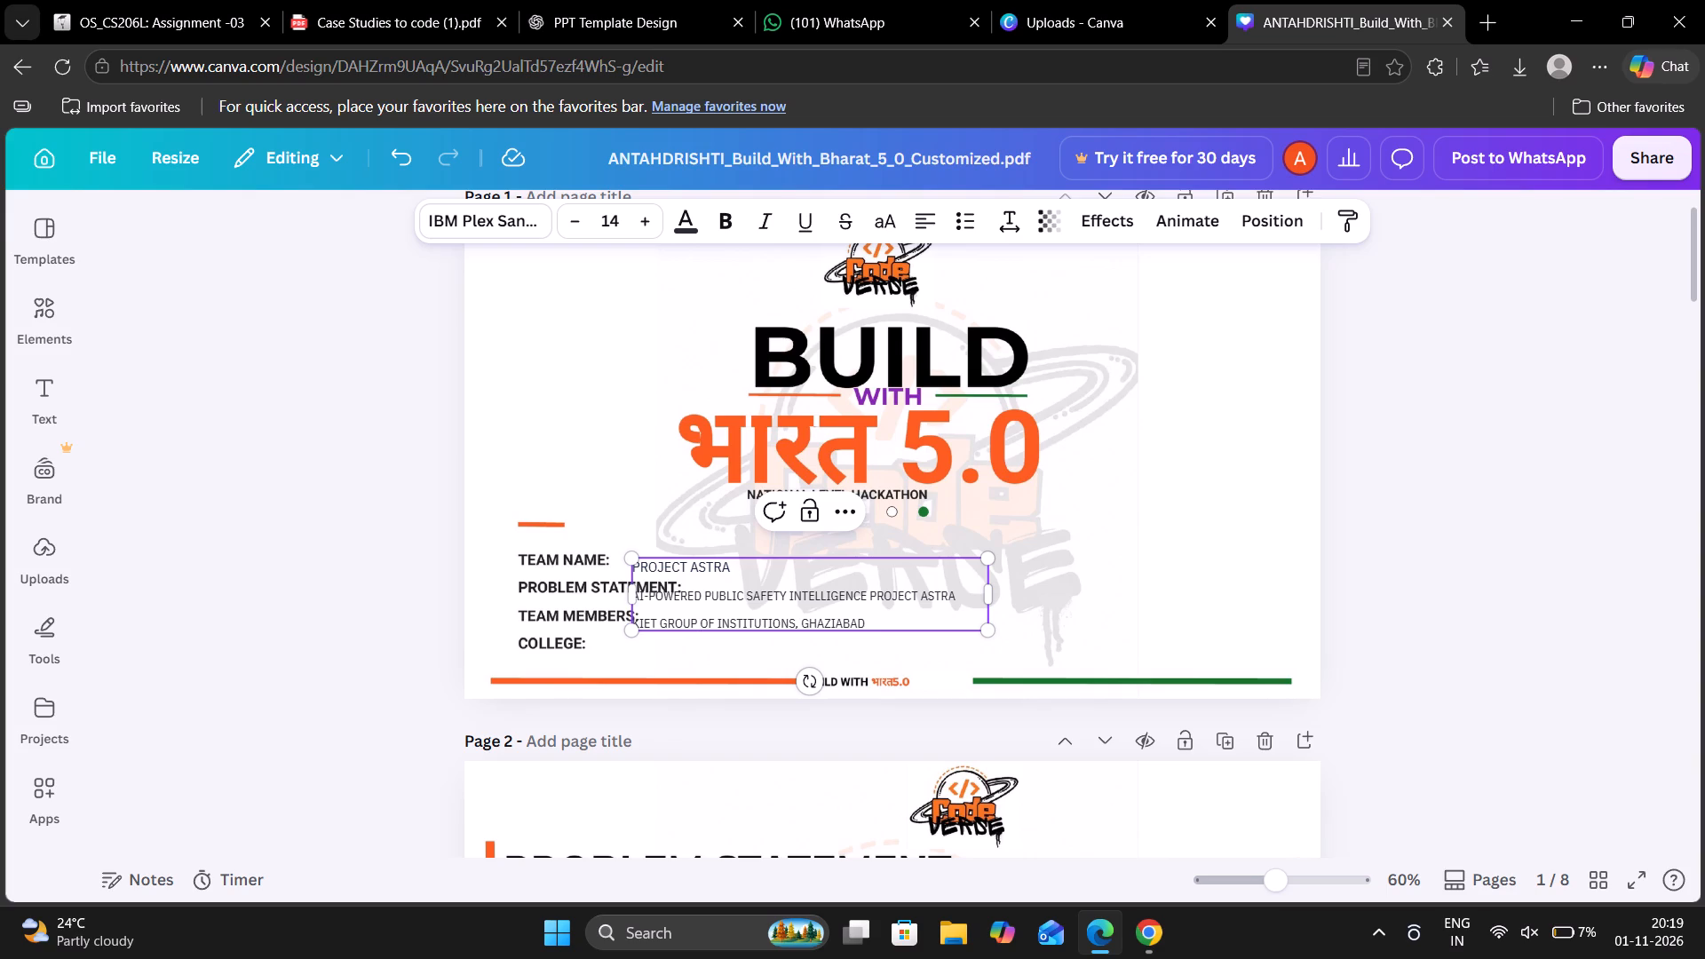
left_click(869, 595)
key("Return")
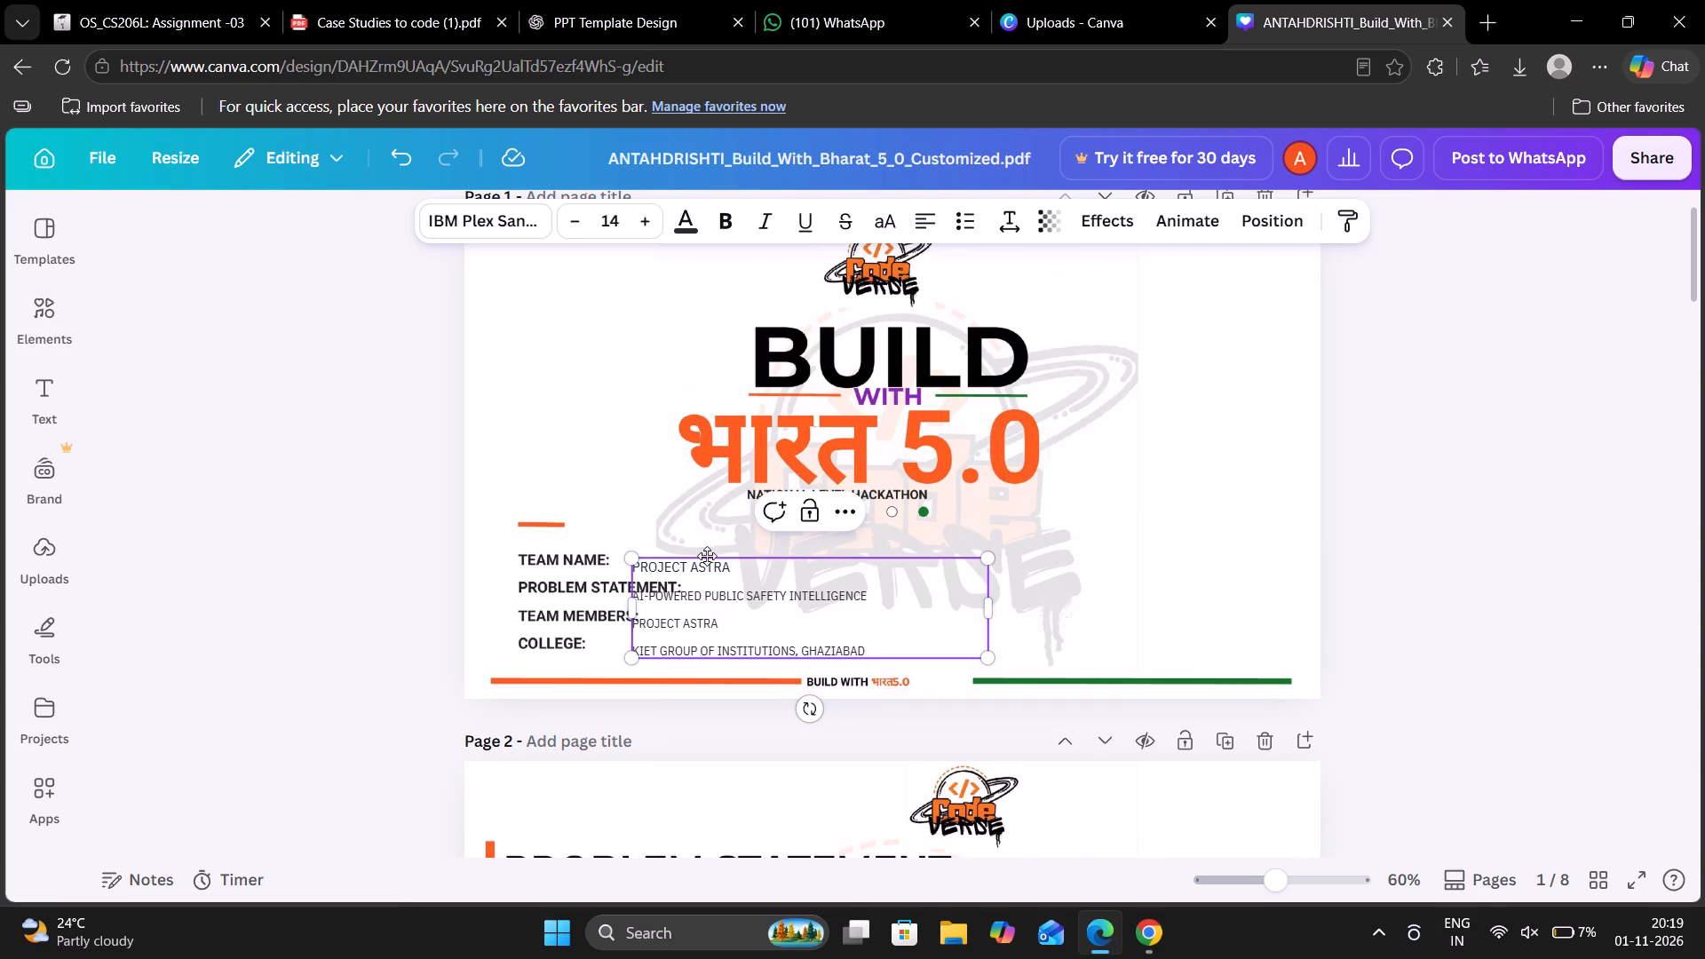
Move the team details text block on page 1 clear of the labels so each line aligns with its label.
left_click_drag(708, 556, 760, 543)
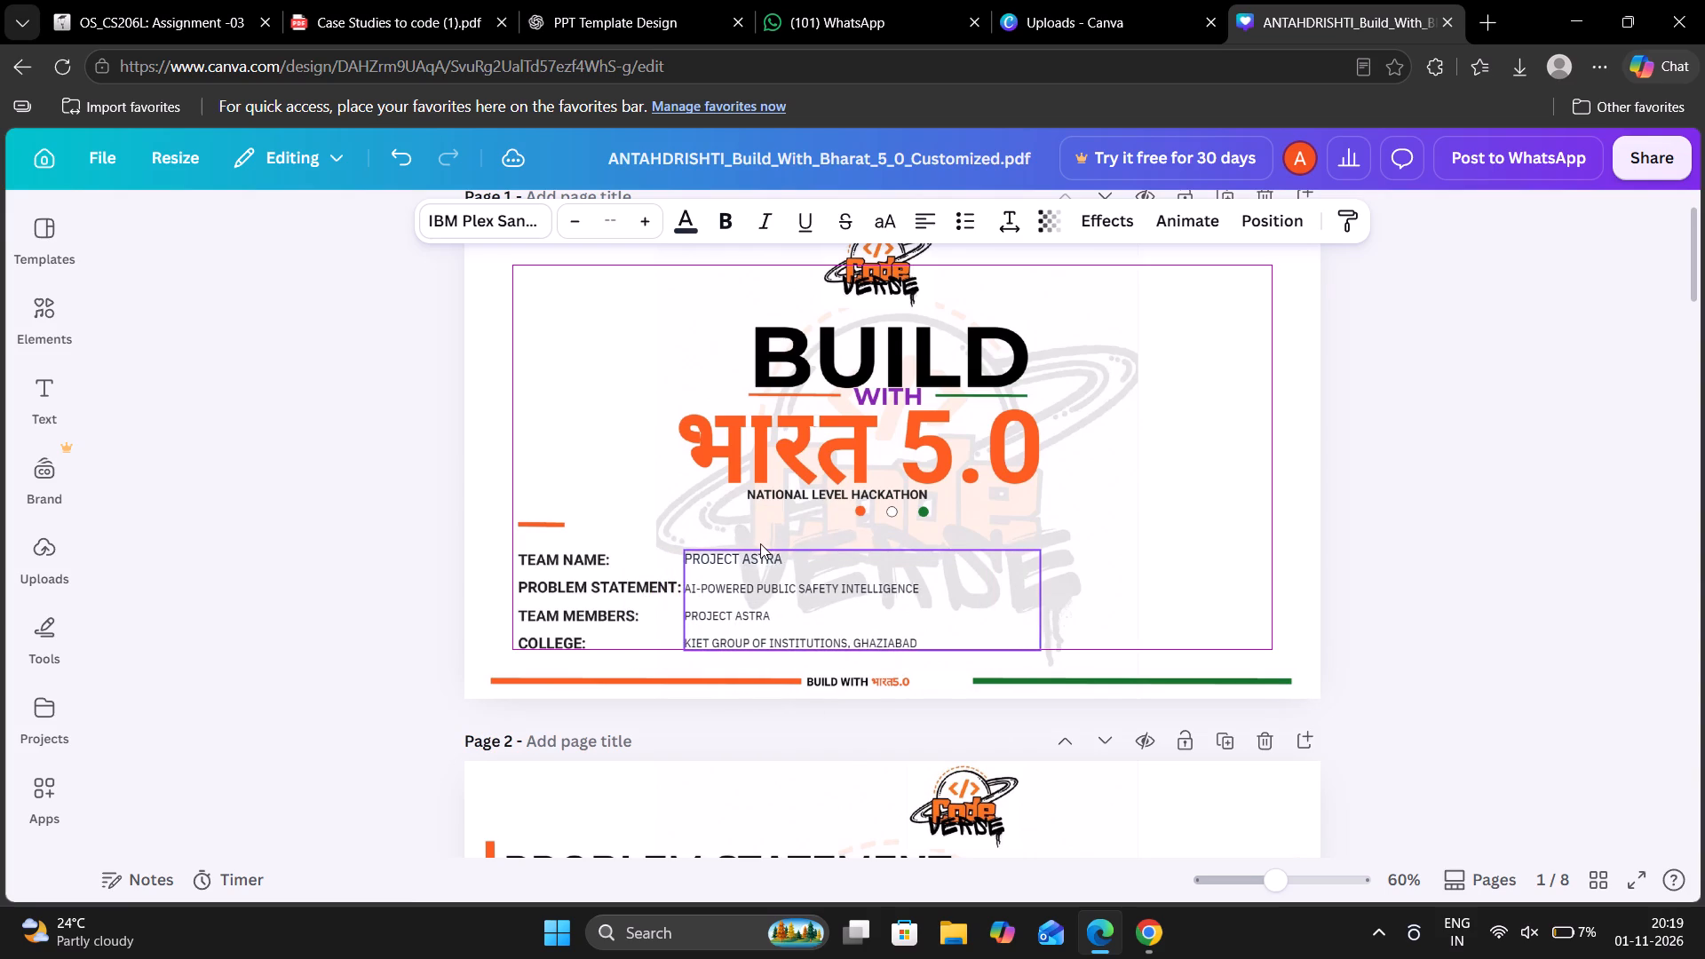
left_click_drag(760, 543, 763, 542)
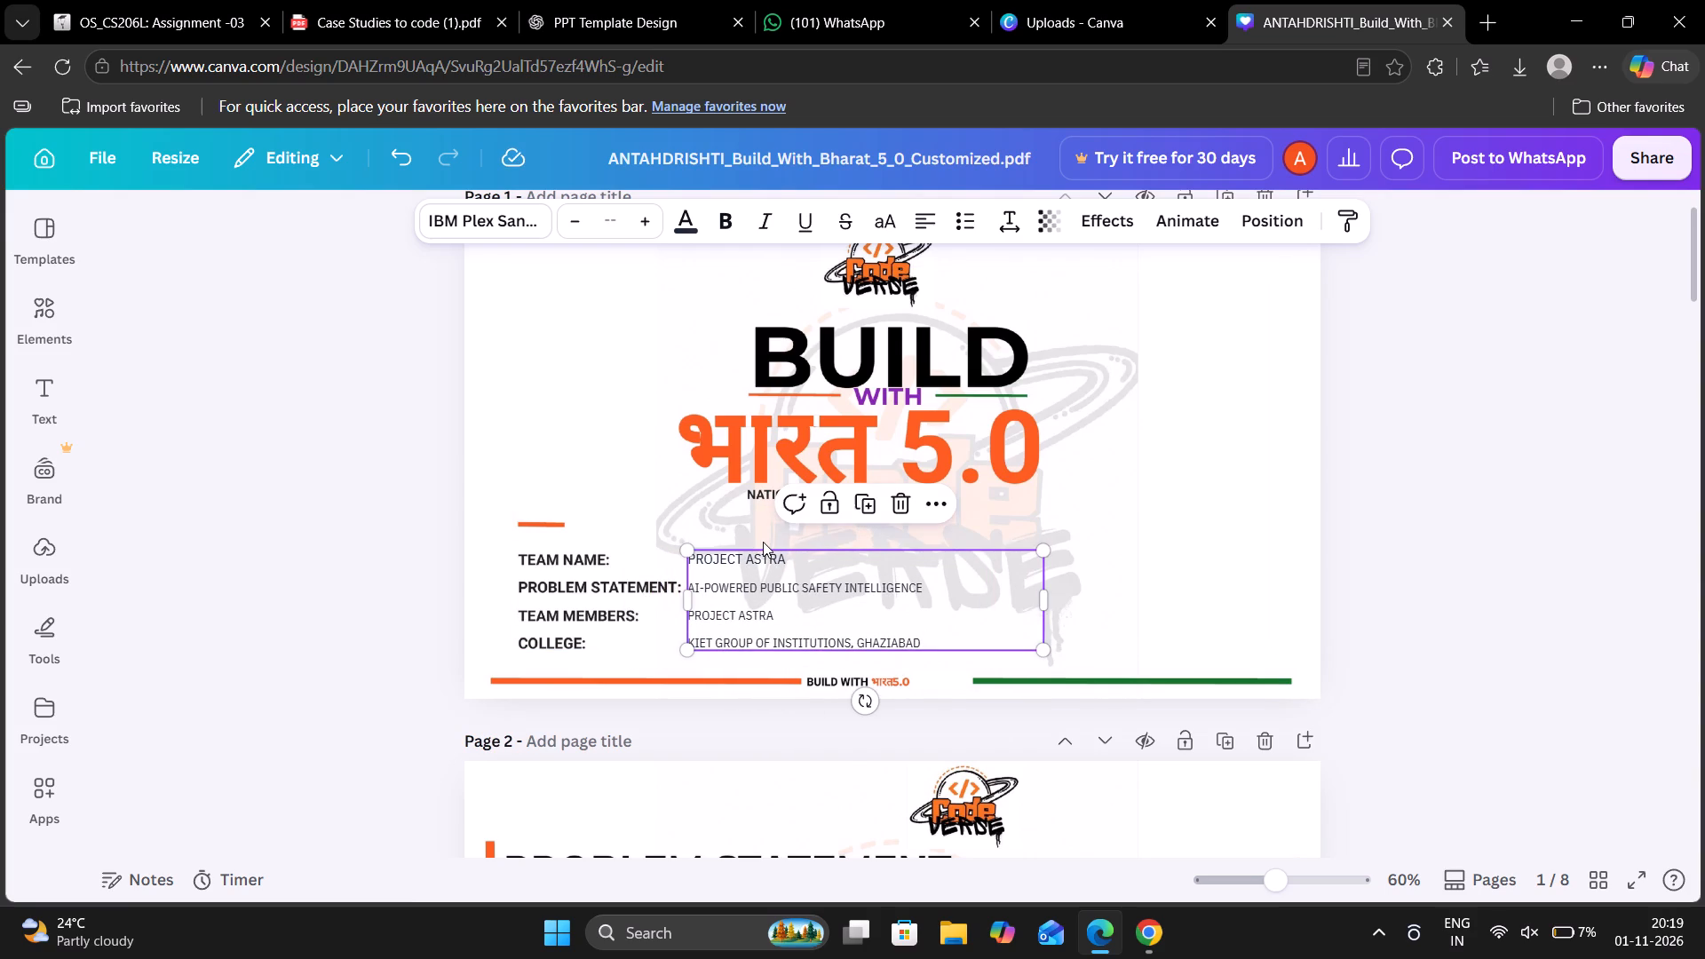
left_click(1116, 522)
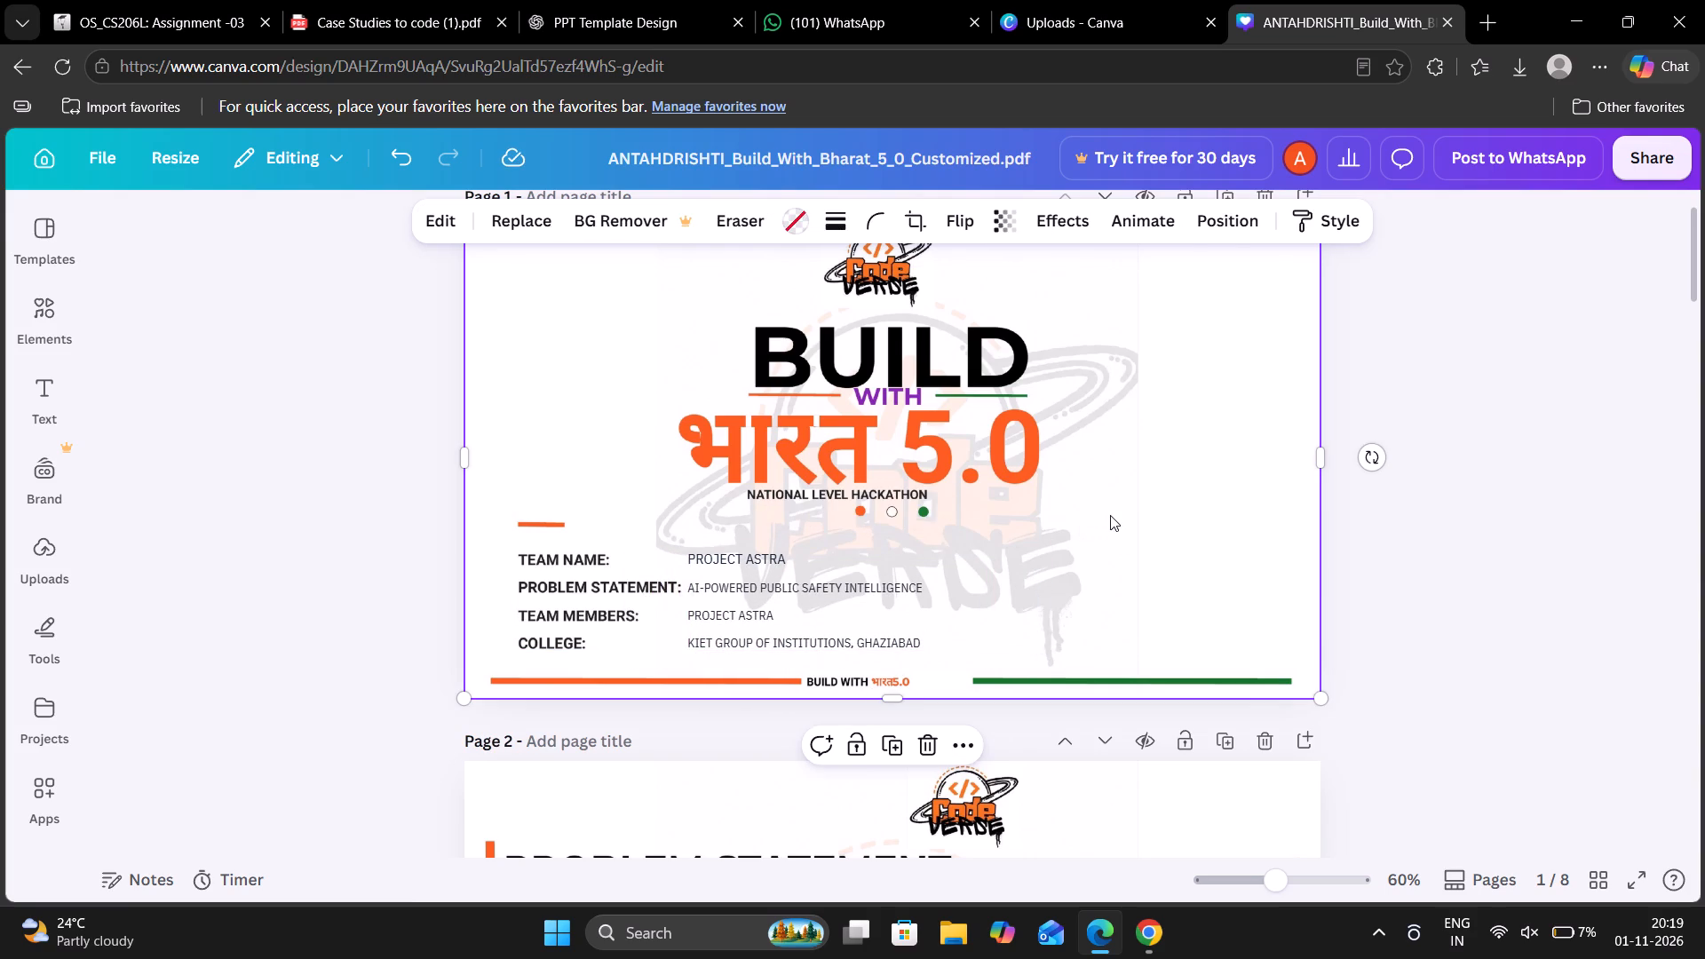
Select the GitHub link line under PROJECT LINKS on the RESEARCH & REFERENCE page for editing.
scroll(1110, 515, "down", 2)
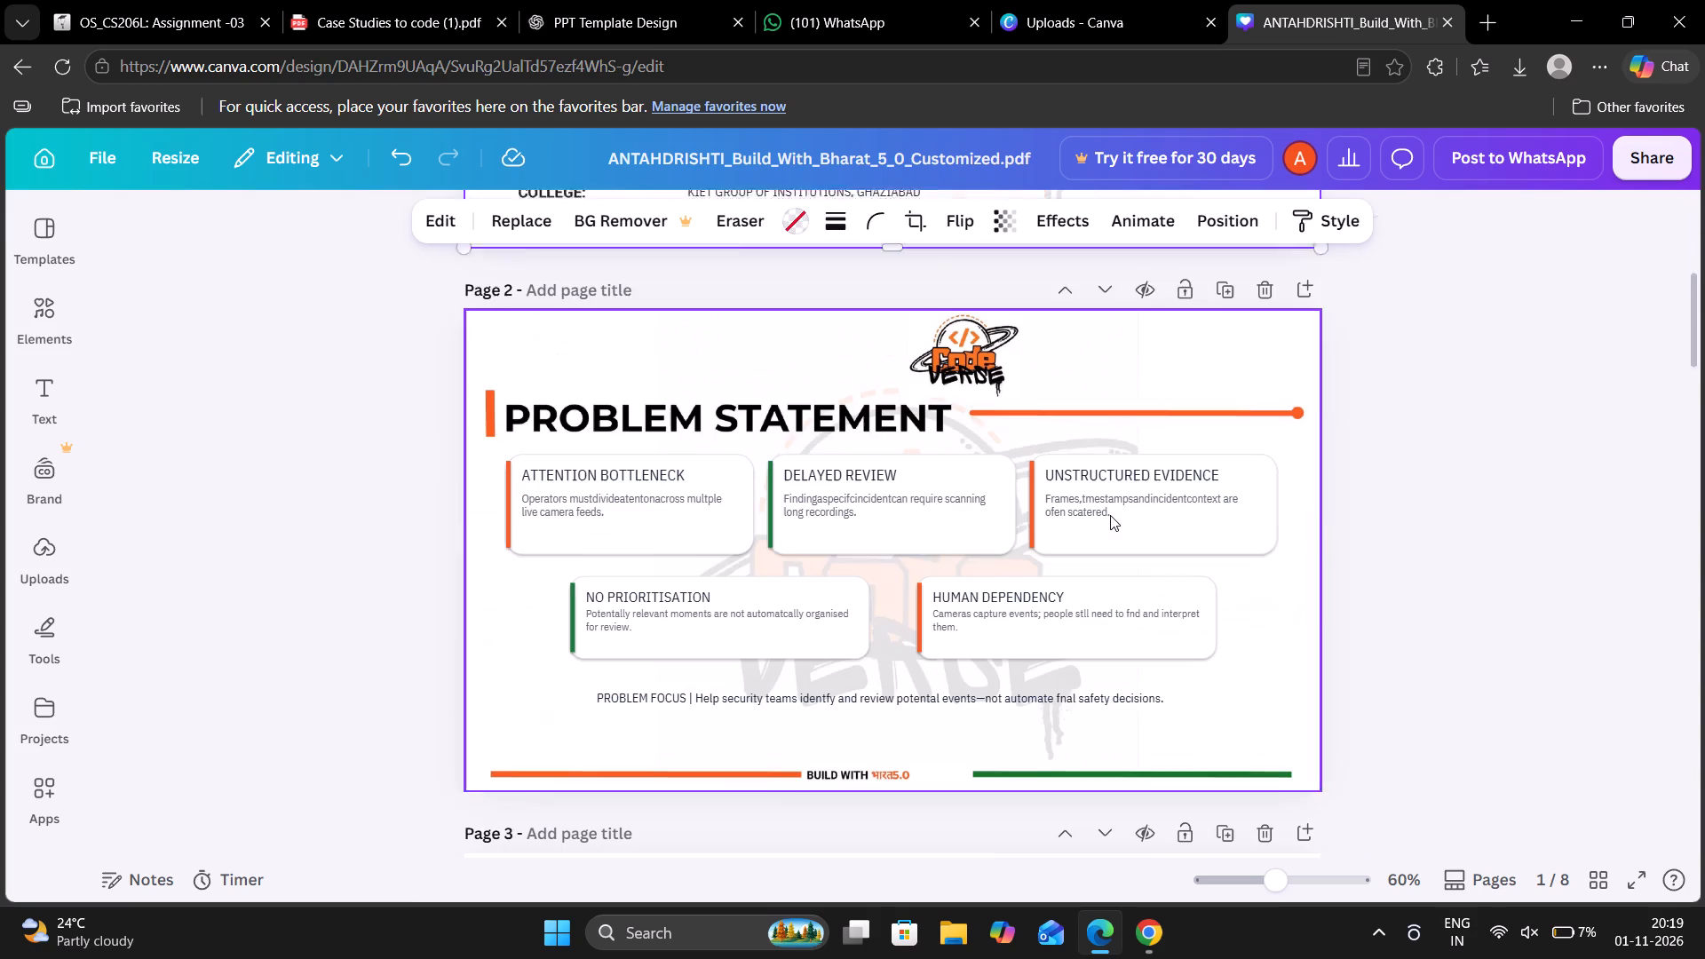
scroll(1110, 515, "down", 4)
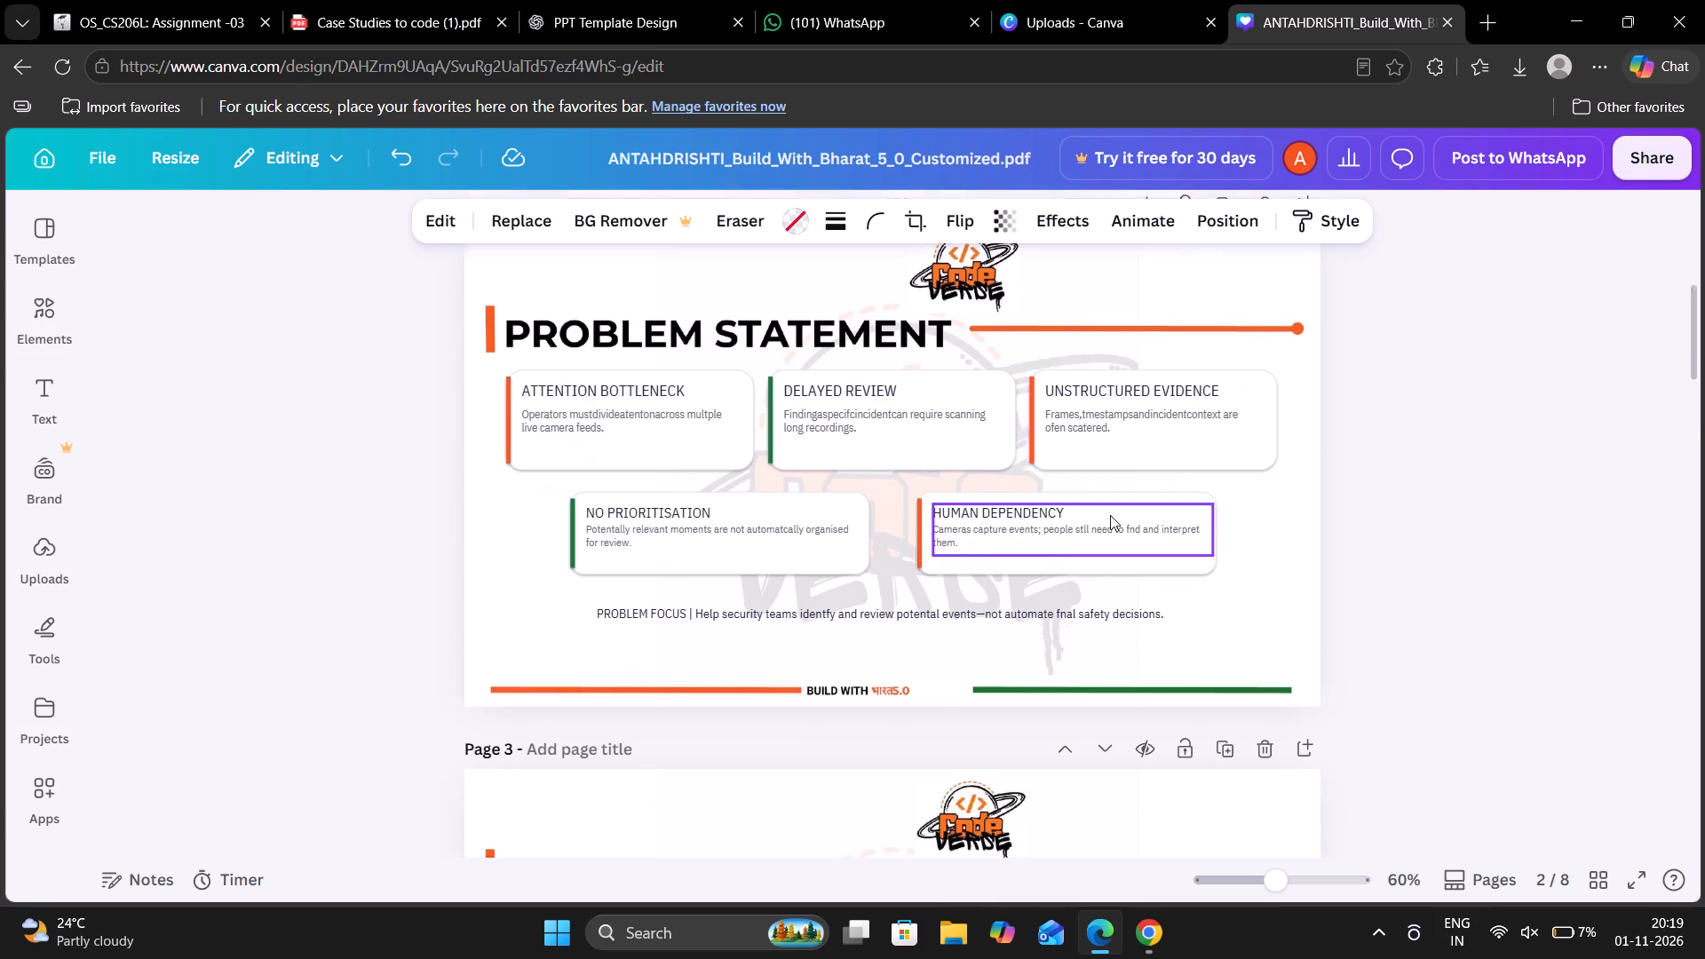
scroll(1110, 515, "down", 12)
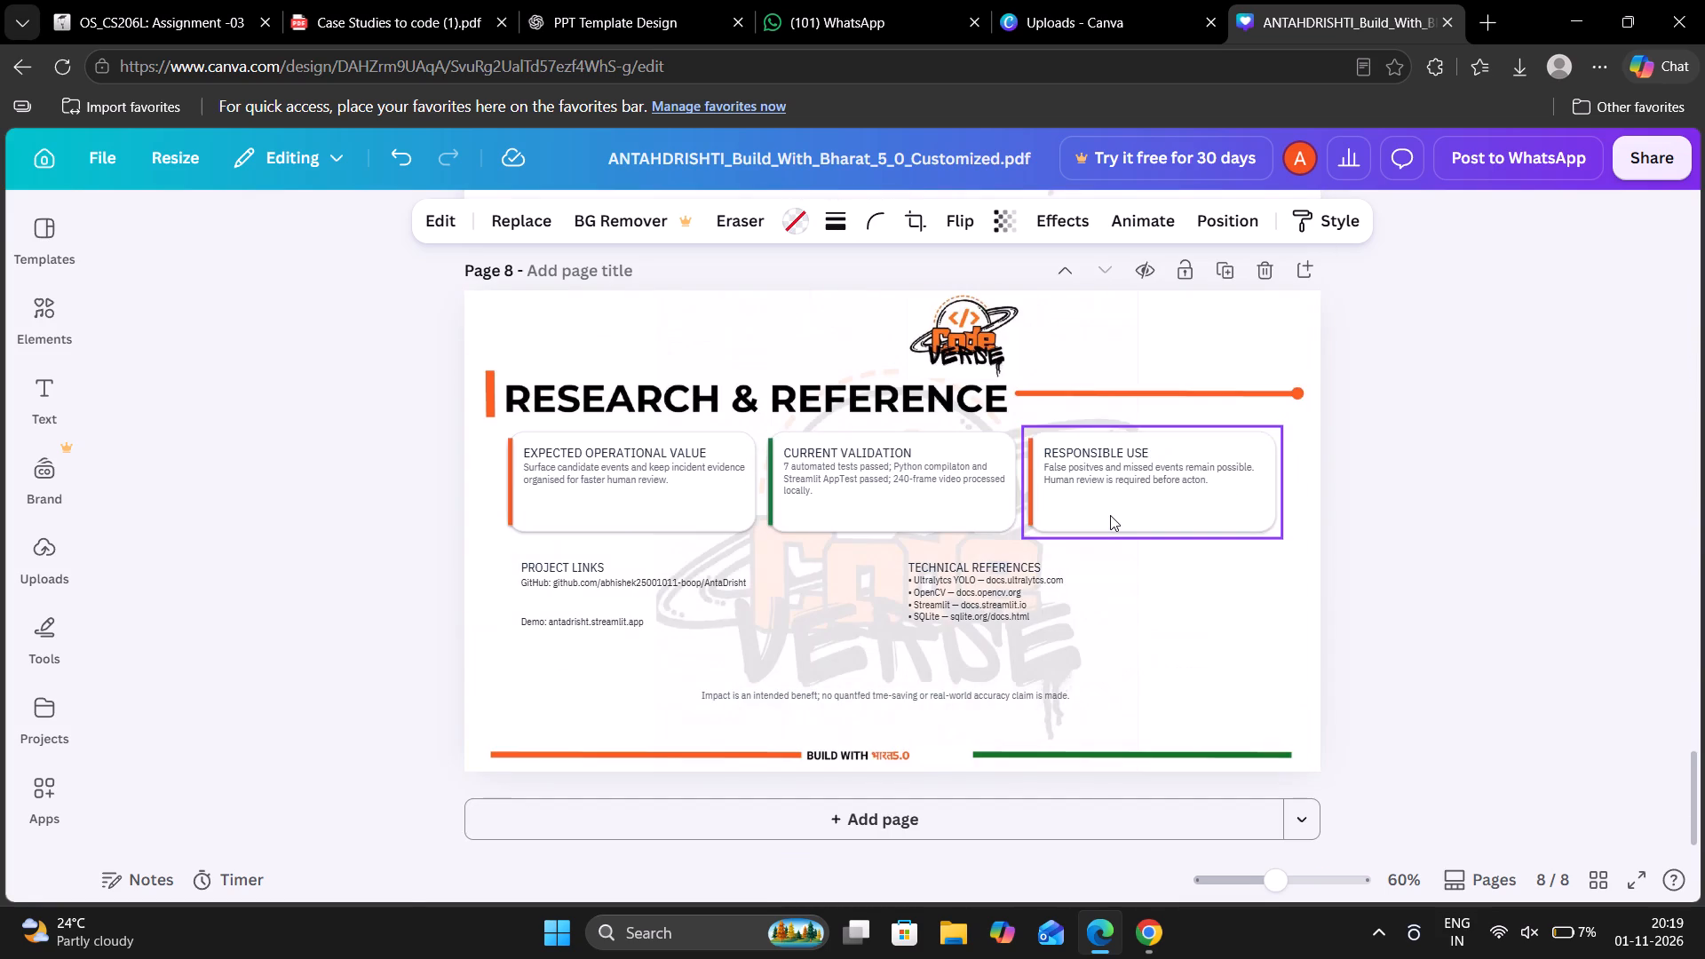
left_click(737, 581)
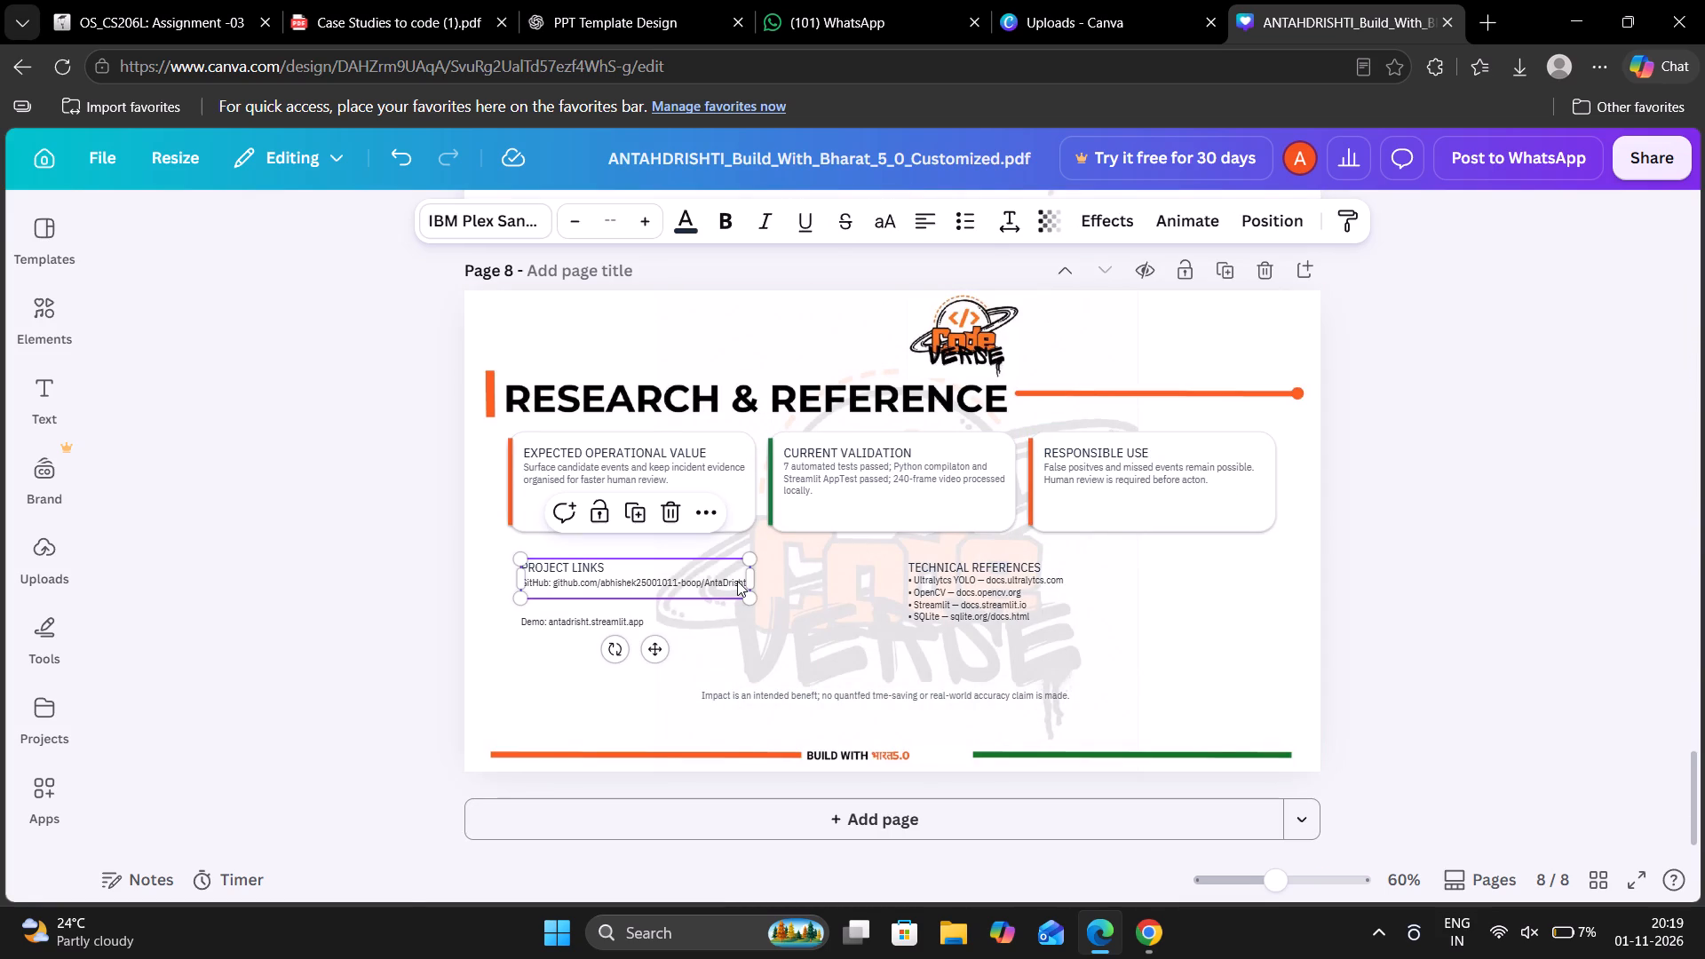
triple_click(737, 581)
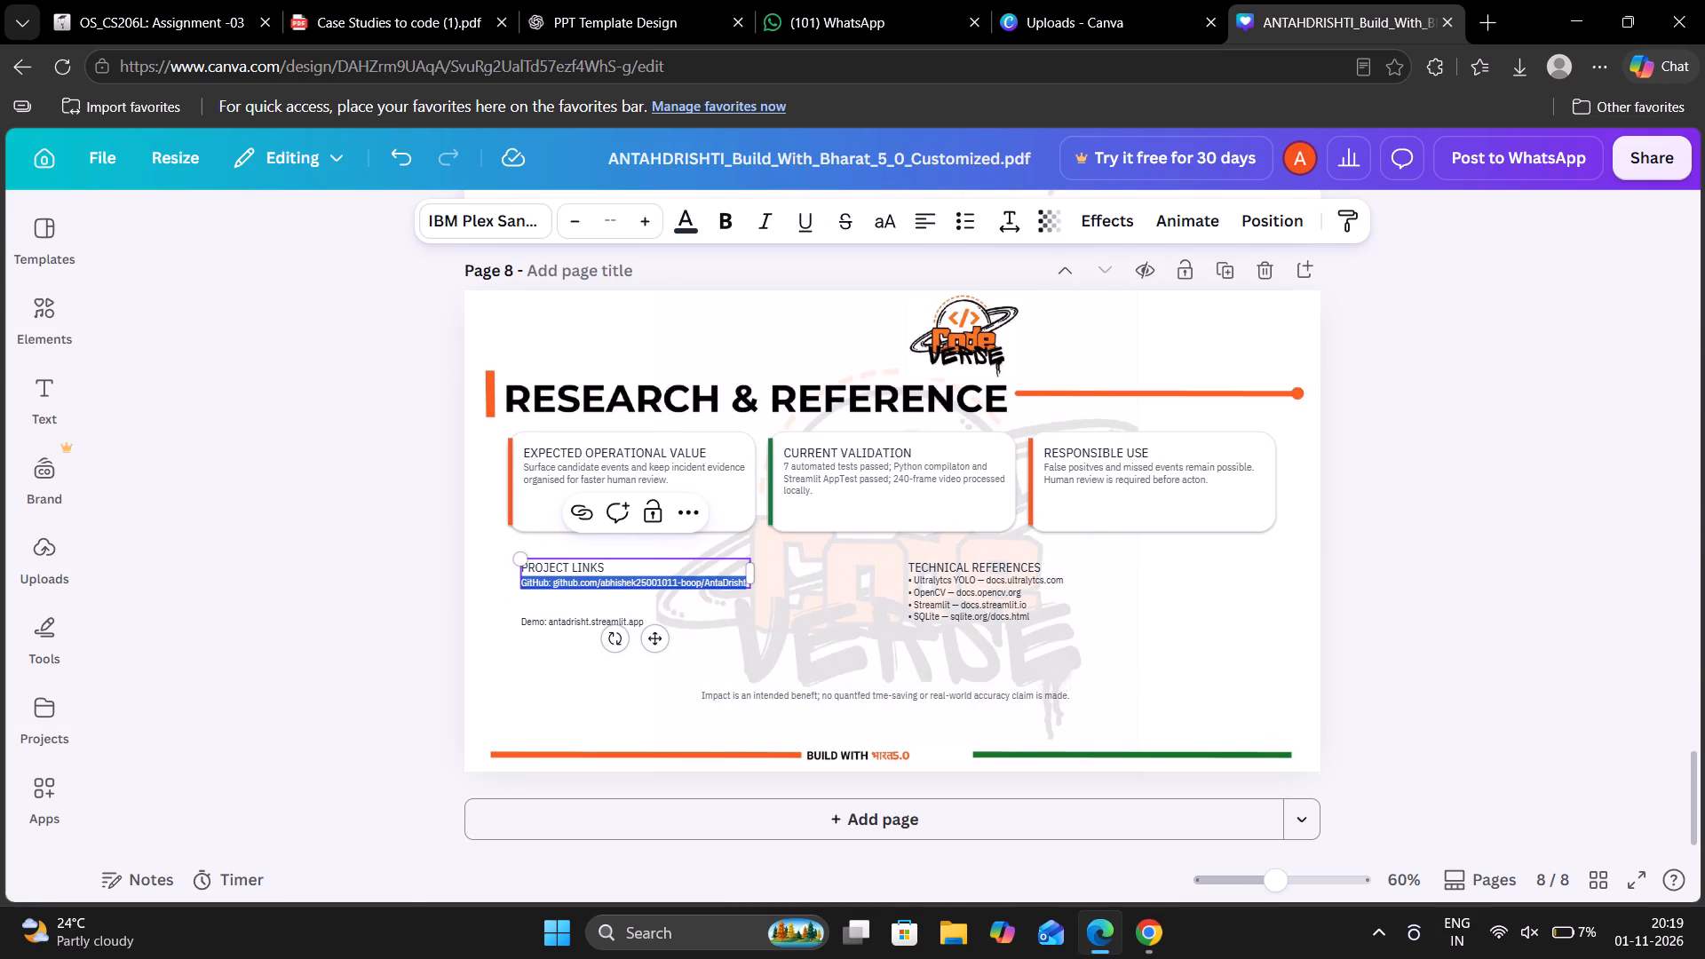
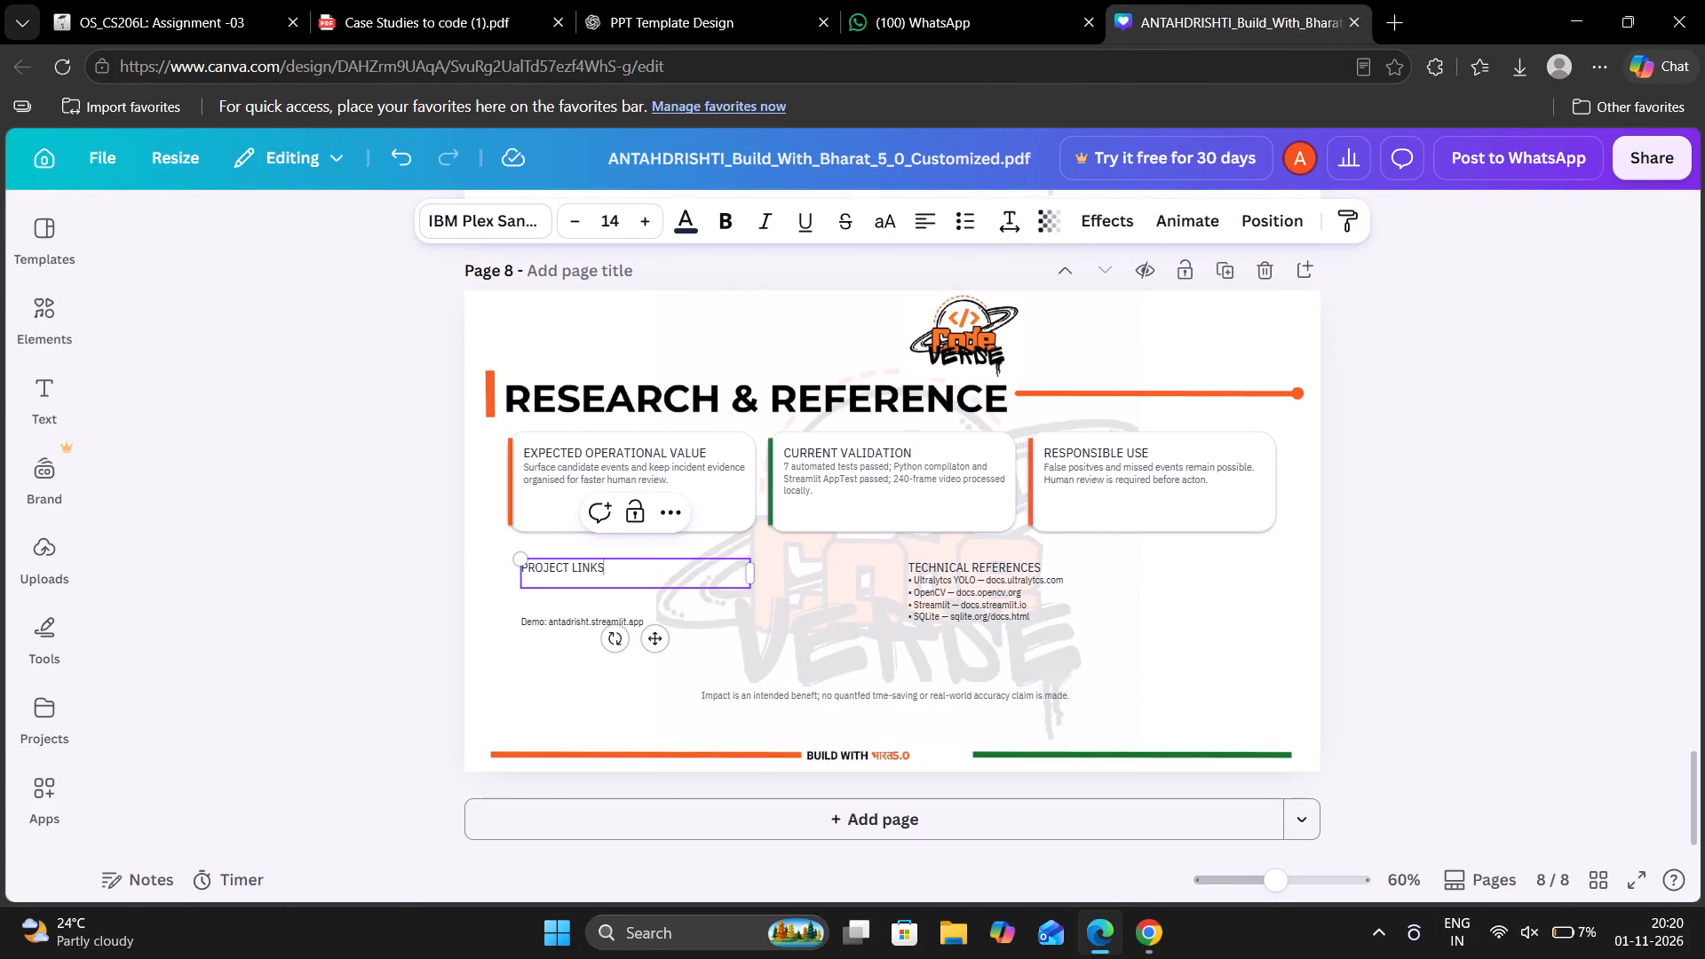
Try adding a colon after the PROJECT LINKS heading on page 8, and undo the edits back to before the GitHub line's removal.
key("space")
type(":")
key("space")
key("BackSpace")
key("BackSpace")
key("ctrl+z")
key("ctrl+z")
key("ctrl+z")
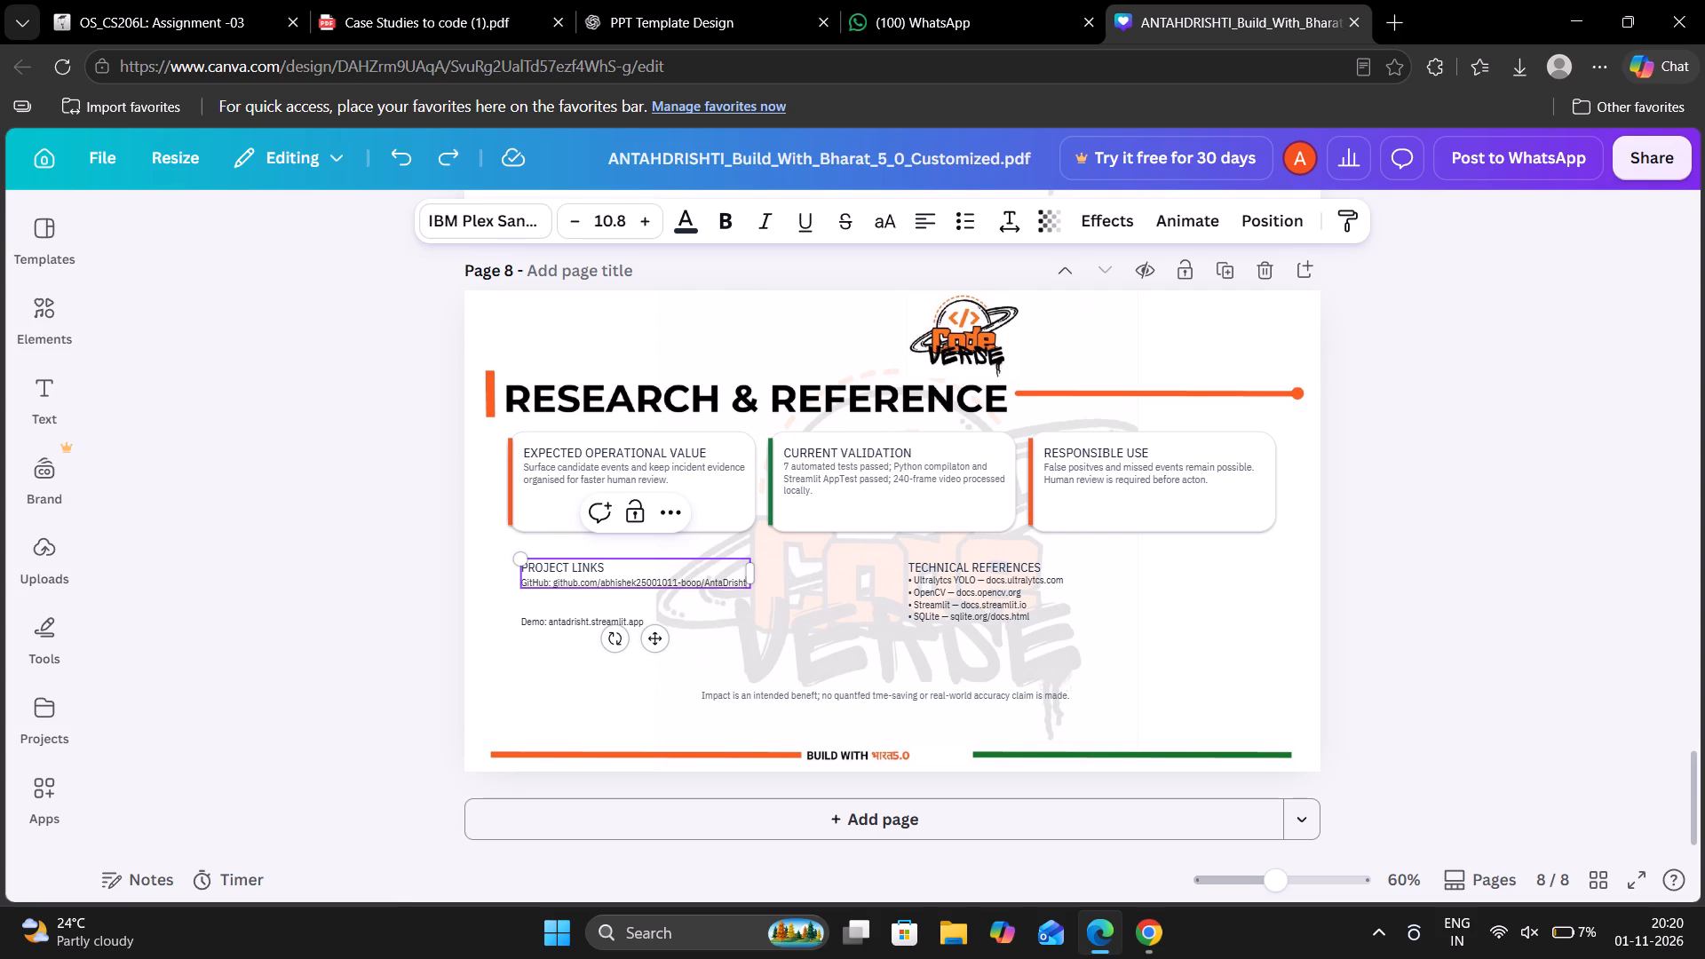
Delete the GitHub link line beneath the PROJECT LINKS heading on page 8.
left_click(615, 573)
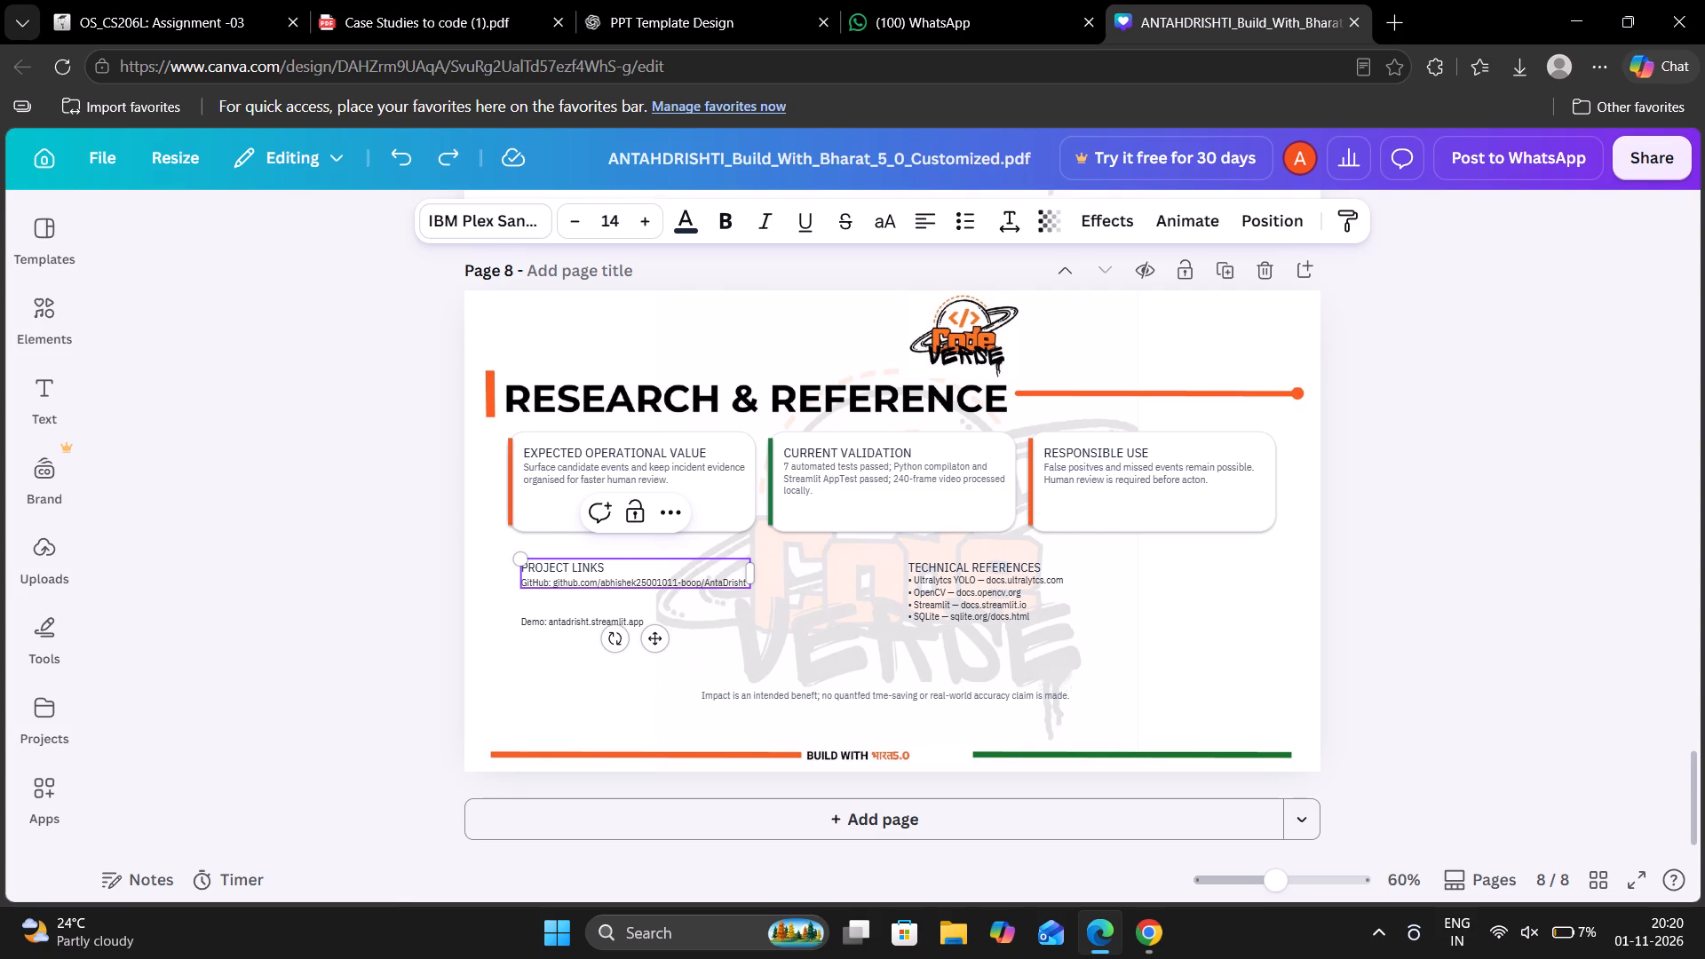
triple_click(623, 583)
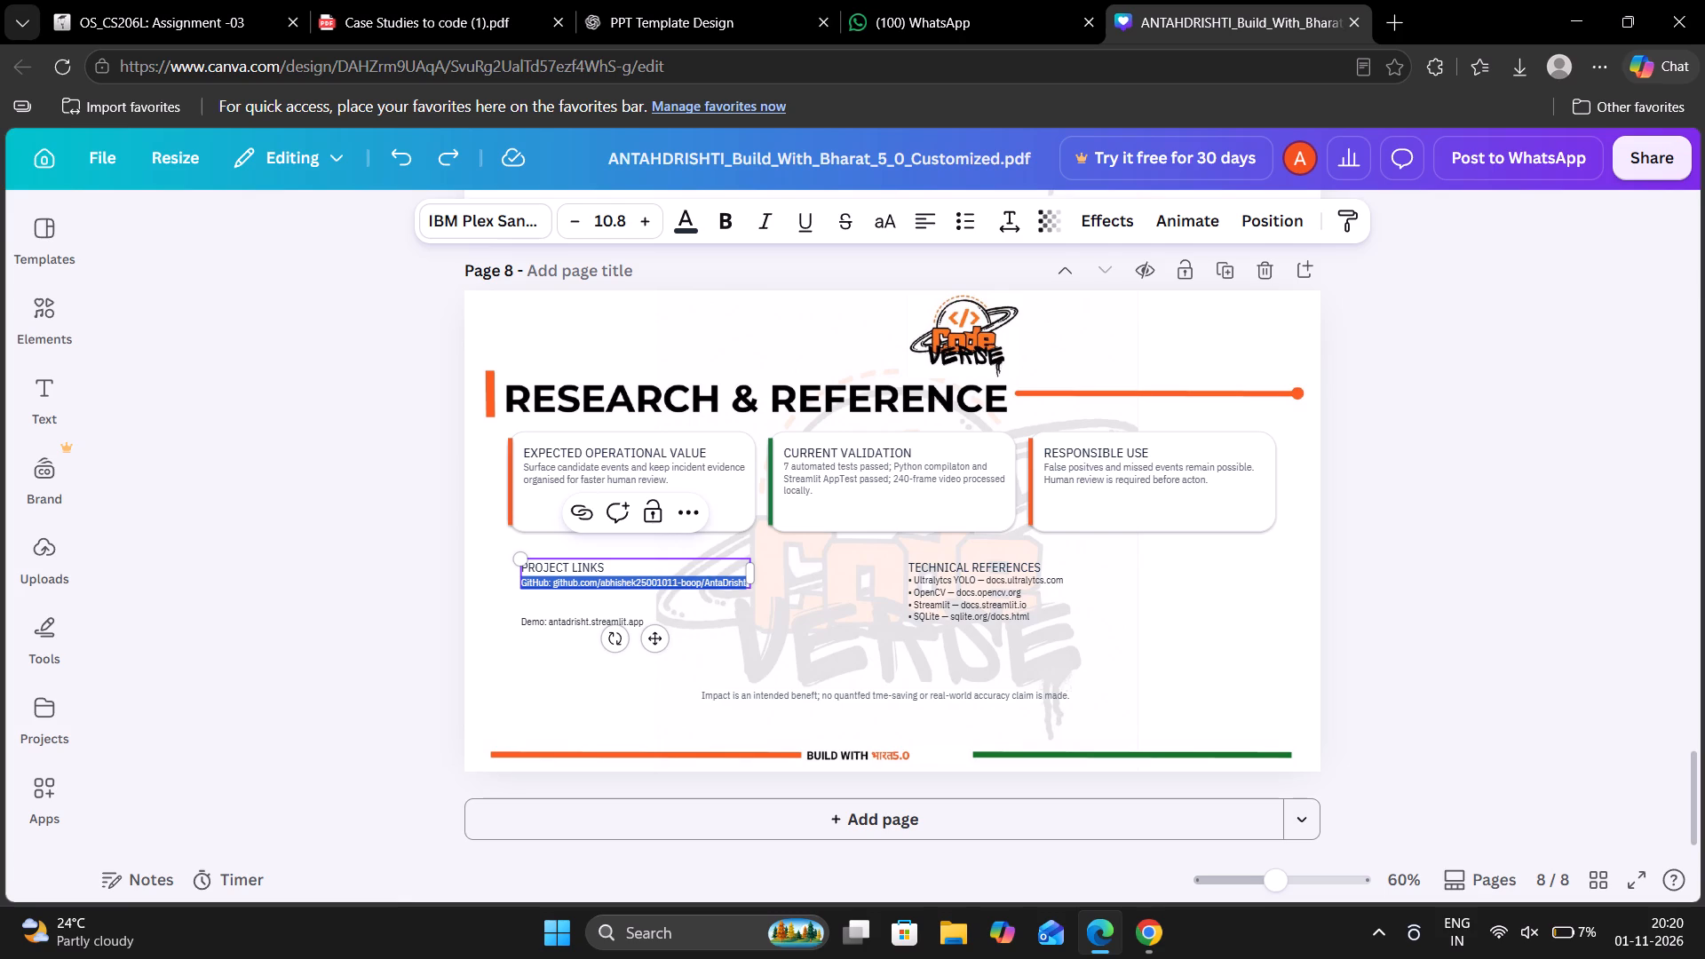
right_click(623, 583)
left_click(556, 575)
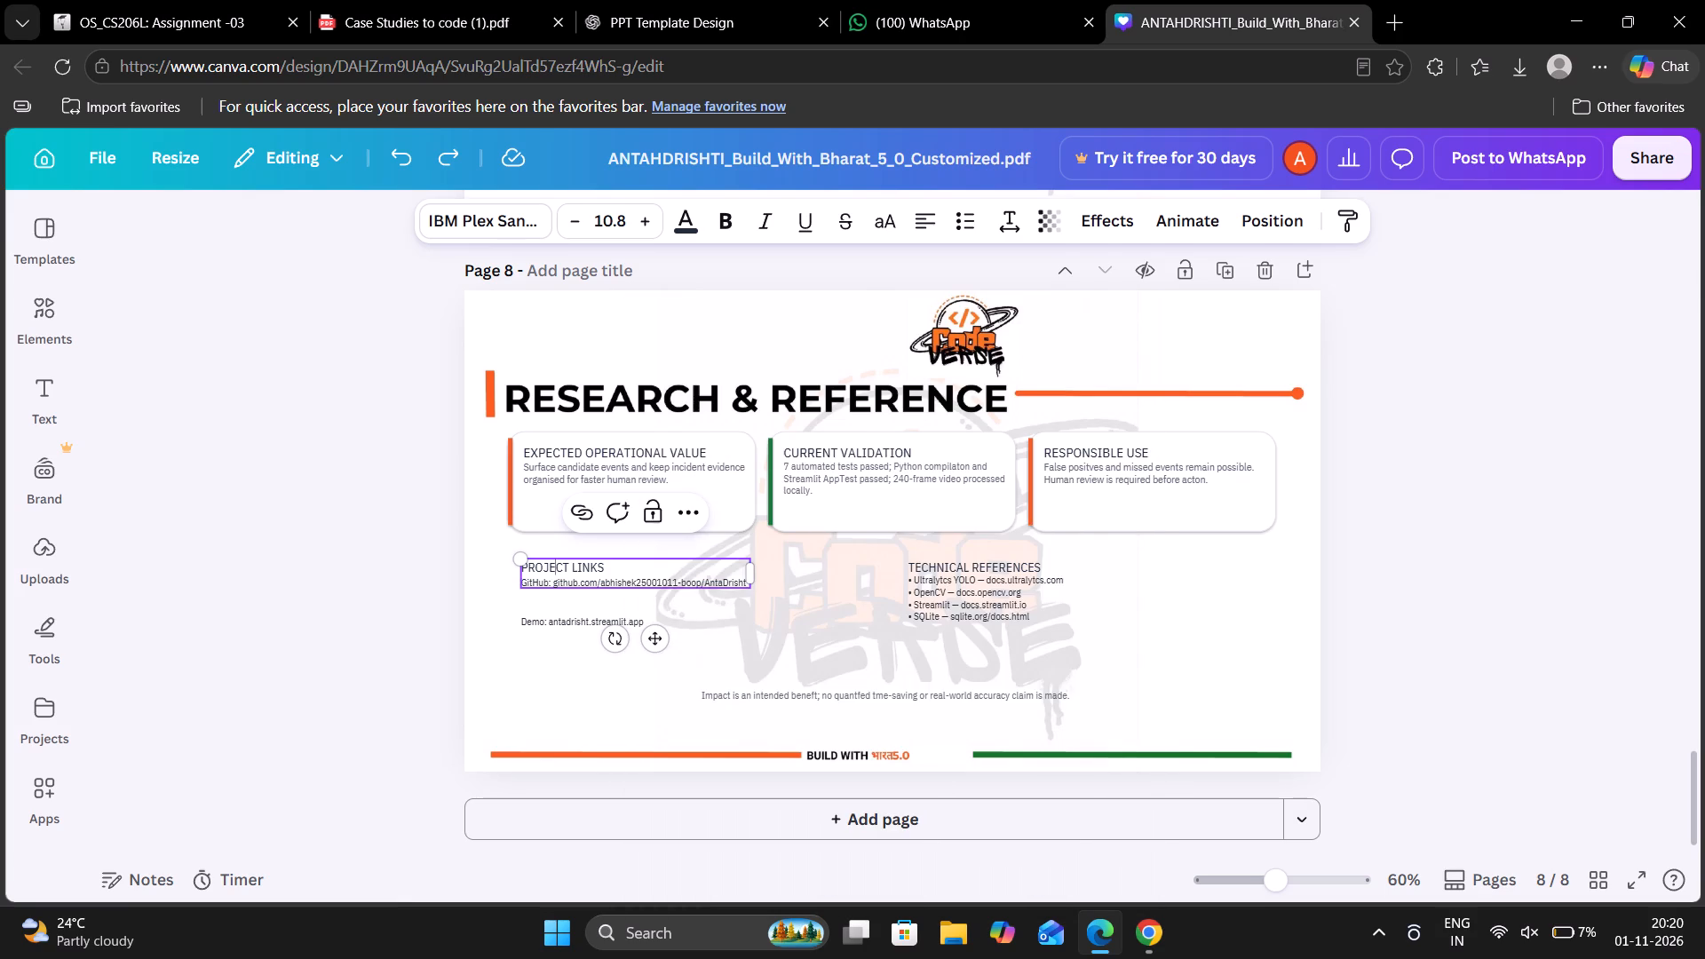
triple_click(598, 586)
key("BackSpace")
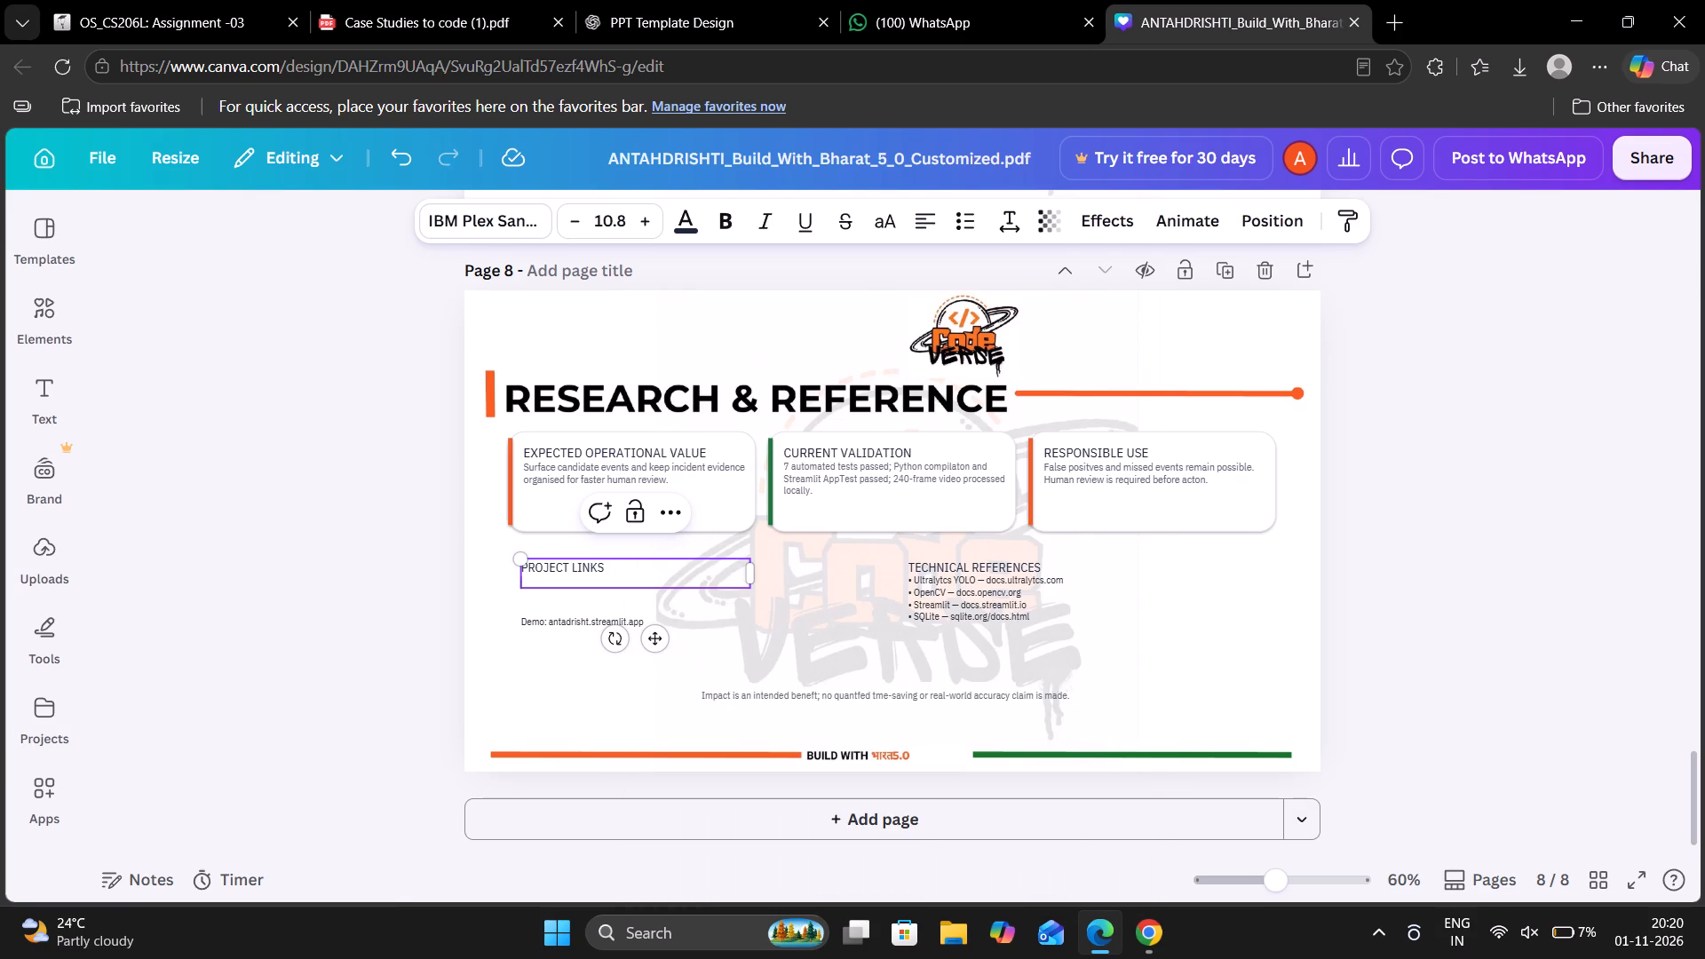
Add a spaced colon after the PROJECT LINKS heading and start a new line below it.
left_click(617, 574)
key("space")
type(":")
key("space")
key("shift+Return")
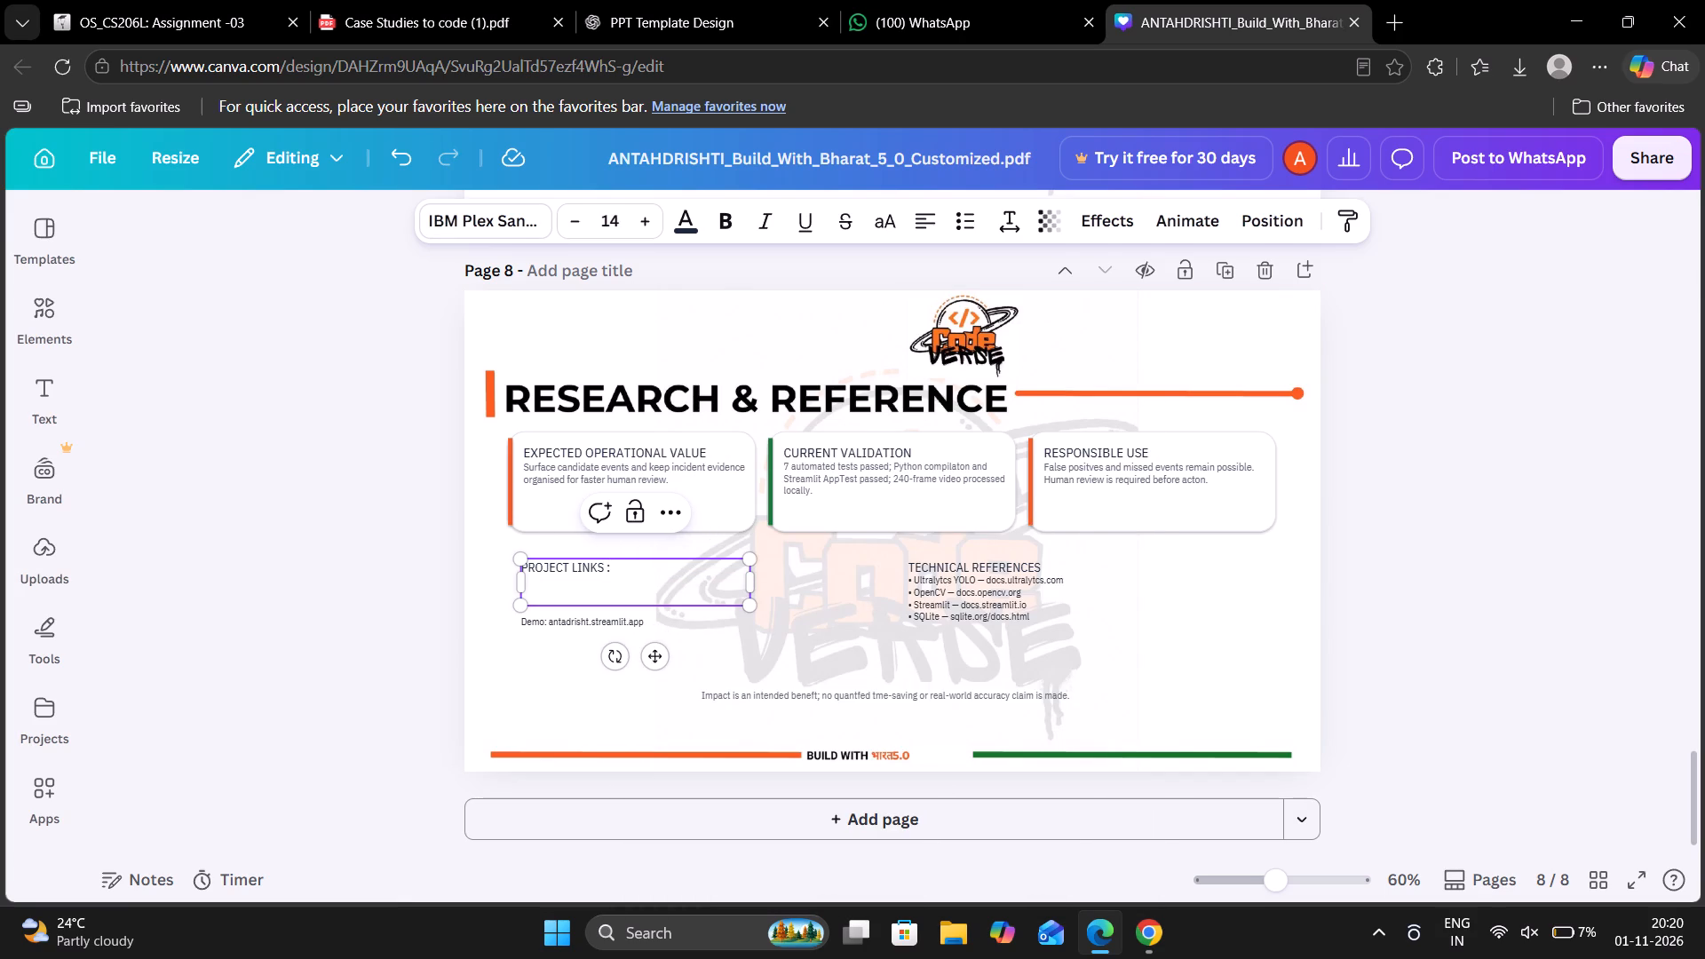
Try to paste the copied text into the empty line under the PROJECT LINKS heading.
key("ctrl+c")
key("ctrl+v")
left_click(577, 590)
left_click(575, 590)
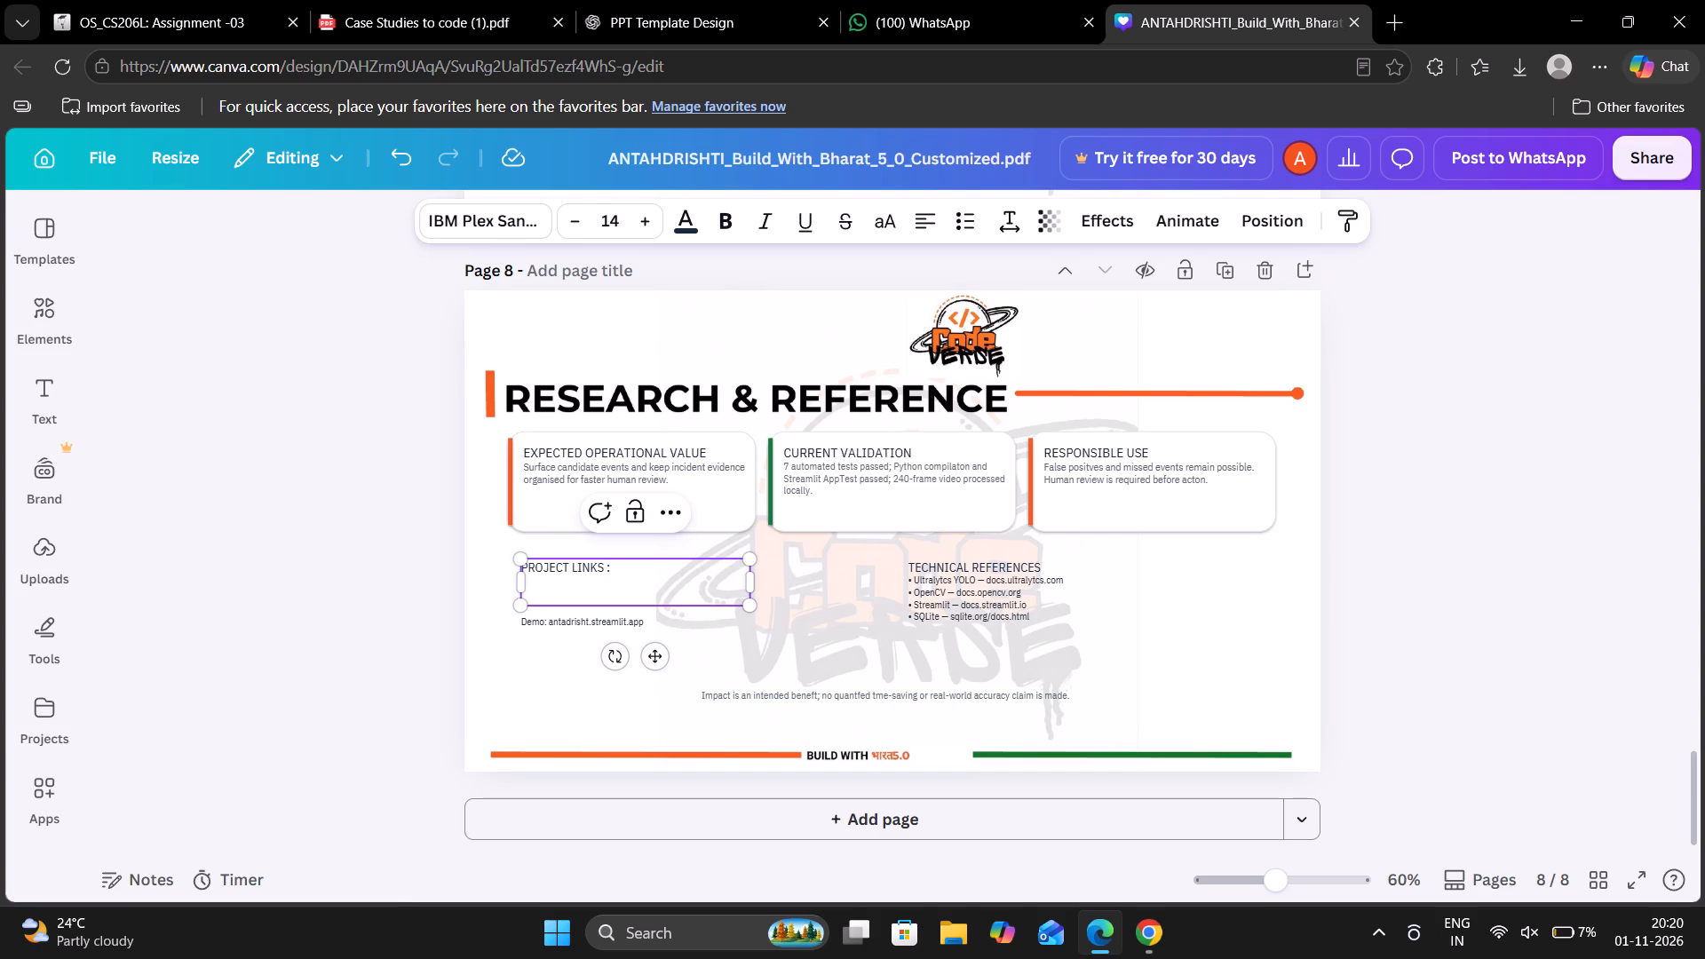
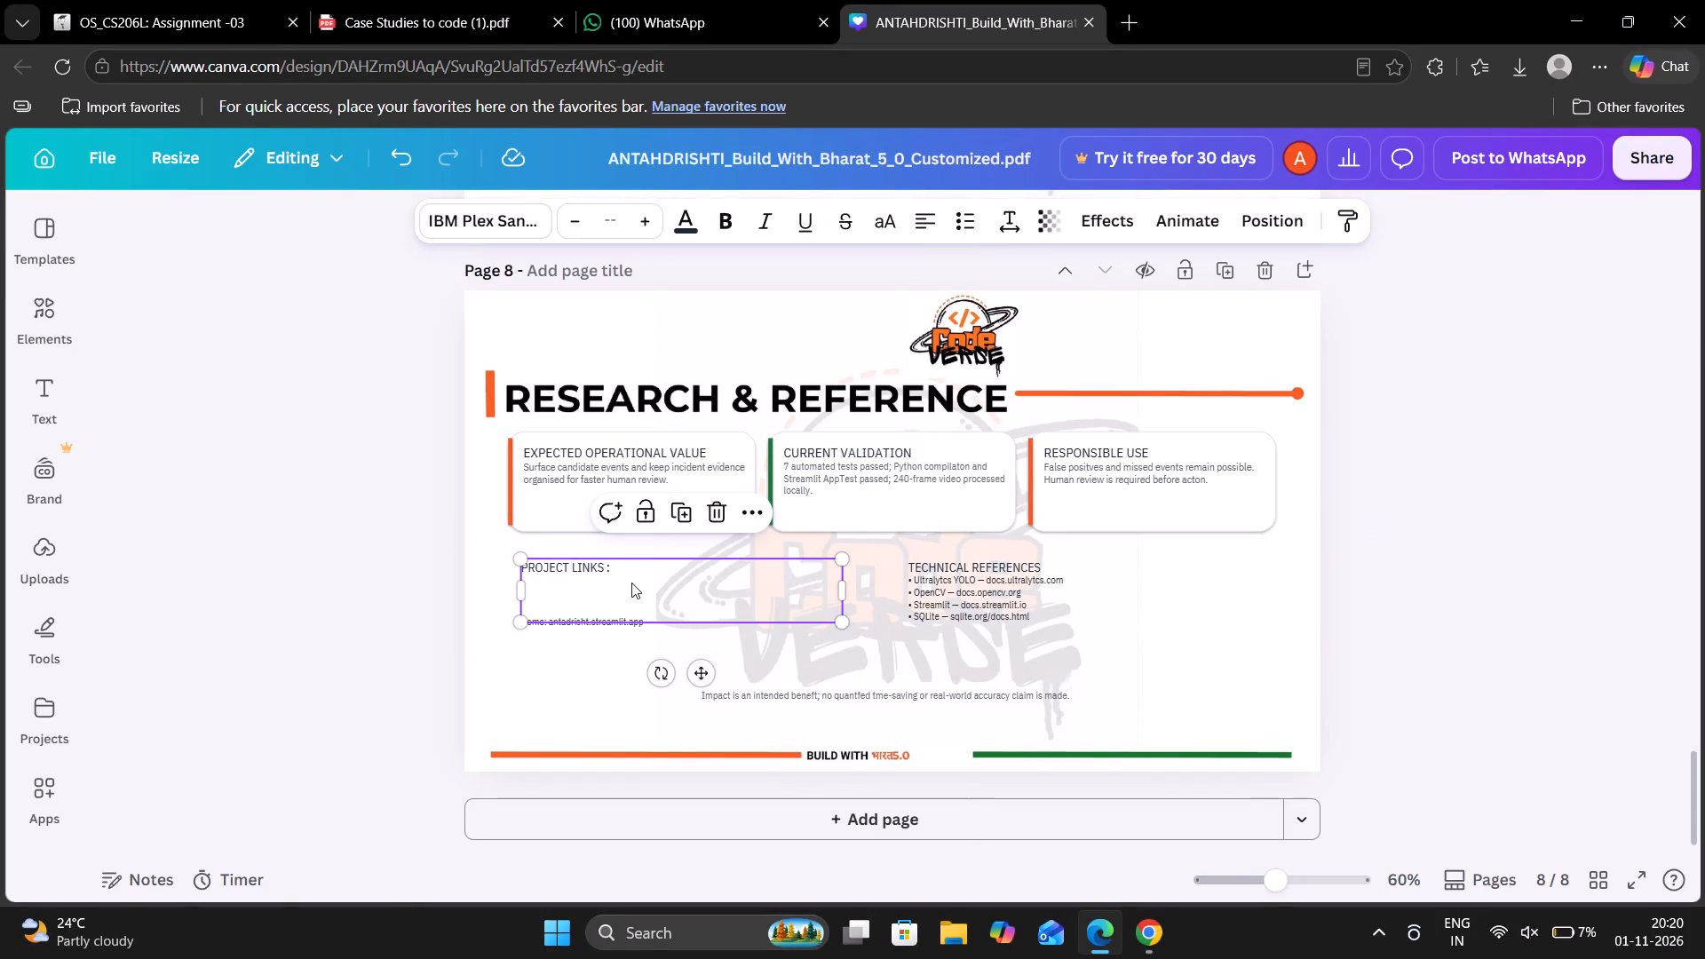
Paste the AntaDrishti GitHub repository link after PROJECT LINKS: on page 8 and put it on its own line below the heading.
left_click(619, 566)
left_click(583, 572)
left_click(639, 563)
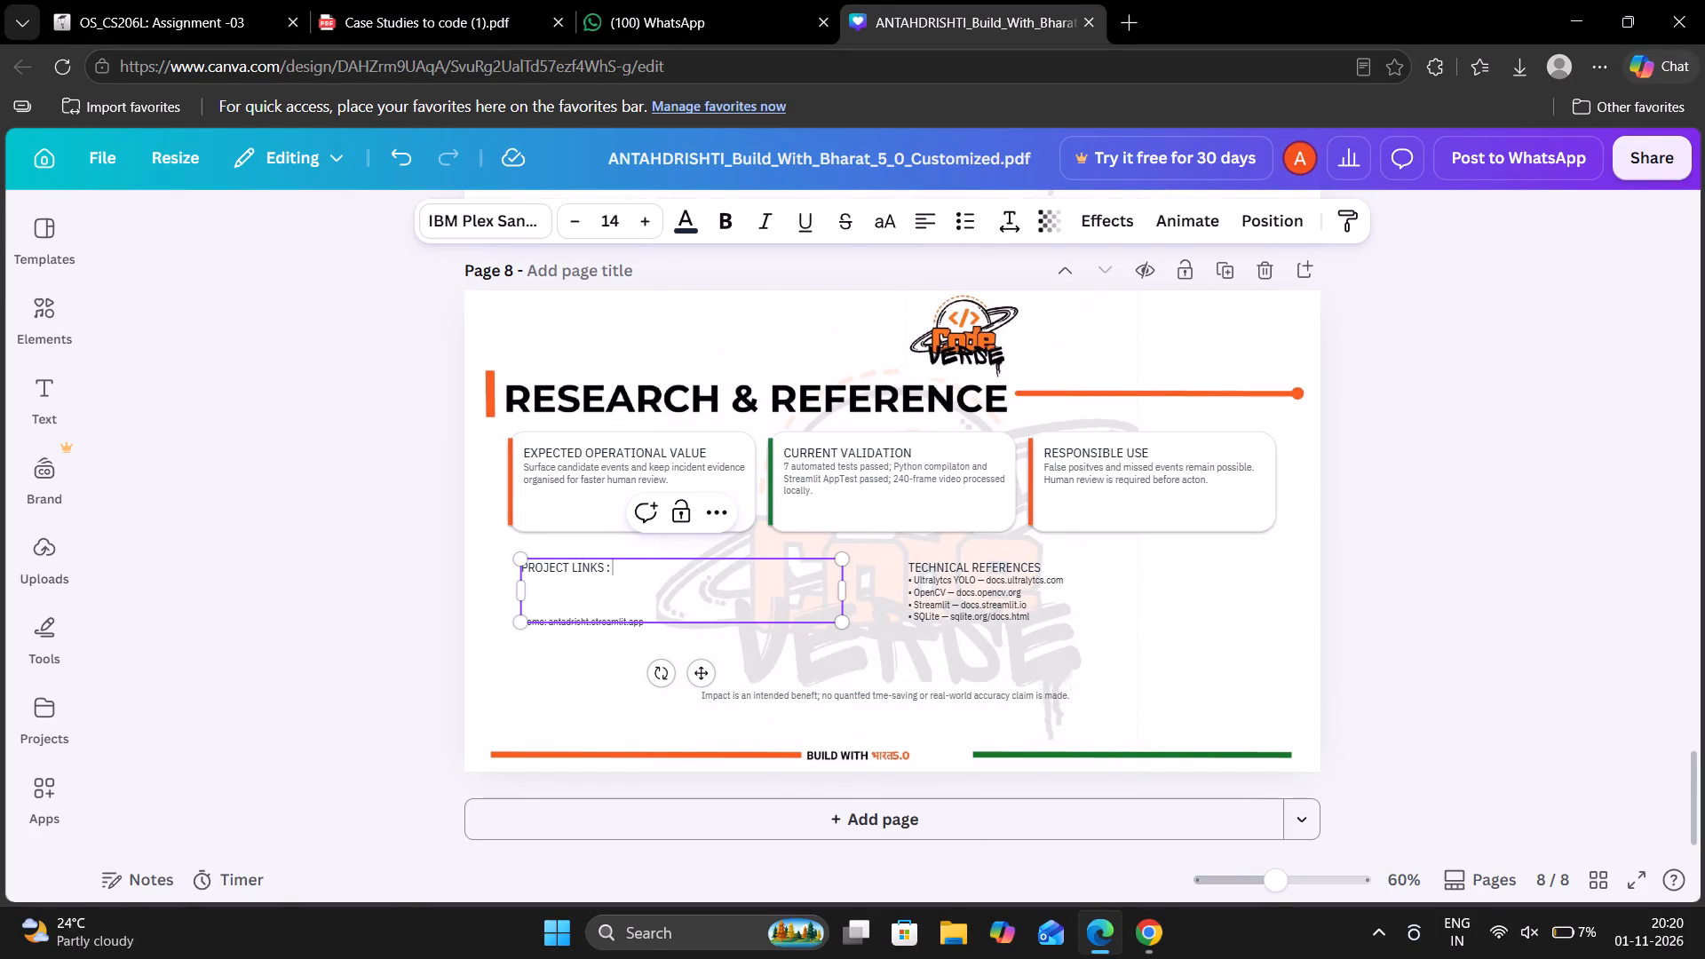
key("ctrl+v")
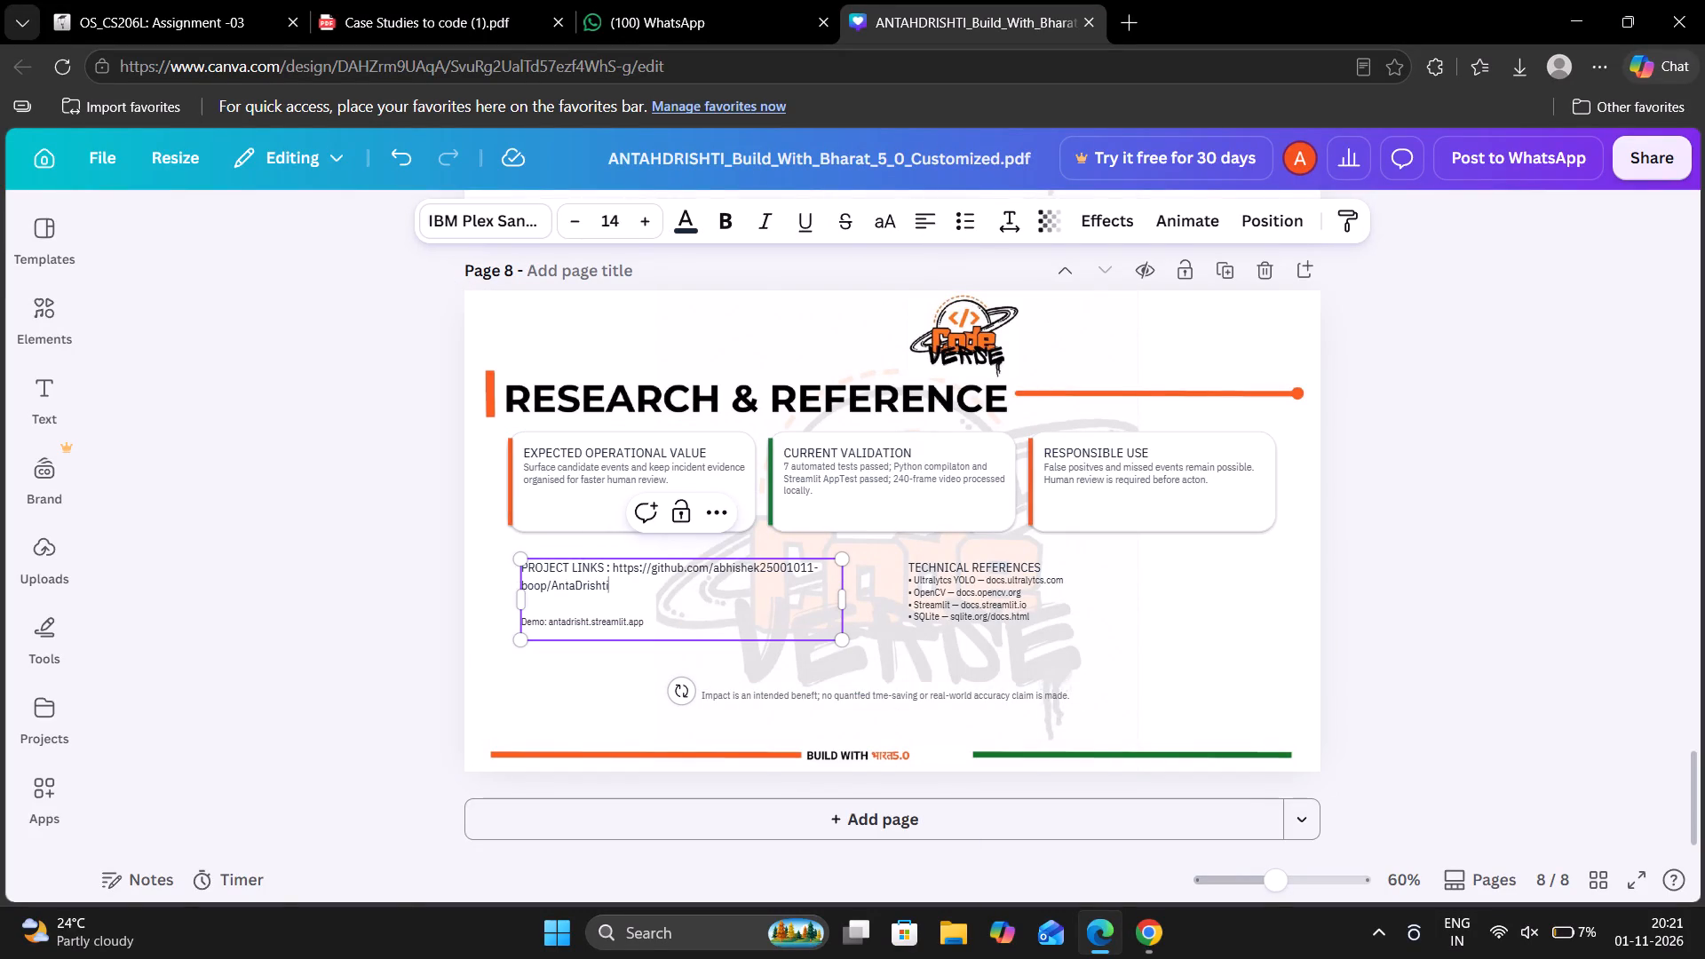
left_click(613, 571)
key("Return")
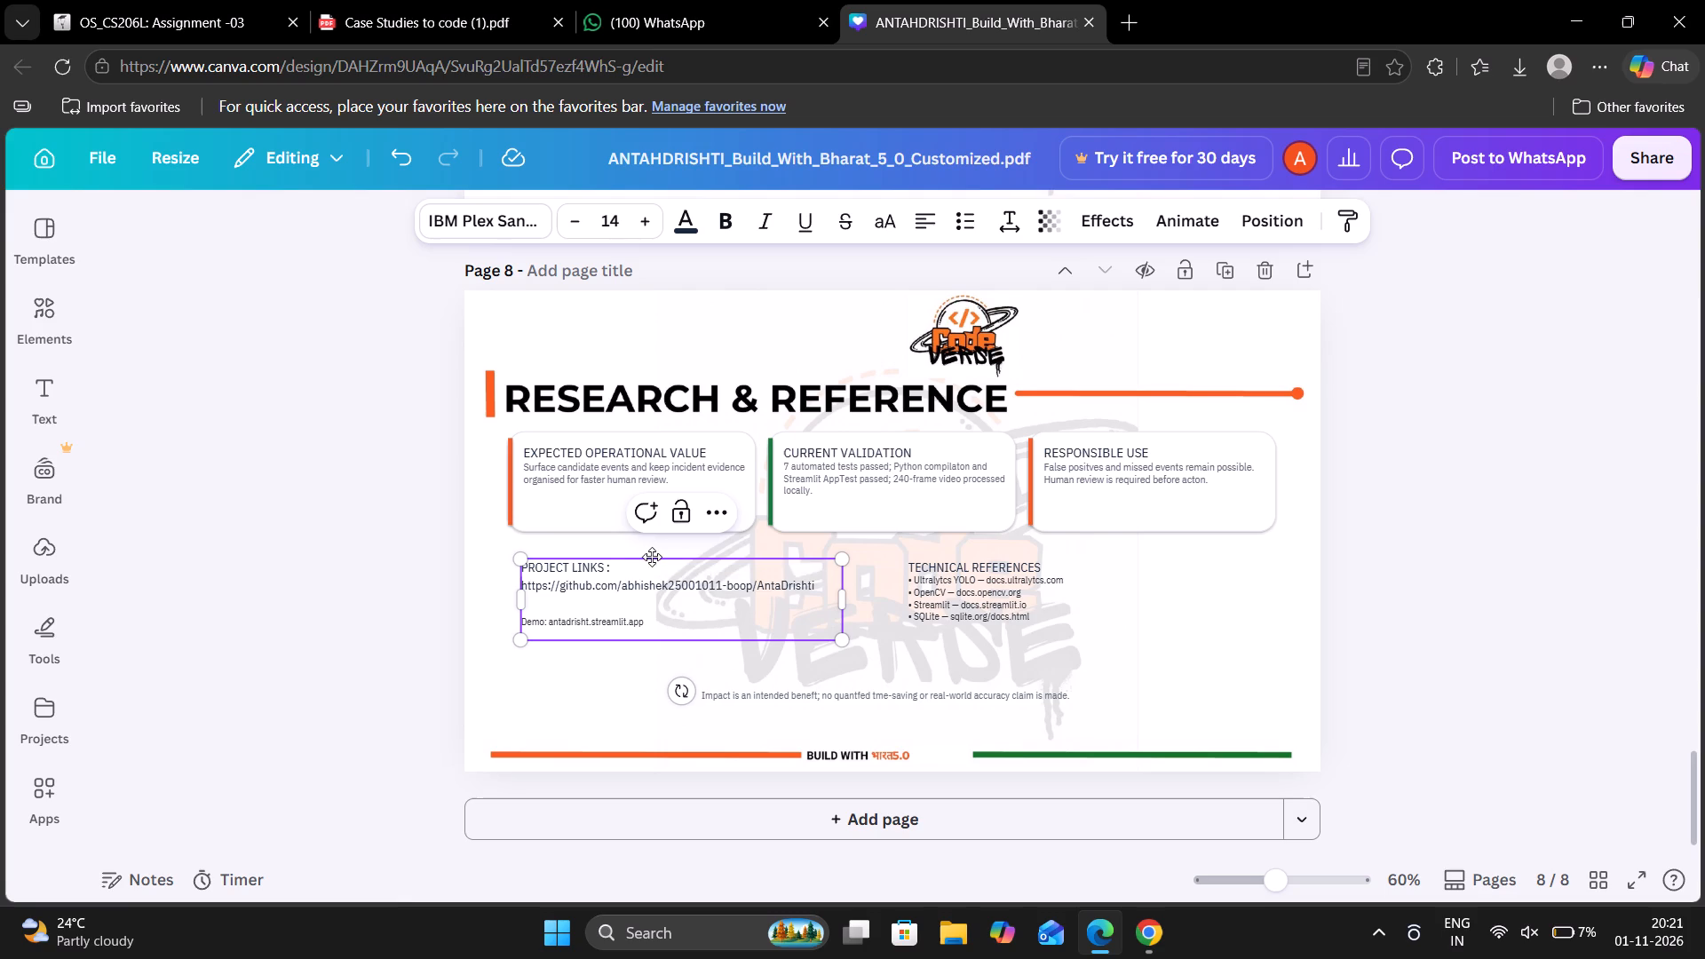
Hyperlink the GitHub URL line under PROJECT LINKS on page 8 to the copied AntaDrishti GitHub repository address.
triple_click(746, 583)
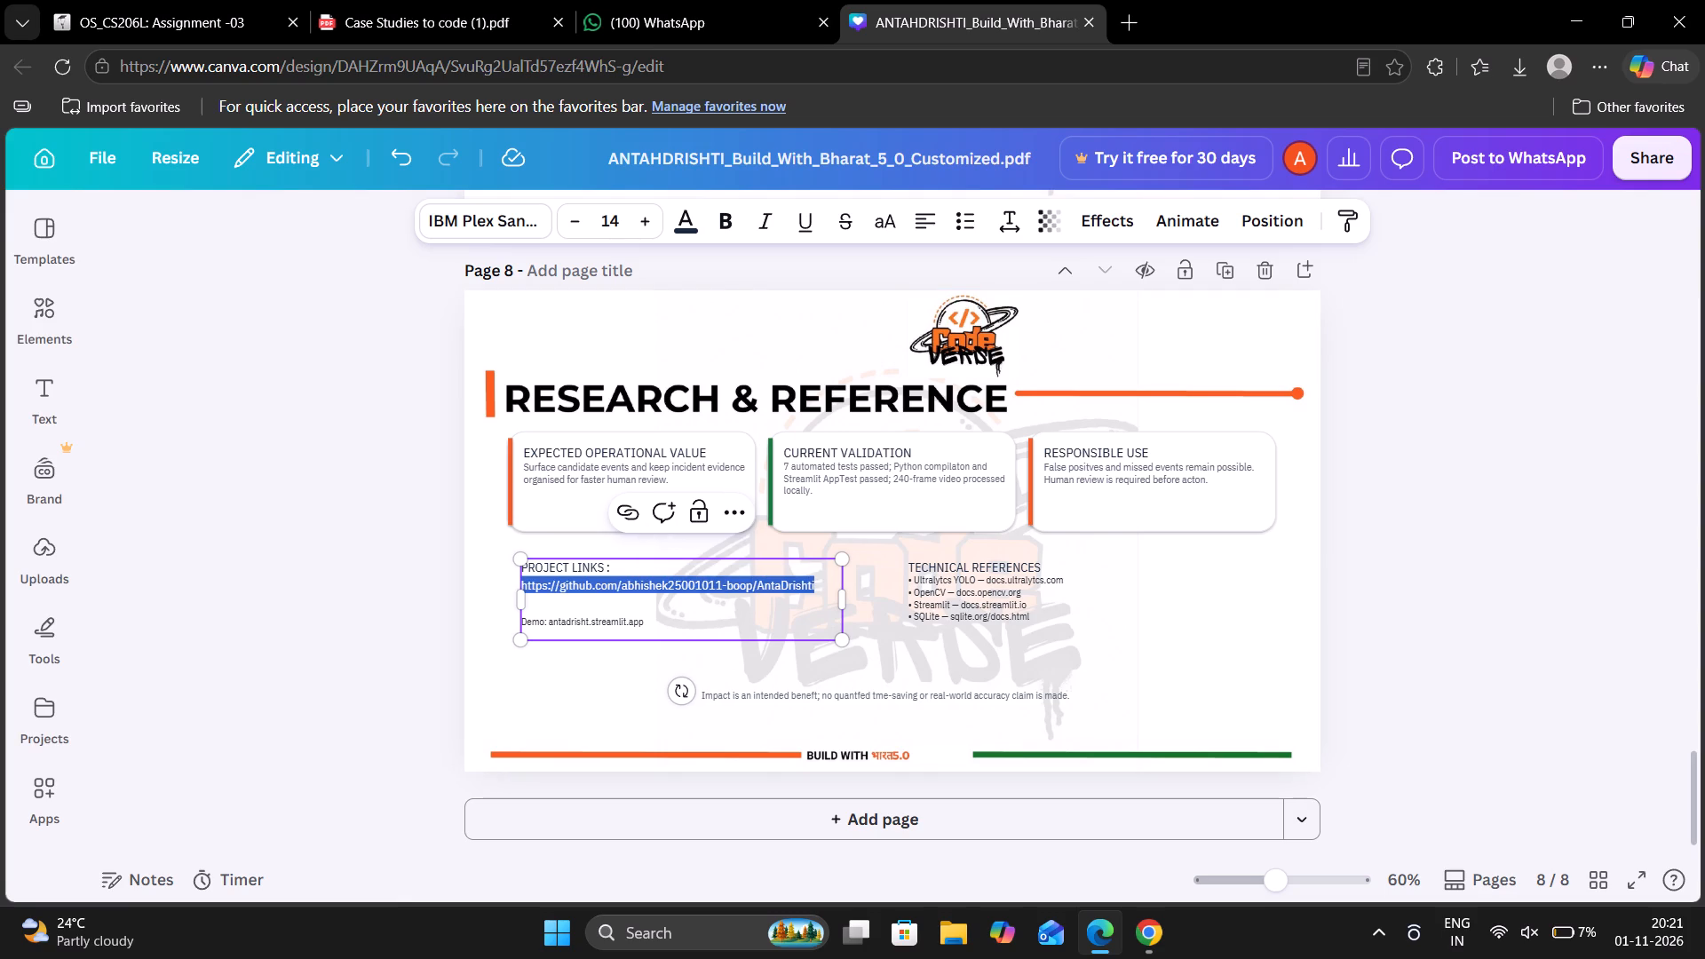
left_click(739, 511)
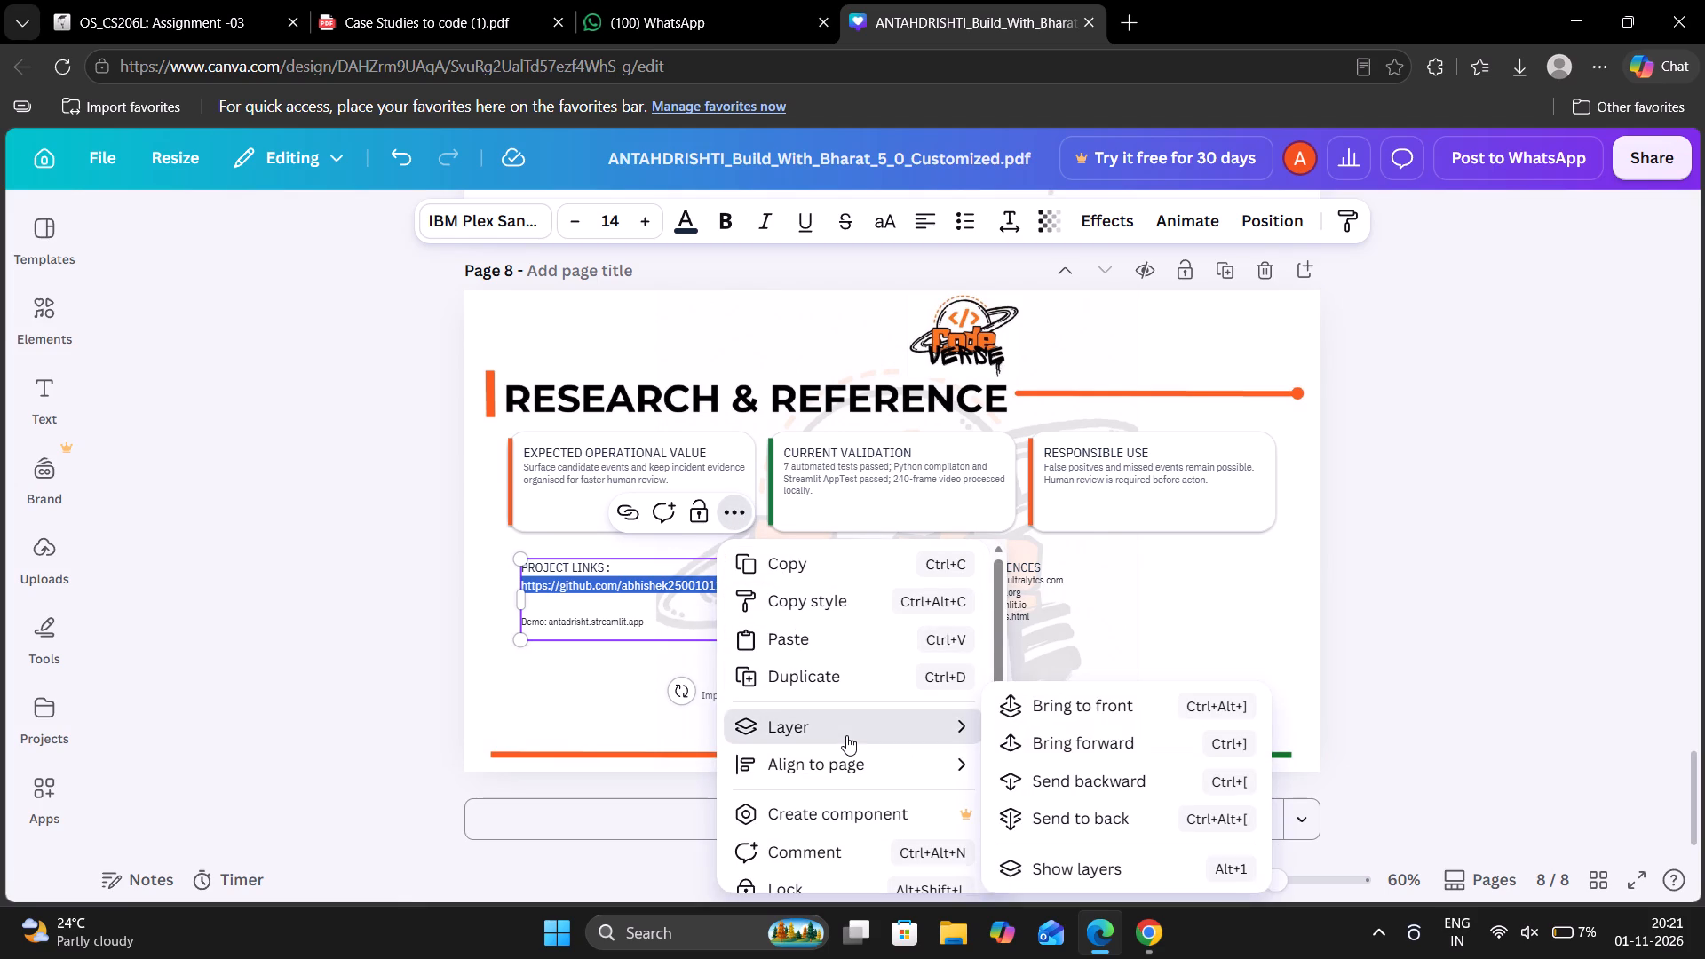
scroll(846, 735, "down", 2)
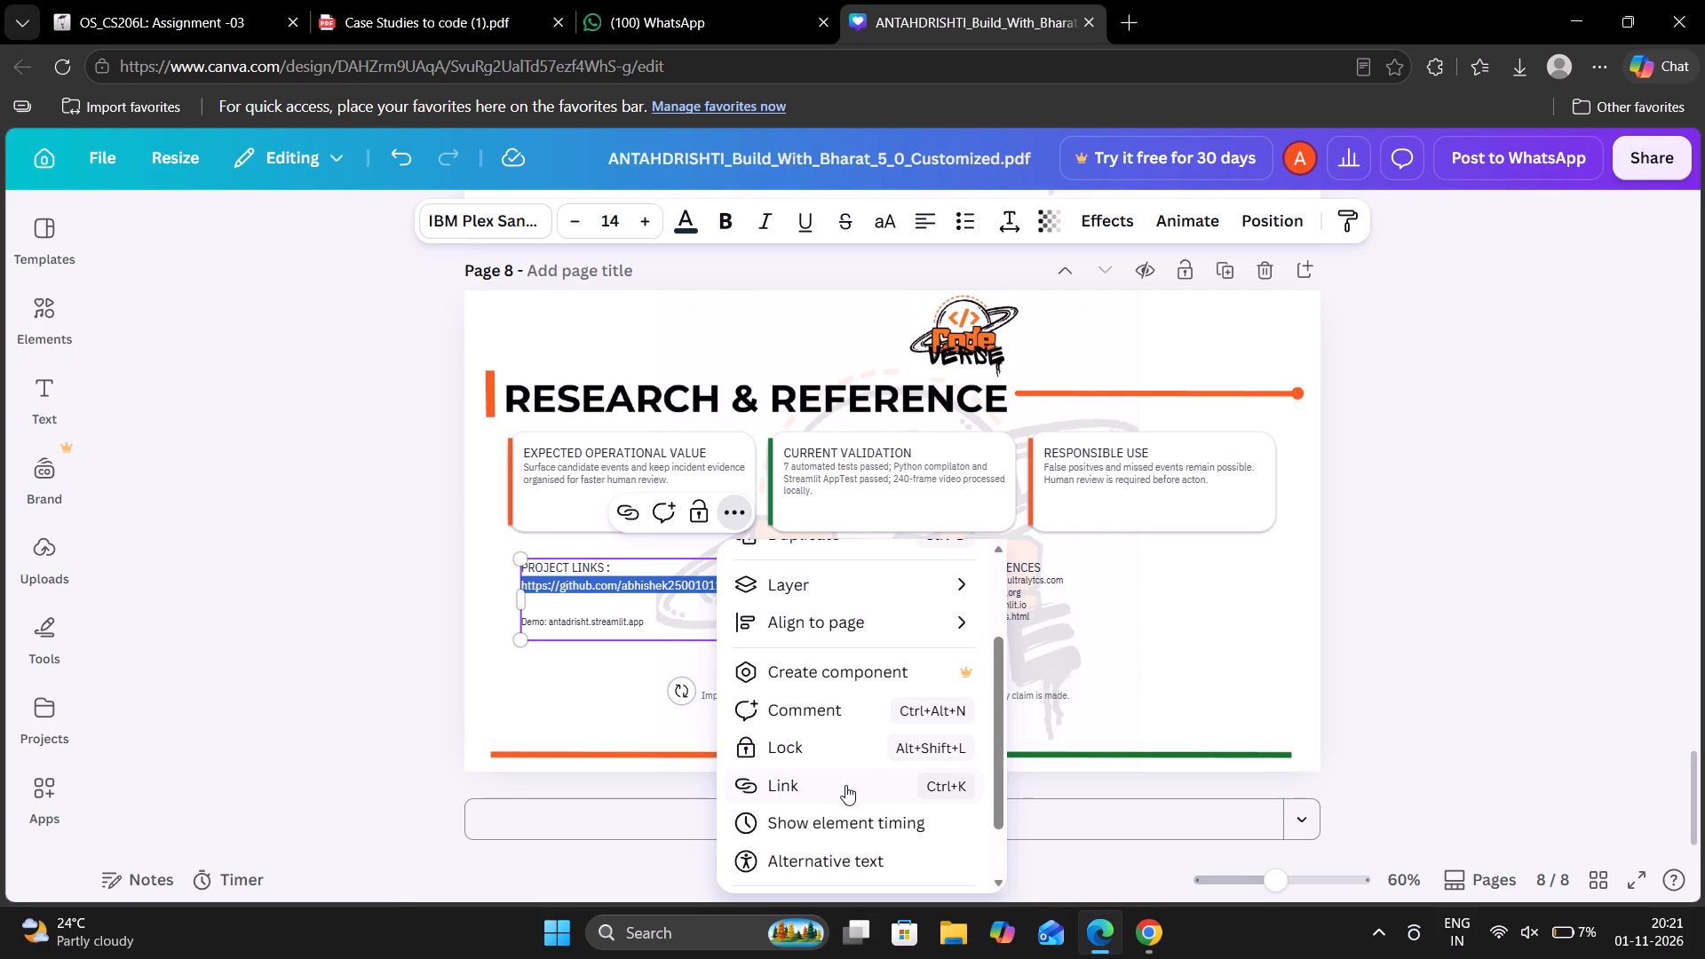
left_click(842, 781)
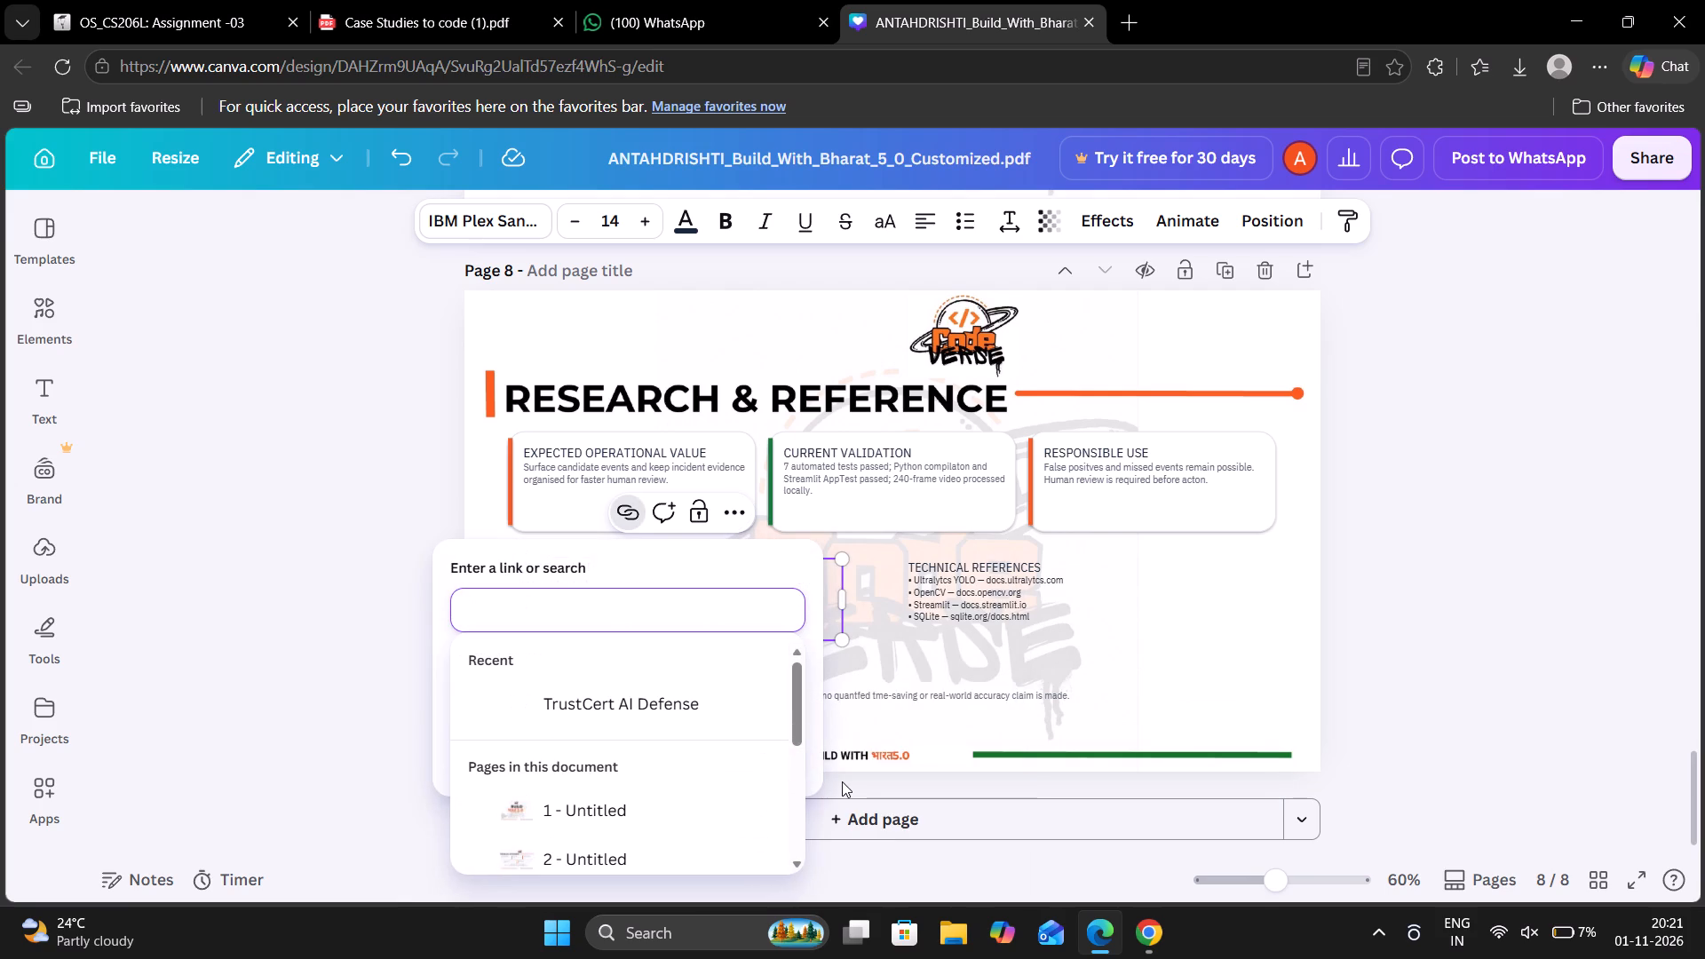
key("ctrl+v")
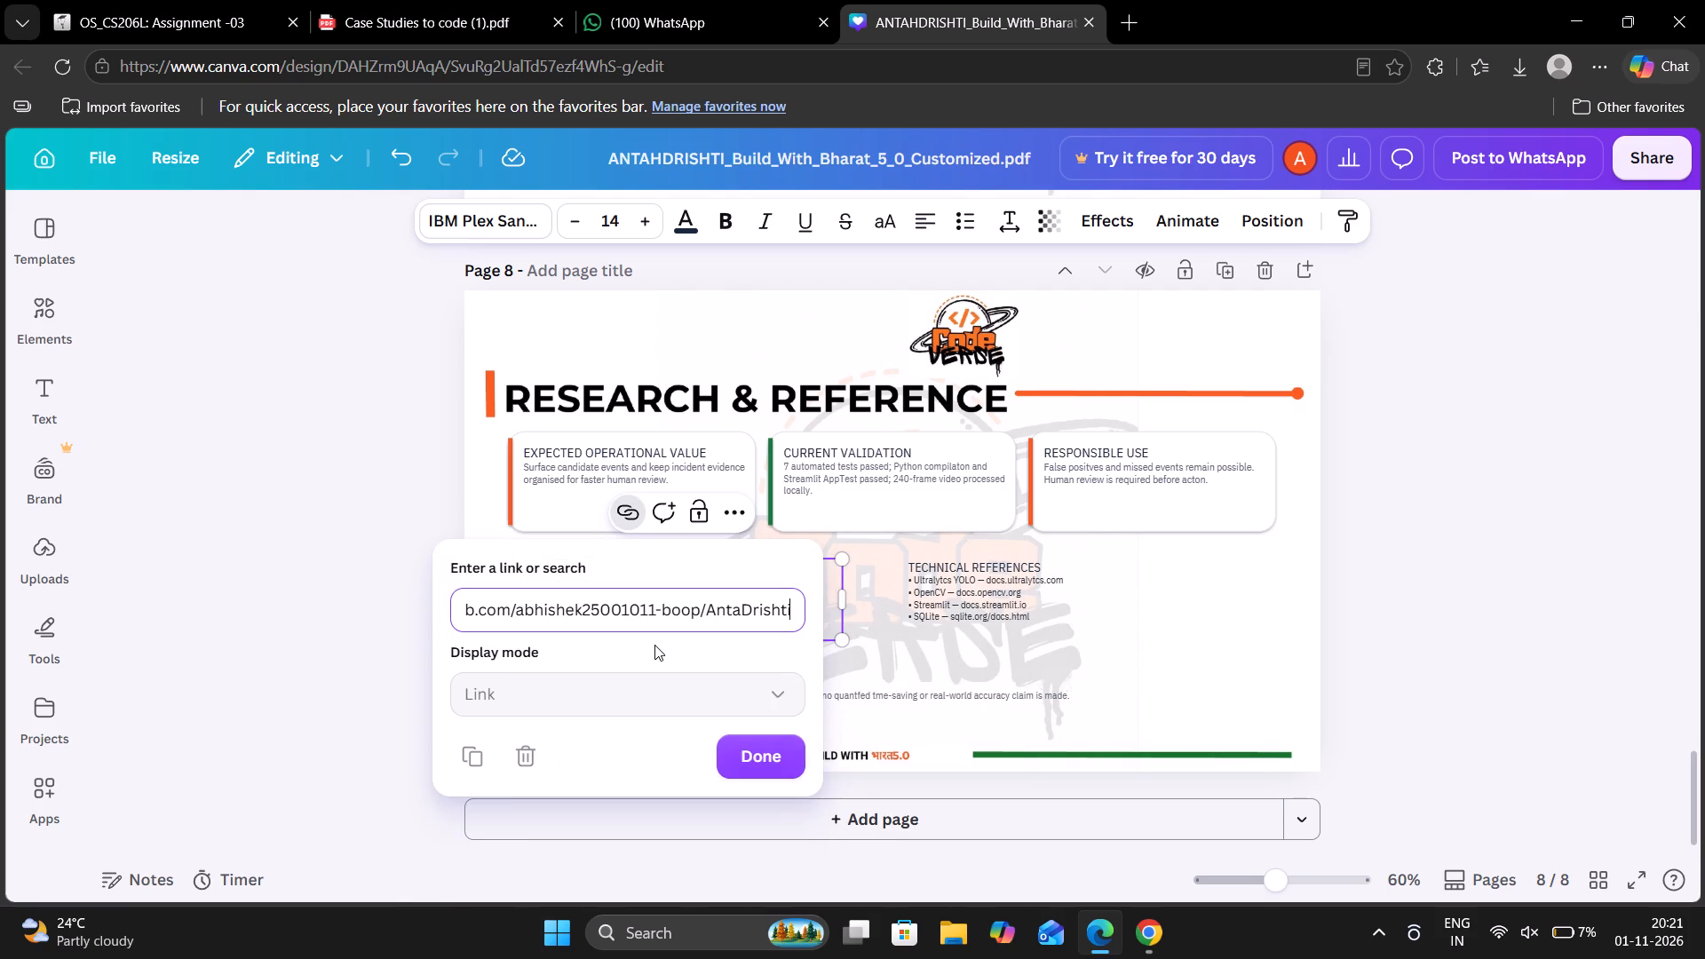
left_click(583, 702)
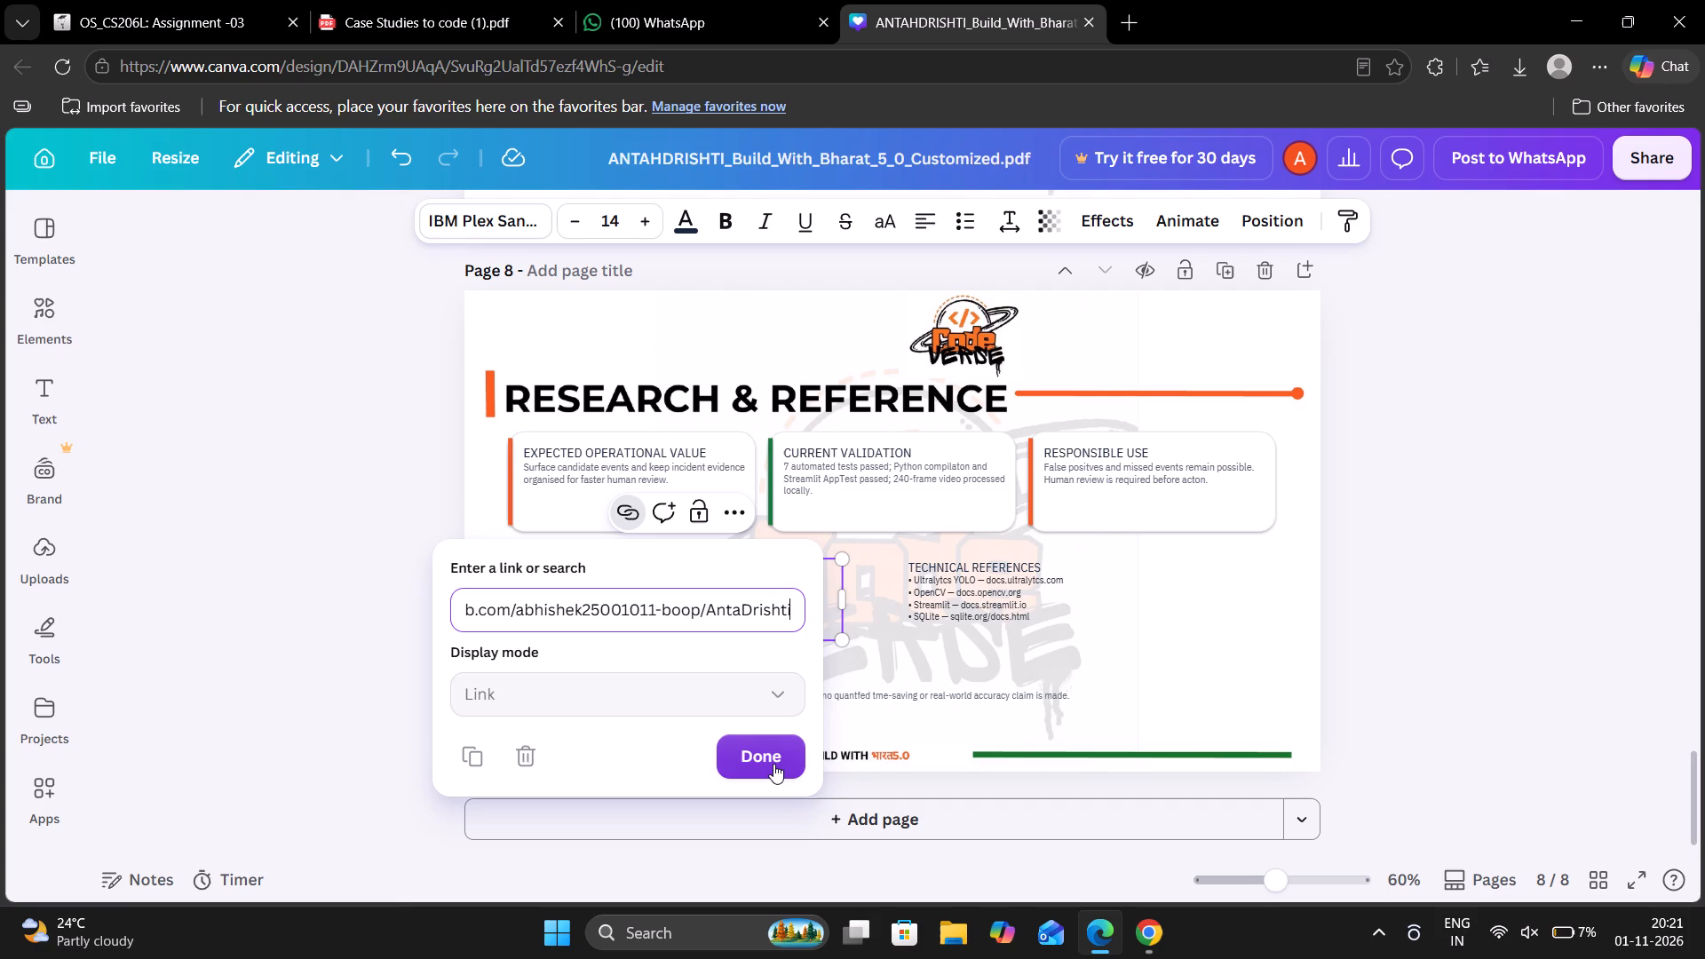
left_click(773, 764)
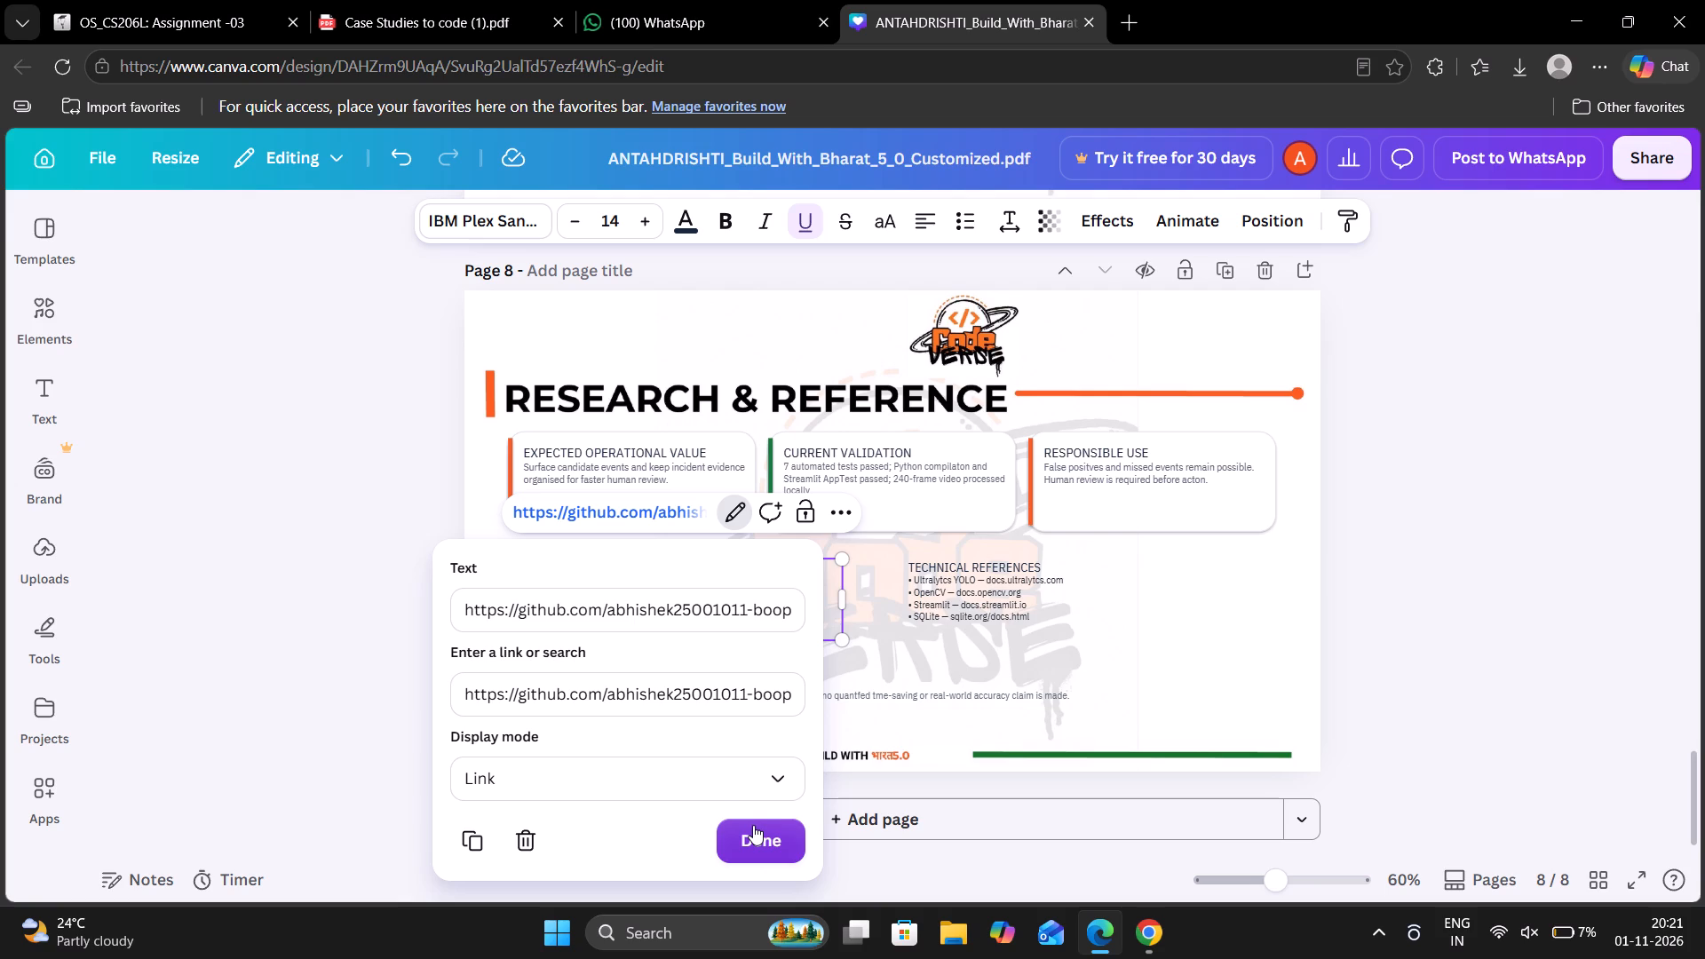
double_click(599, 616)
triple_click(588, 619)
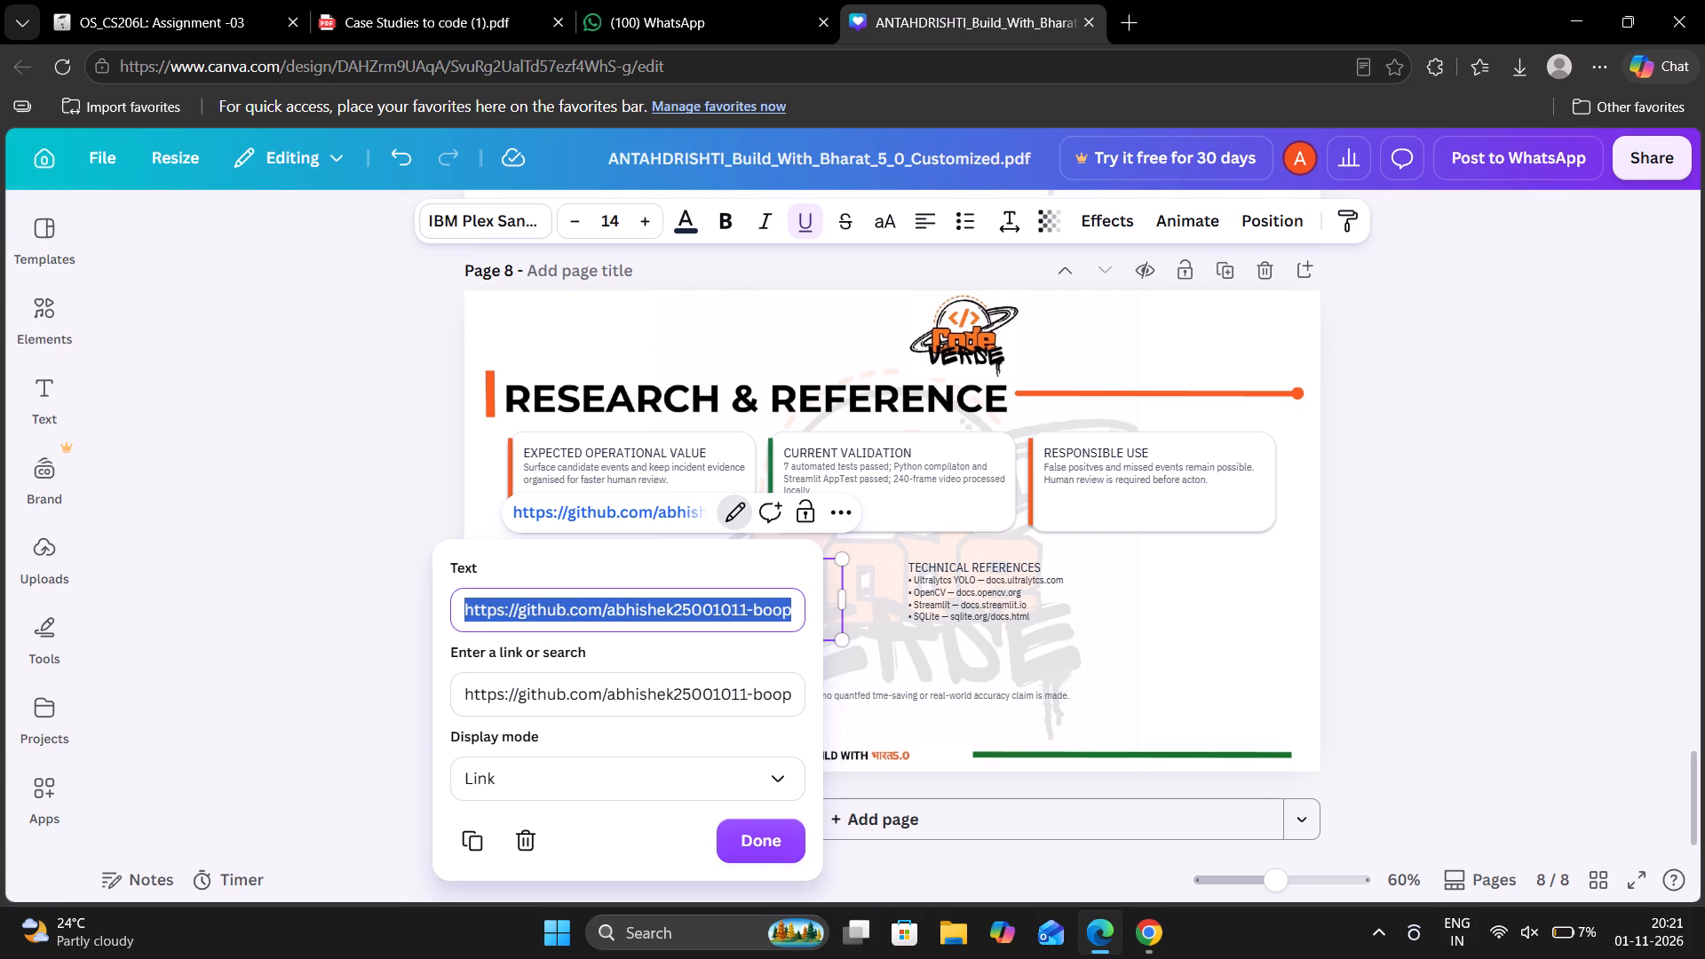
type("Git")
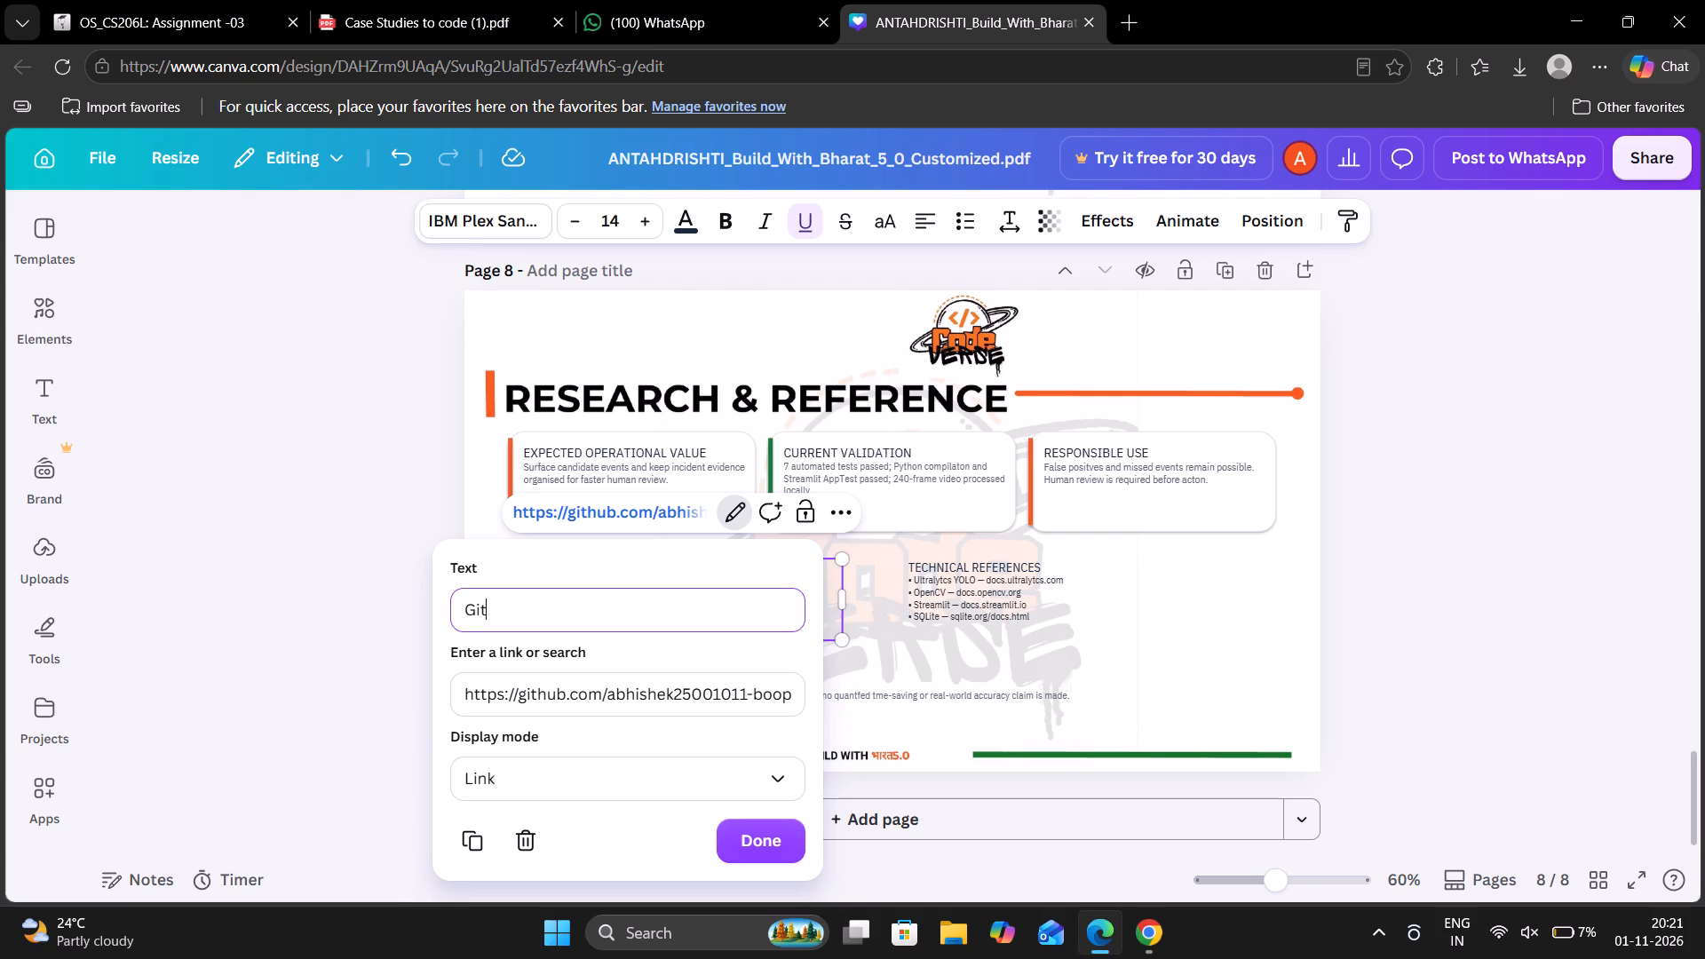
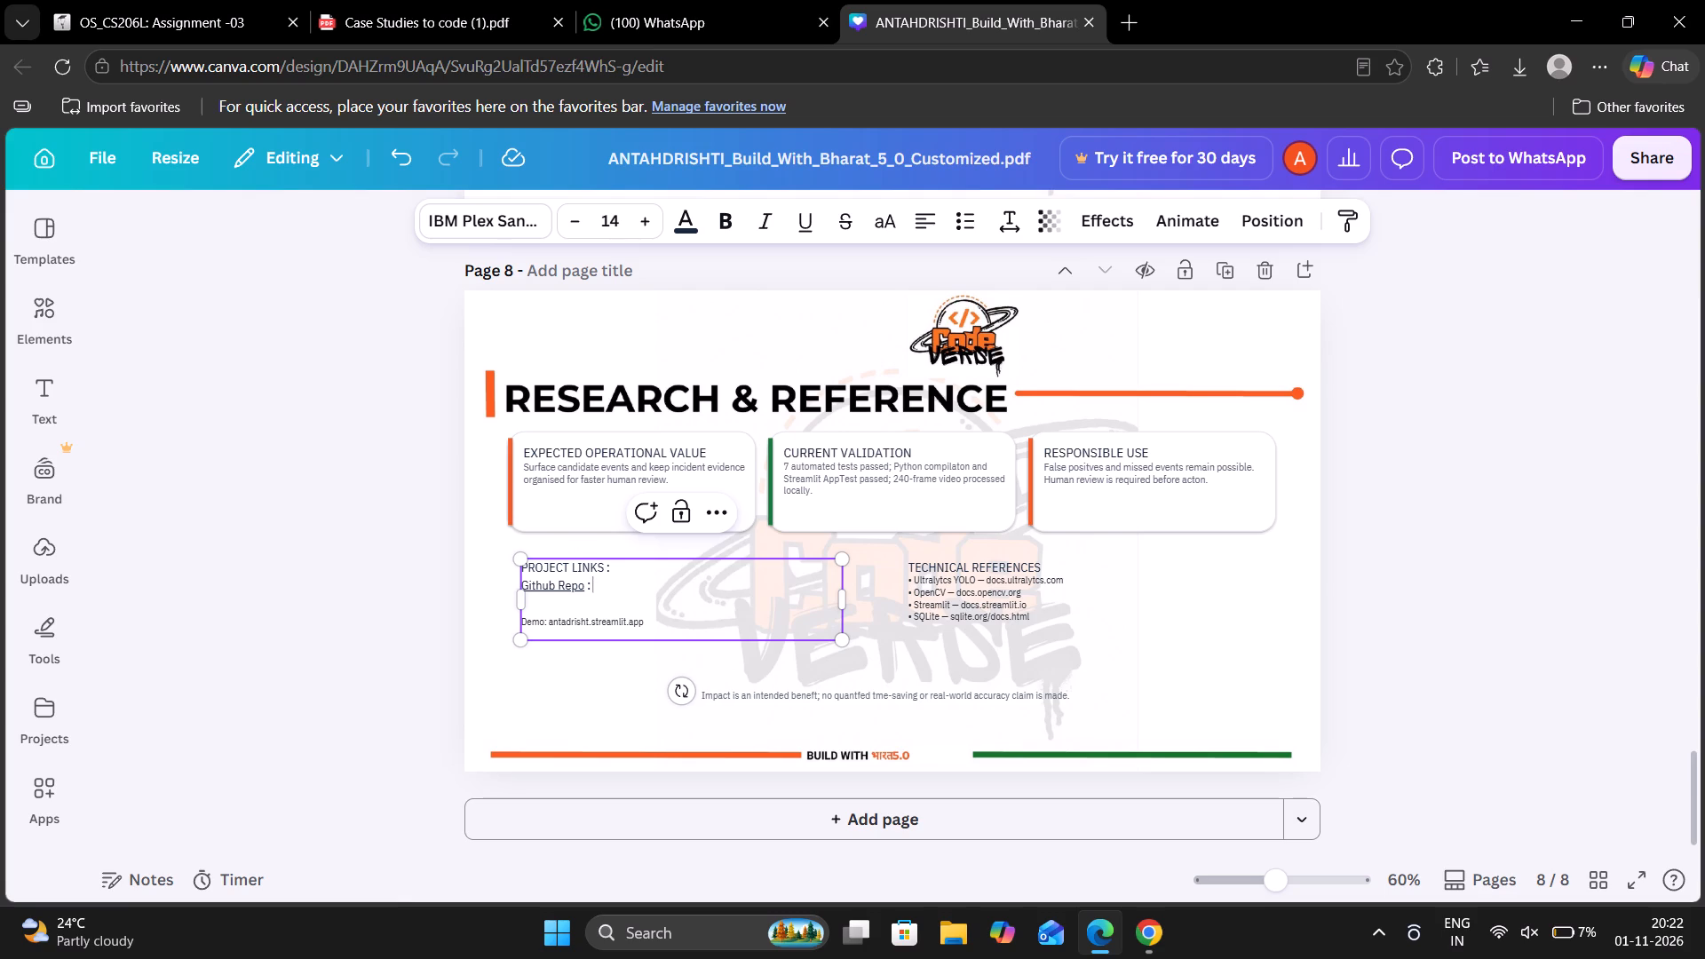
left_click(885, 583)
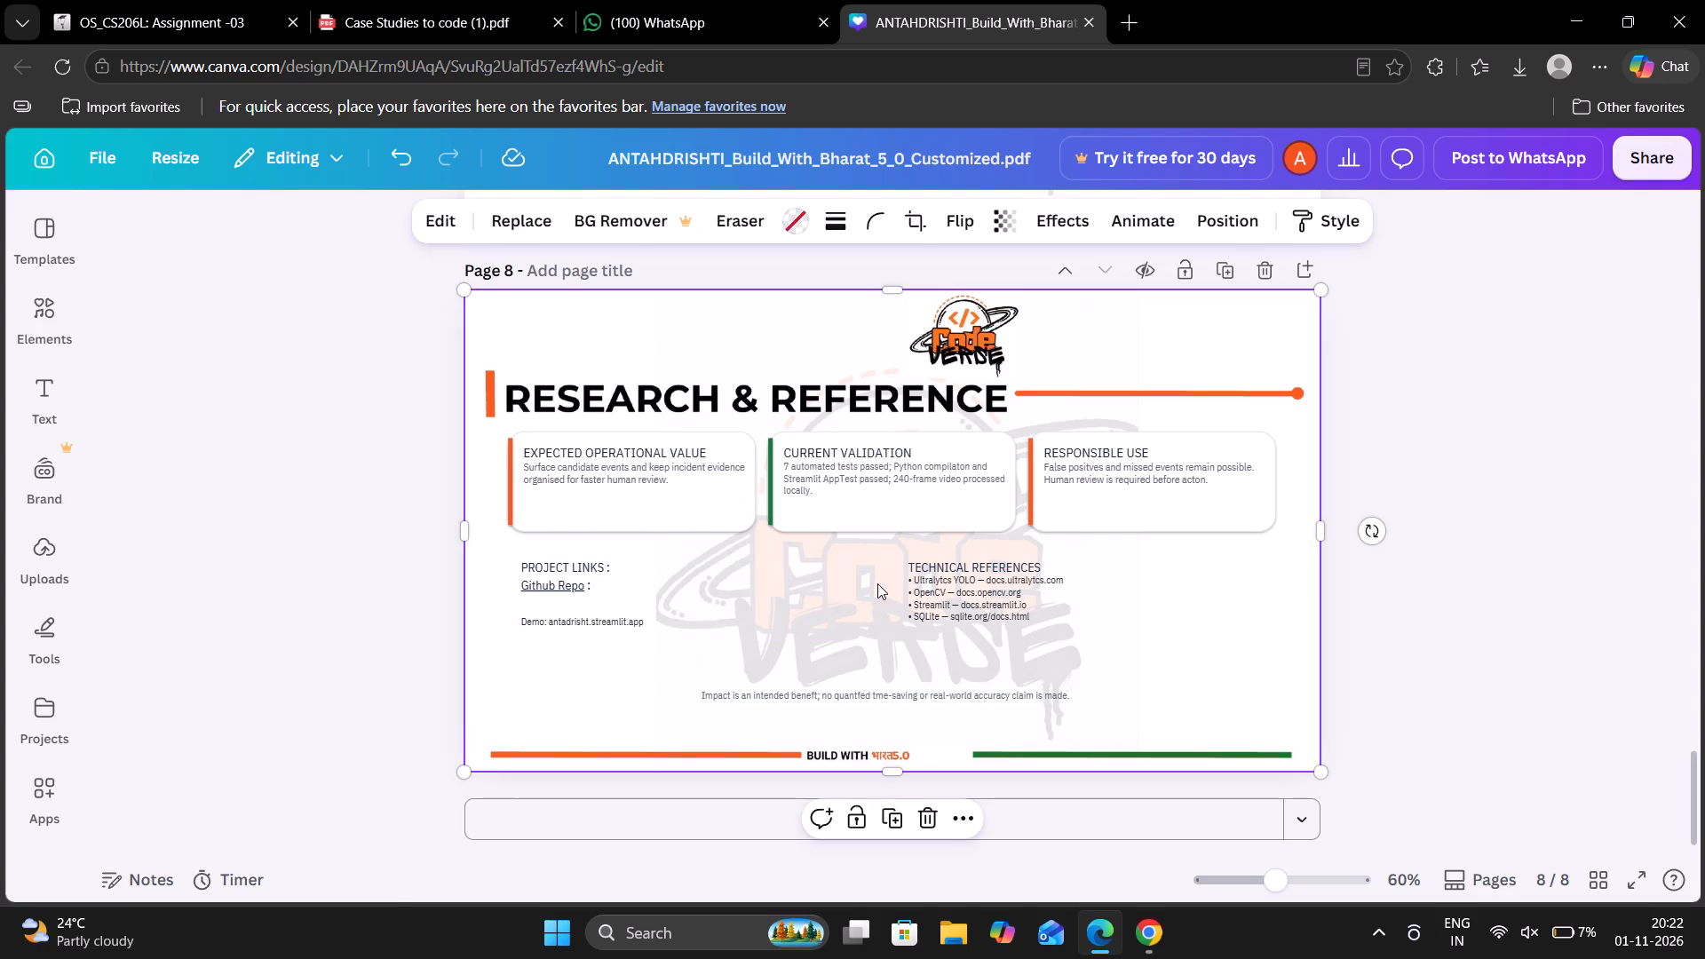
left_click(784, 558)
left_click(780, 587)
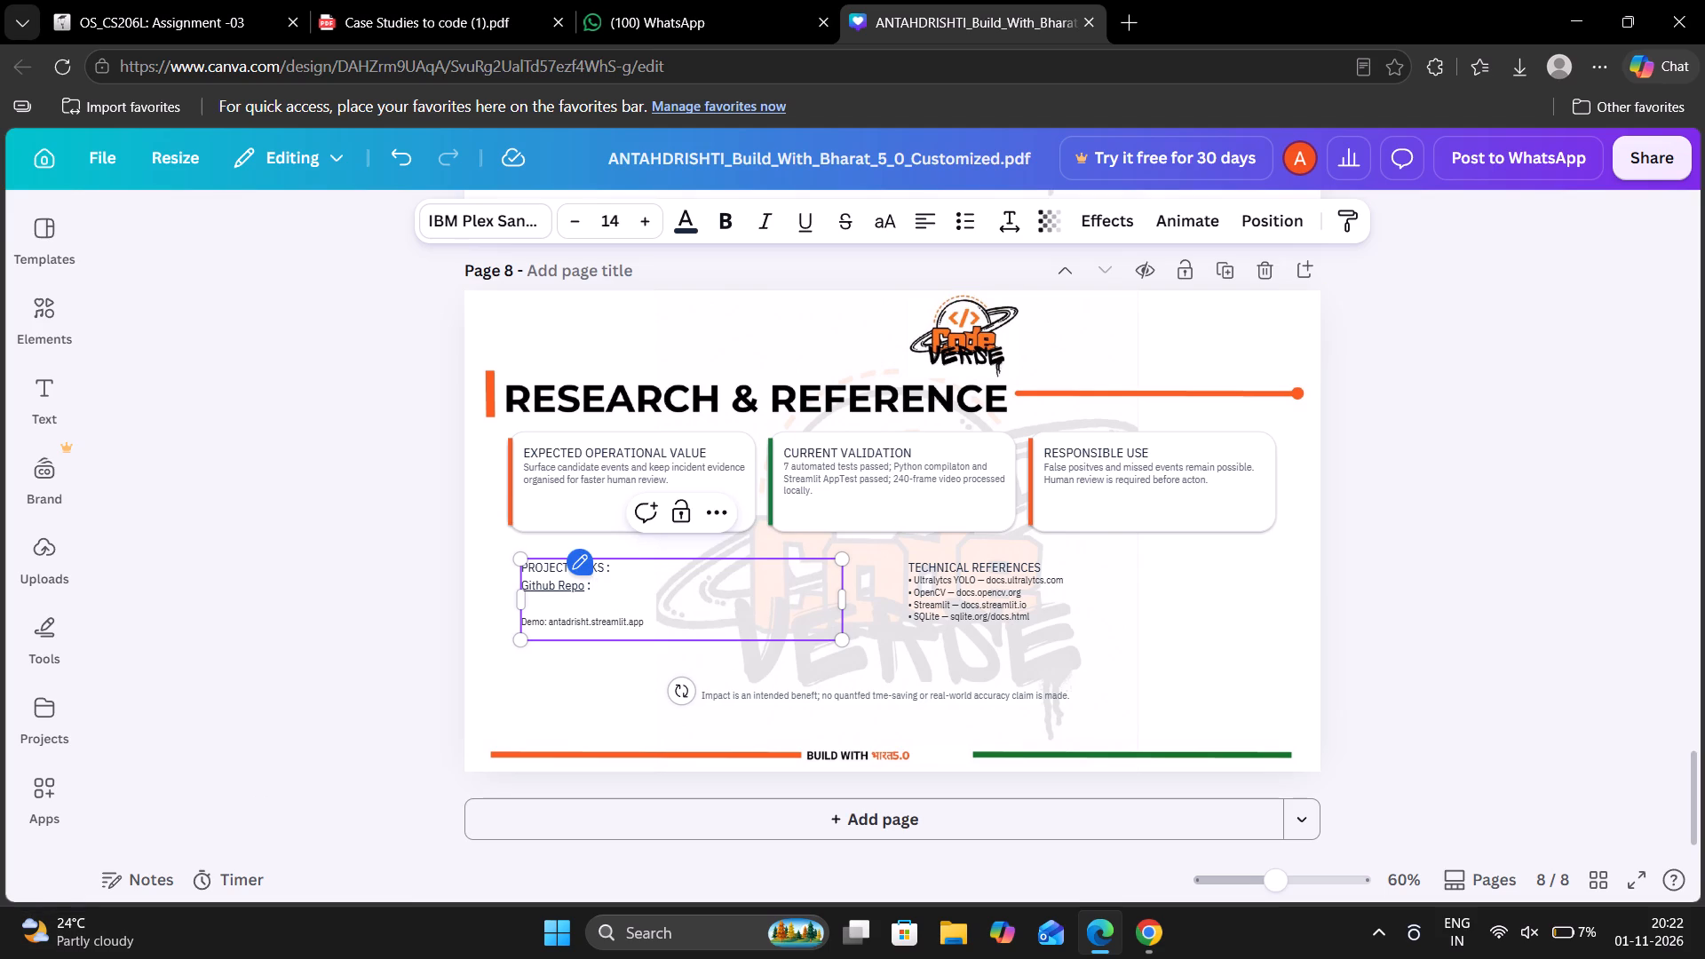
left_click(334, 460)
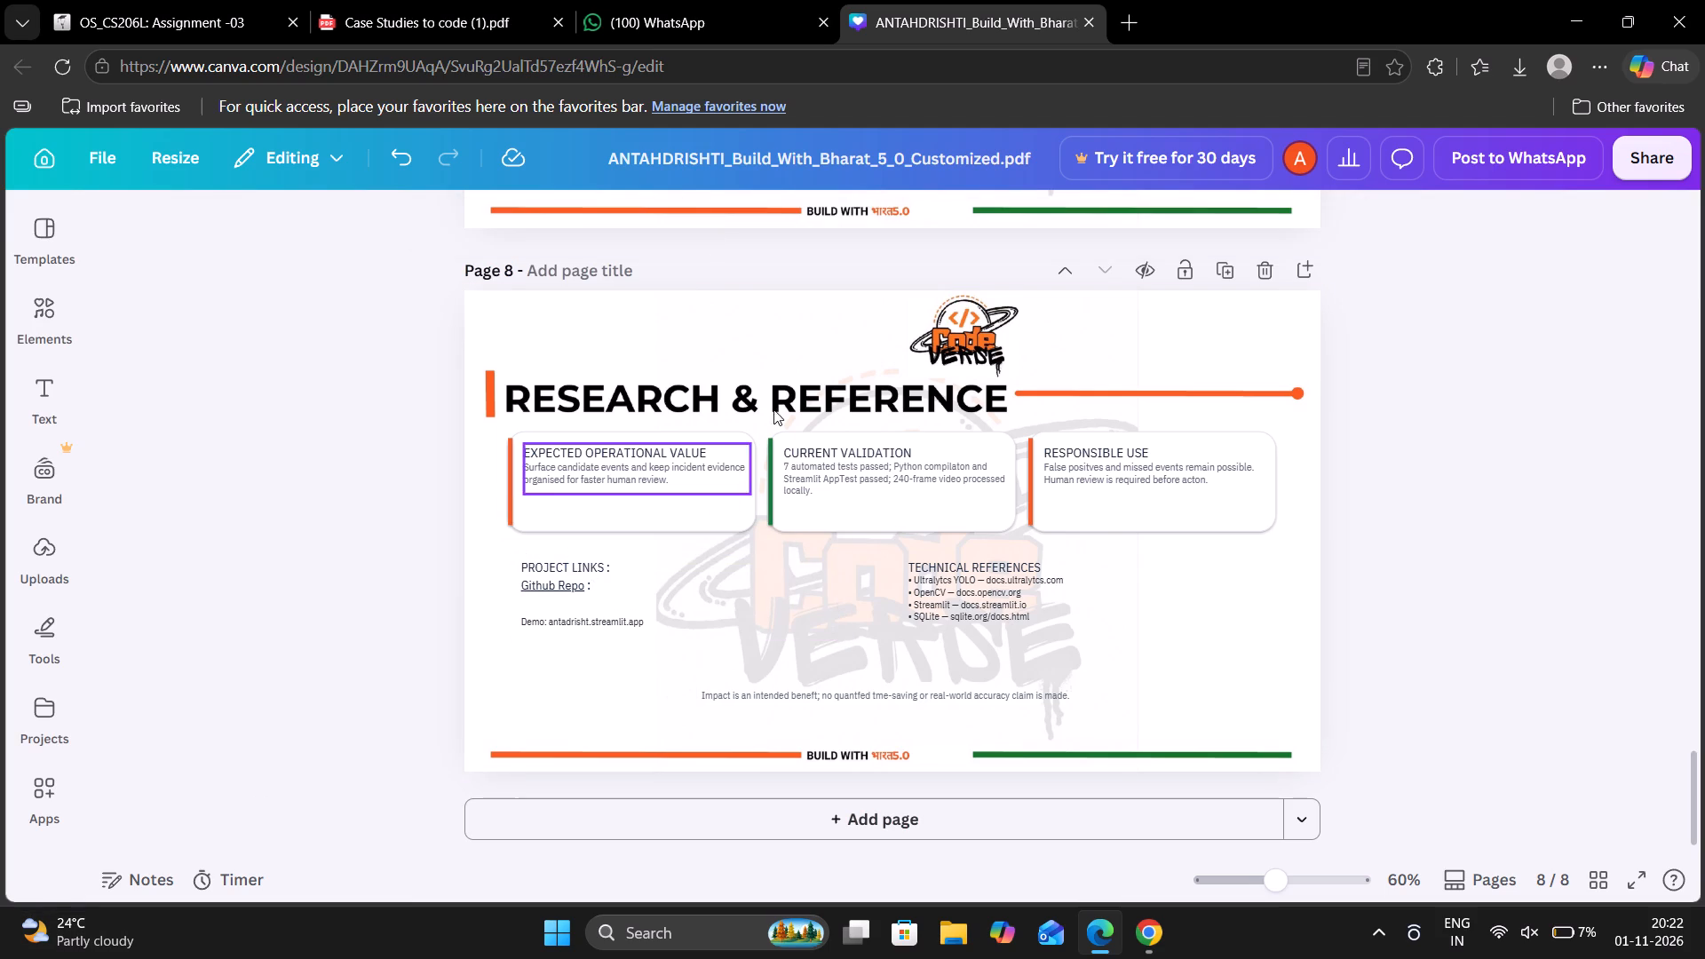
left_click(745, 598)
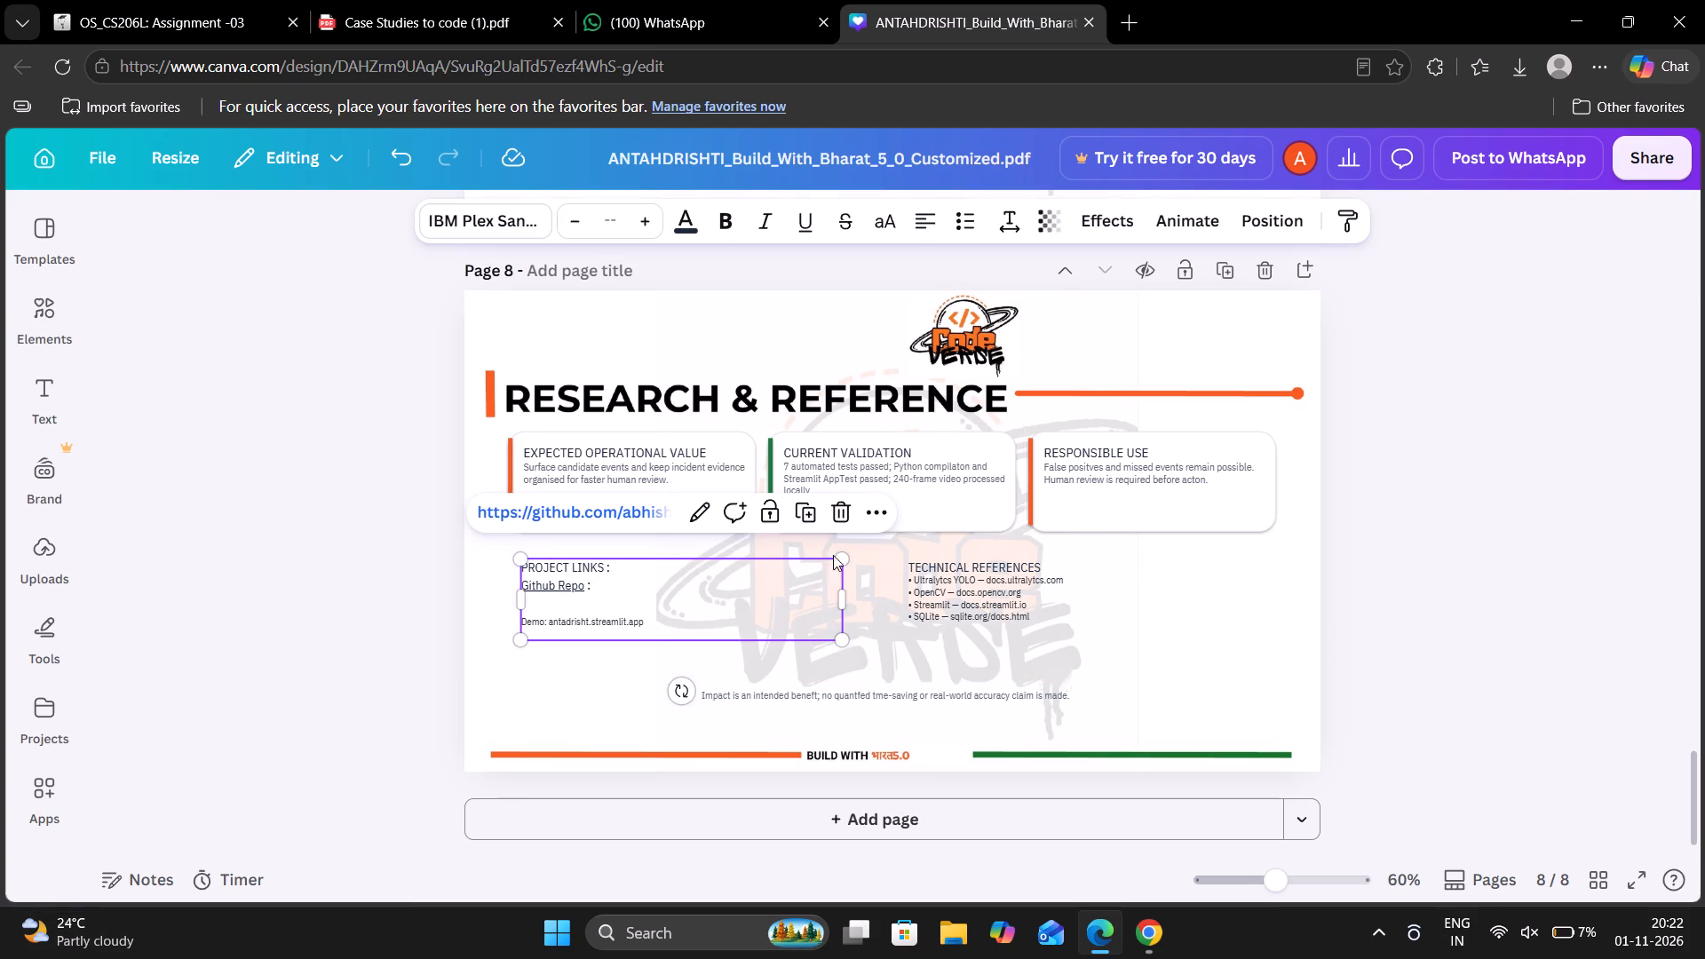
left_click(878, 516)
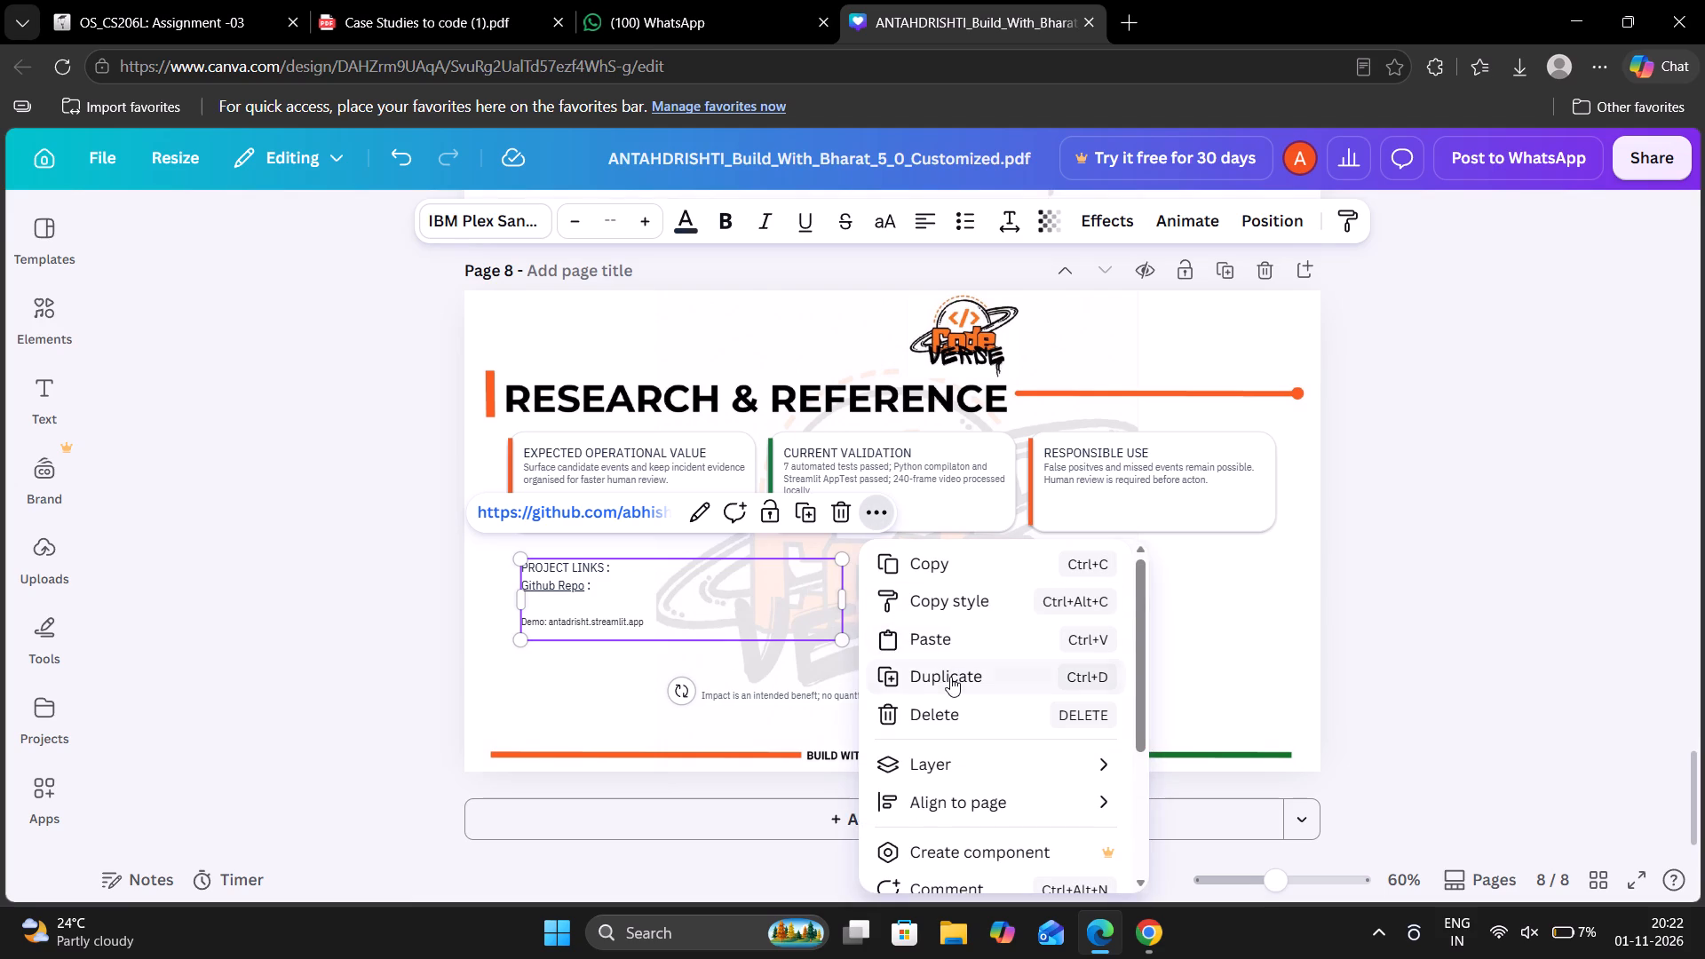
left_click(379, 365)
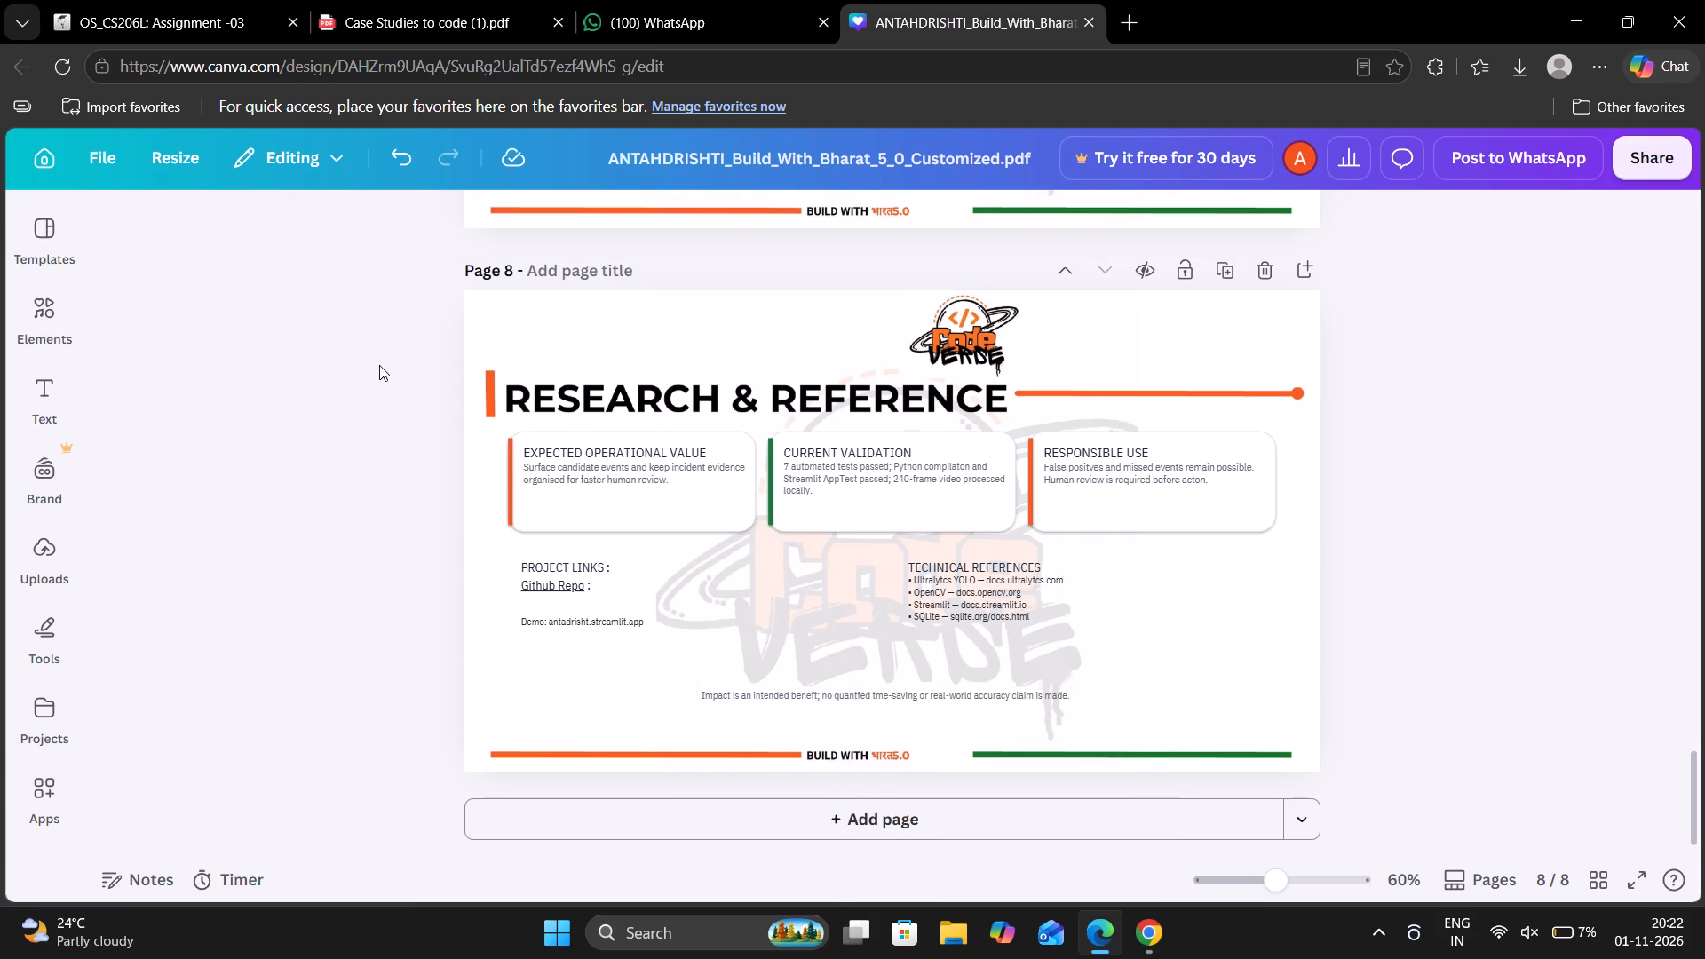
Insert a basic square shape on page 8.
left_click(60, 307)
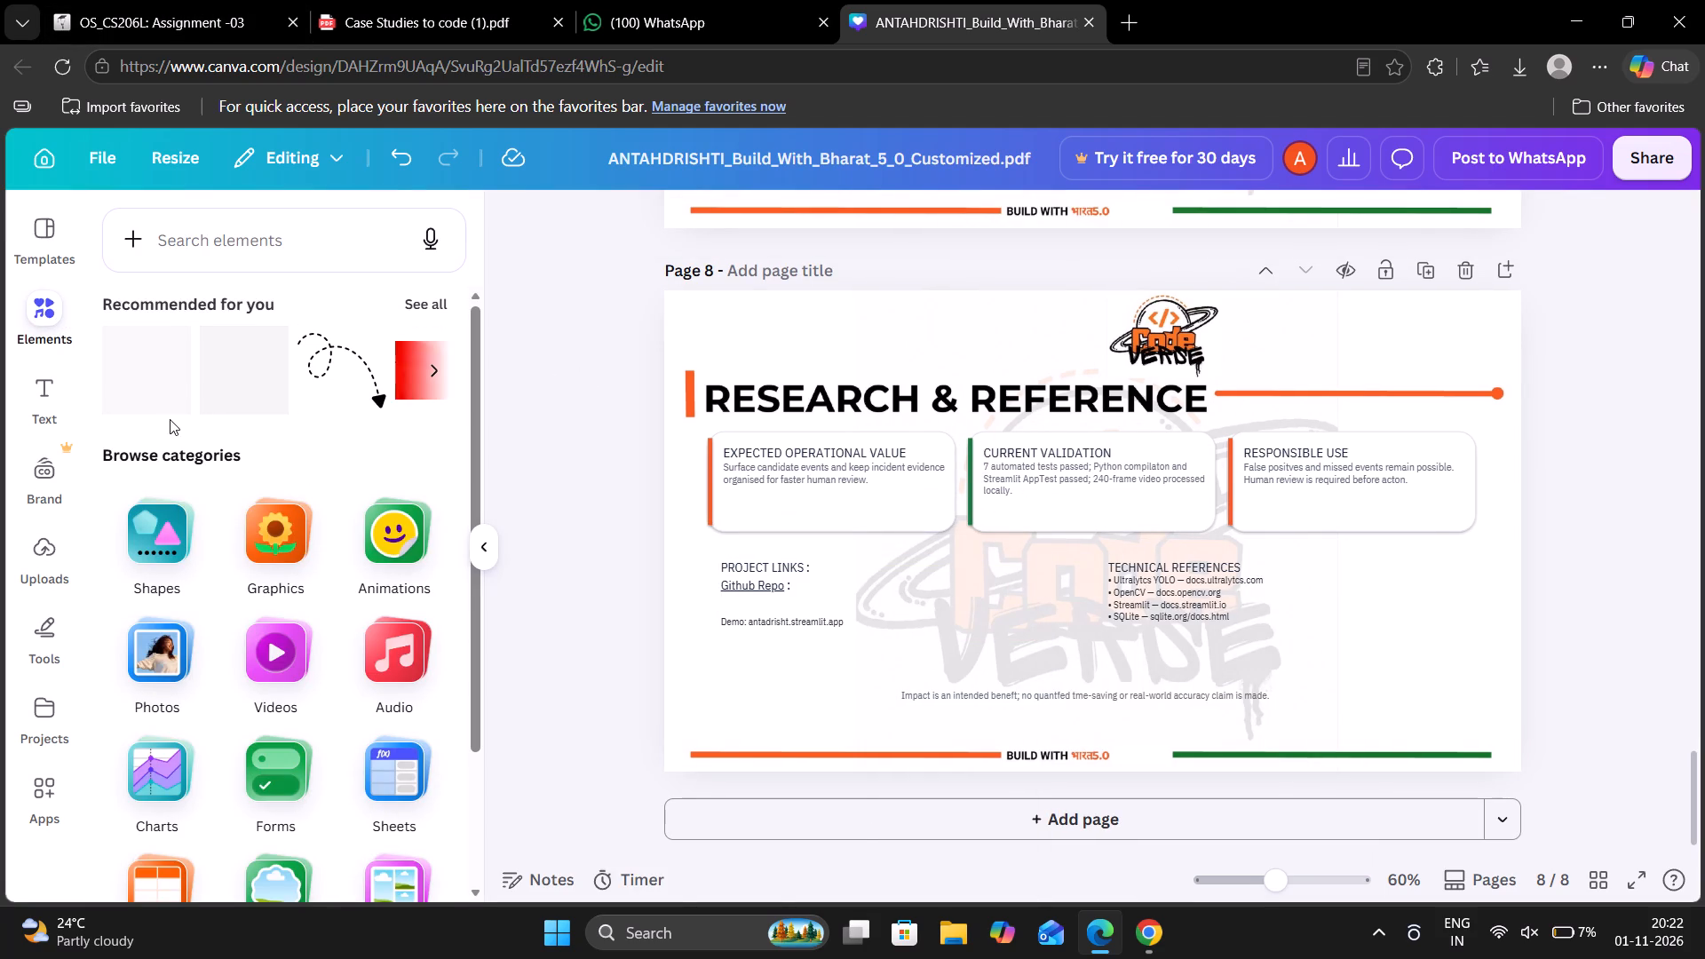
left_click(154, 546)
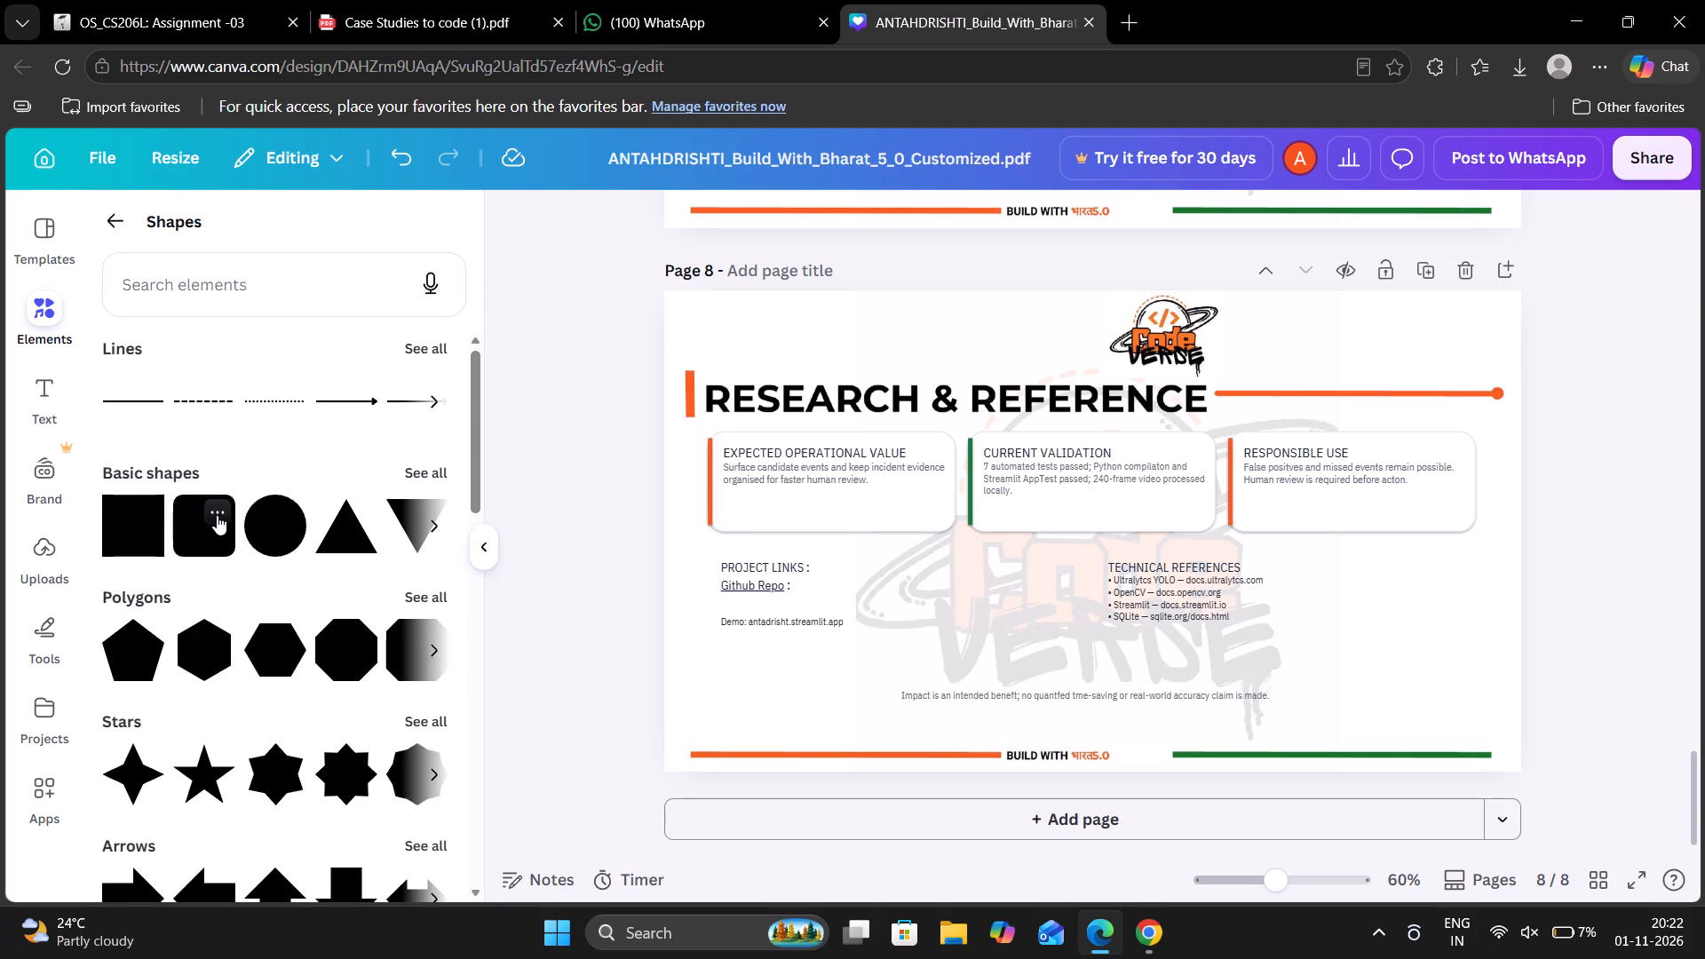
left_click(118, 513)
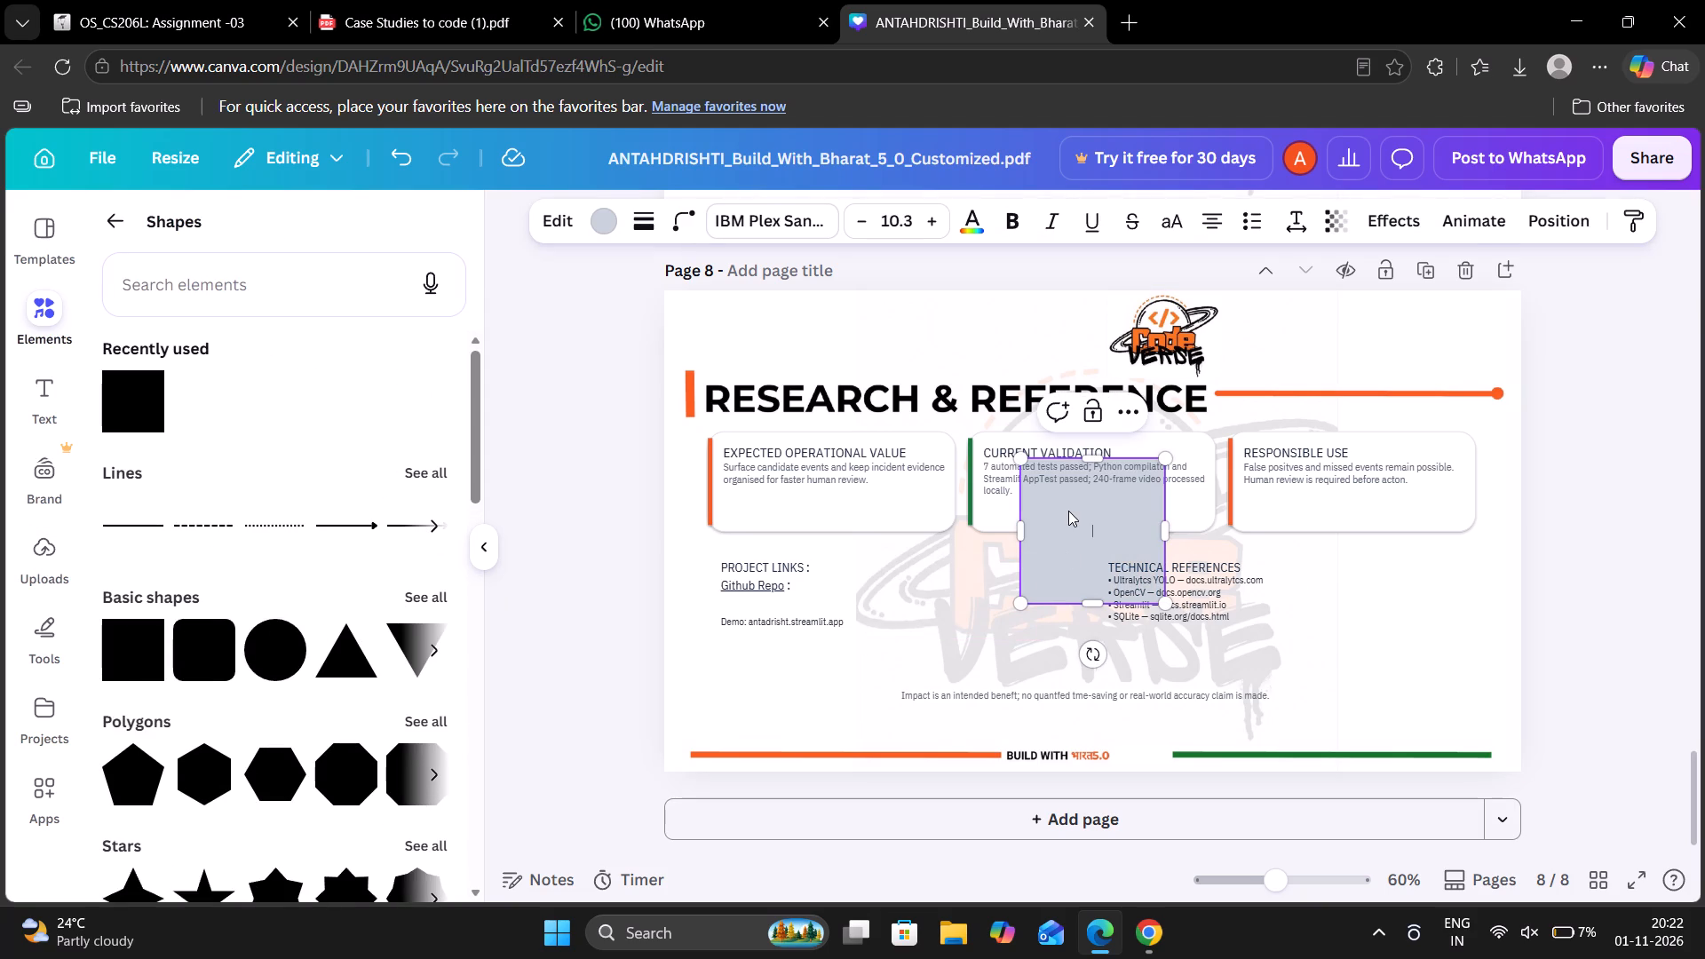
Paste the copied QR code image onto page 8 and scale it down to about half size.
left_click(1067, 511)
key("ctrl+v")
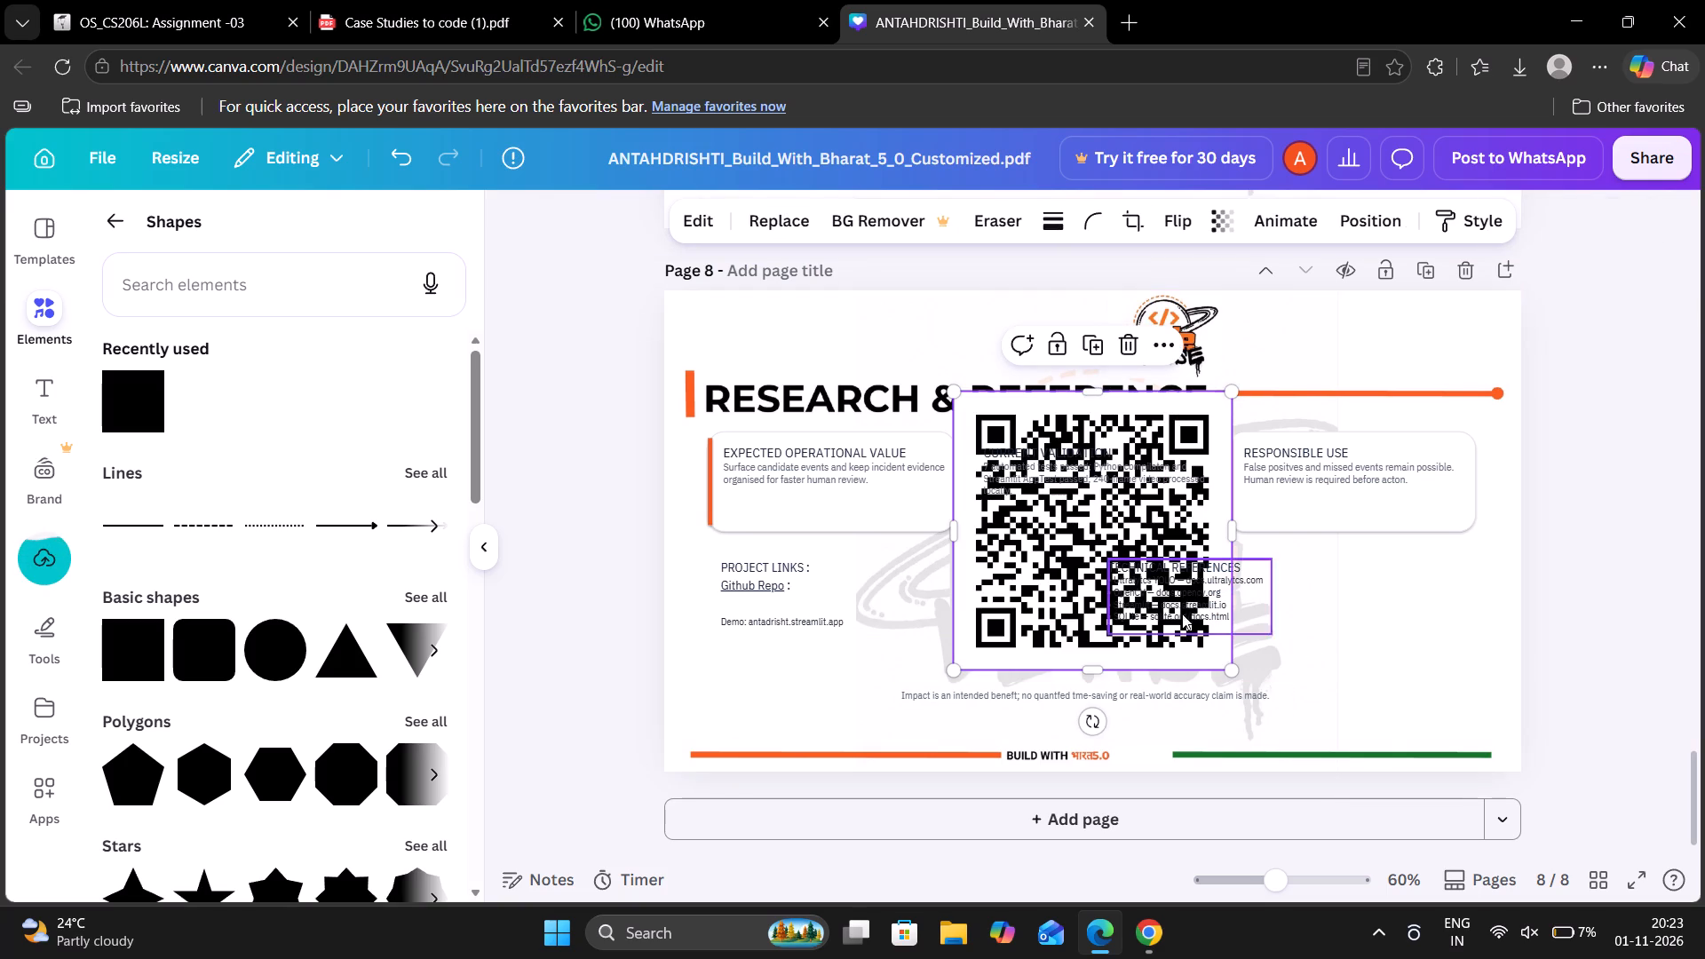
left_click(1373, 601)
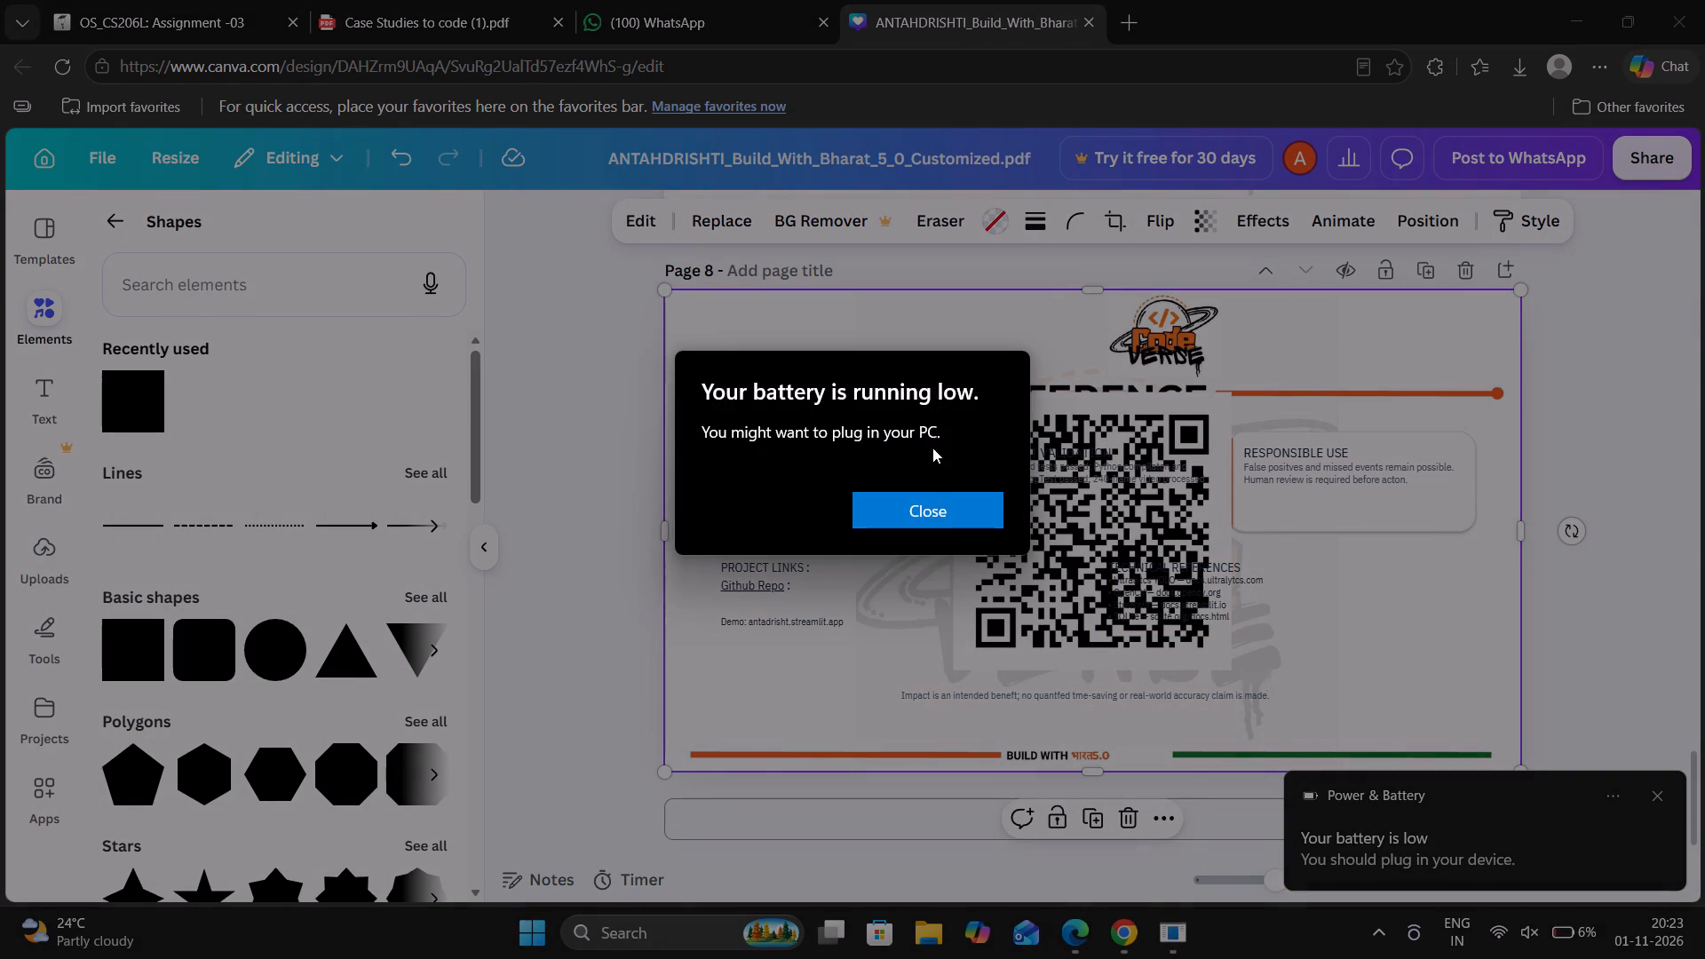
left_click(940, 503)
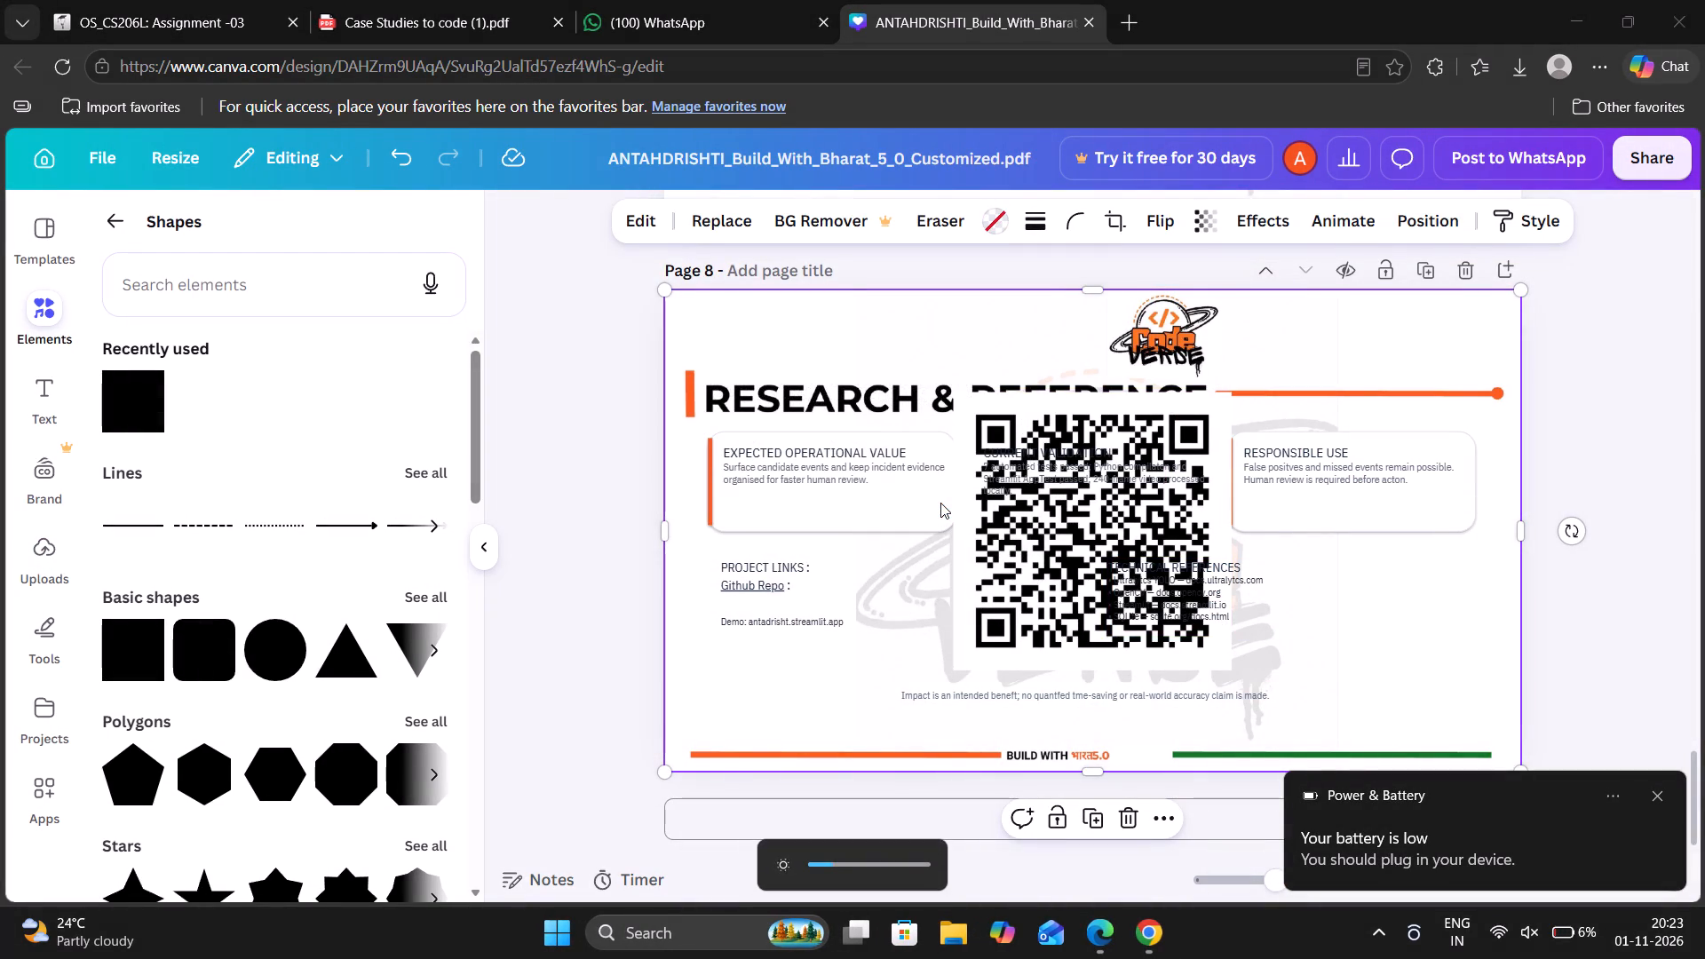
left_click(1062, 473)
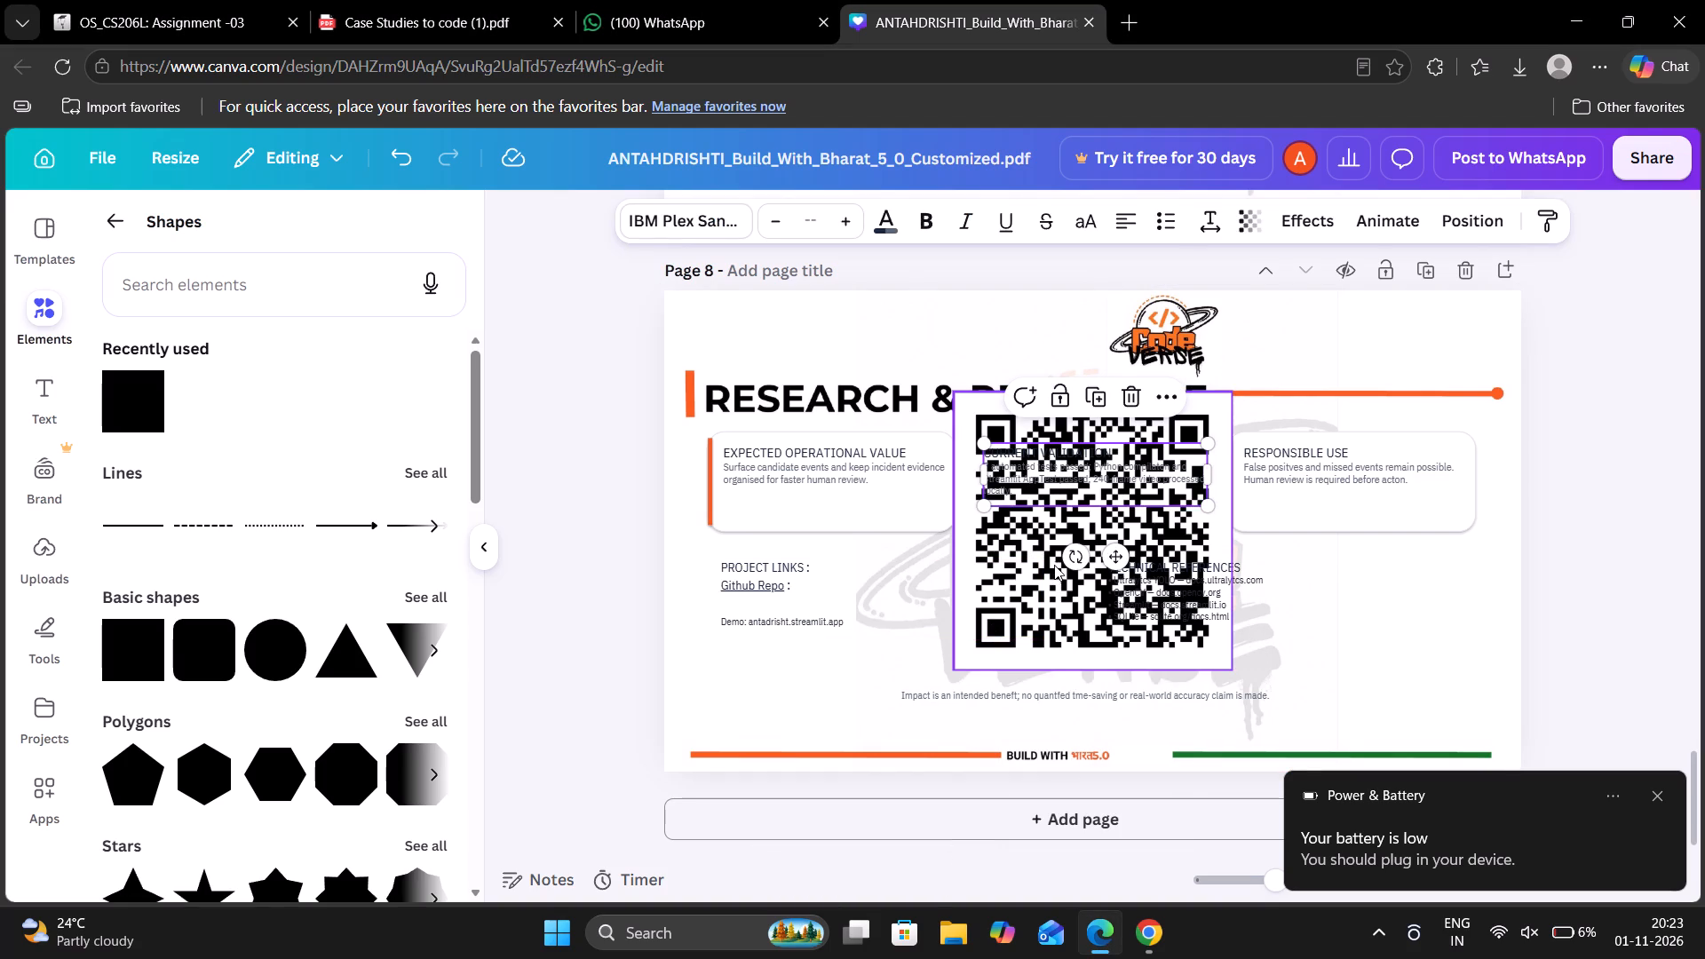
left_click(1052, 566)
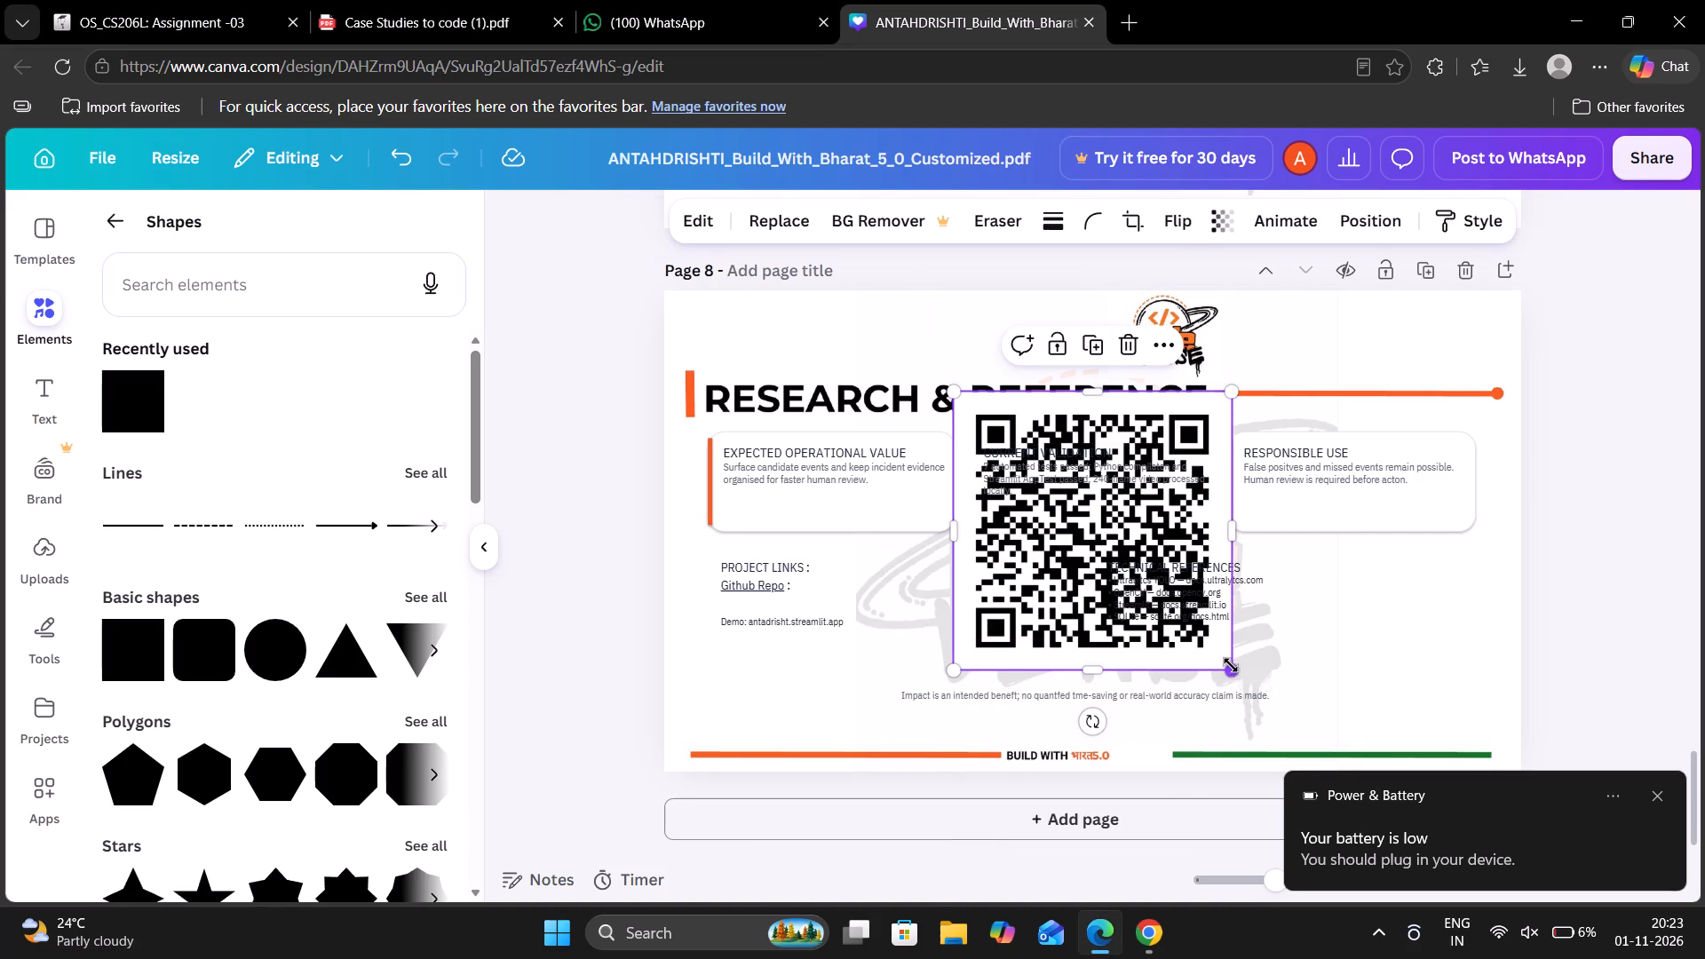
left_click_drag(1229, 670, 1055, 566)
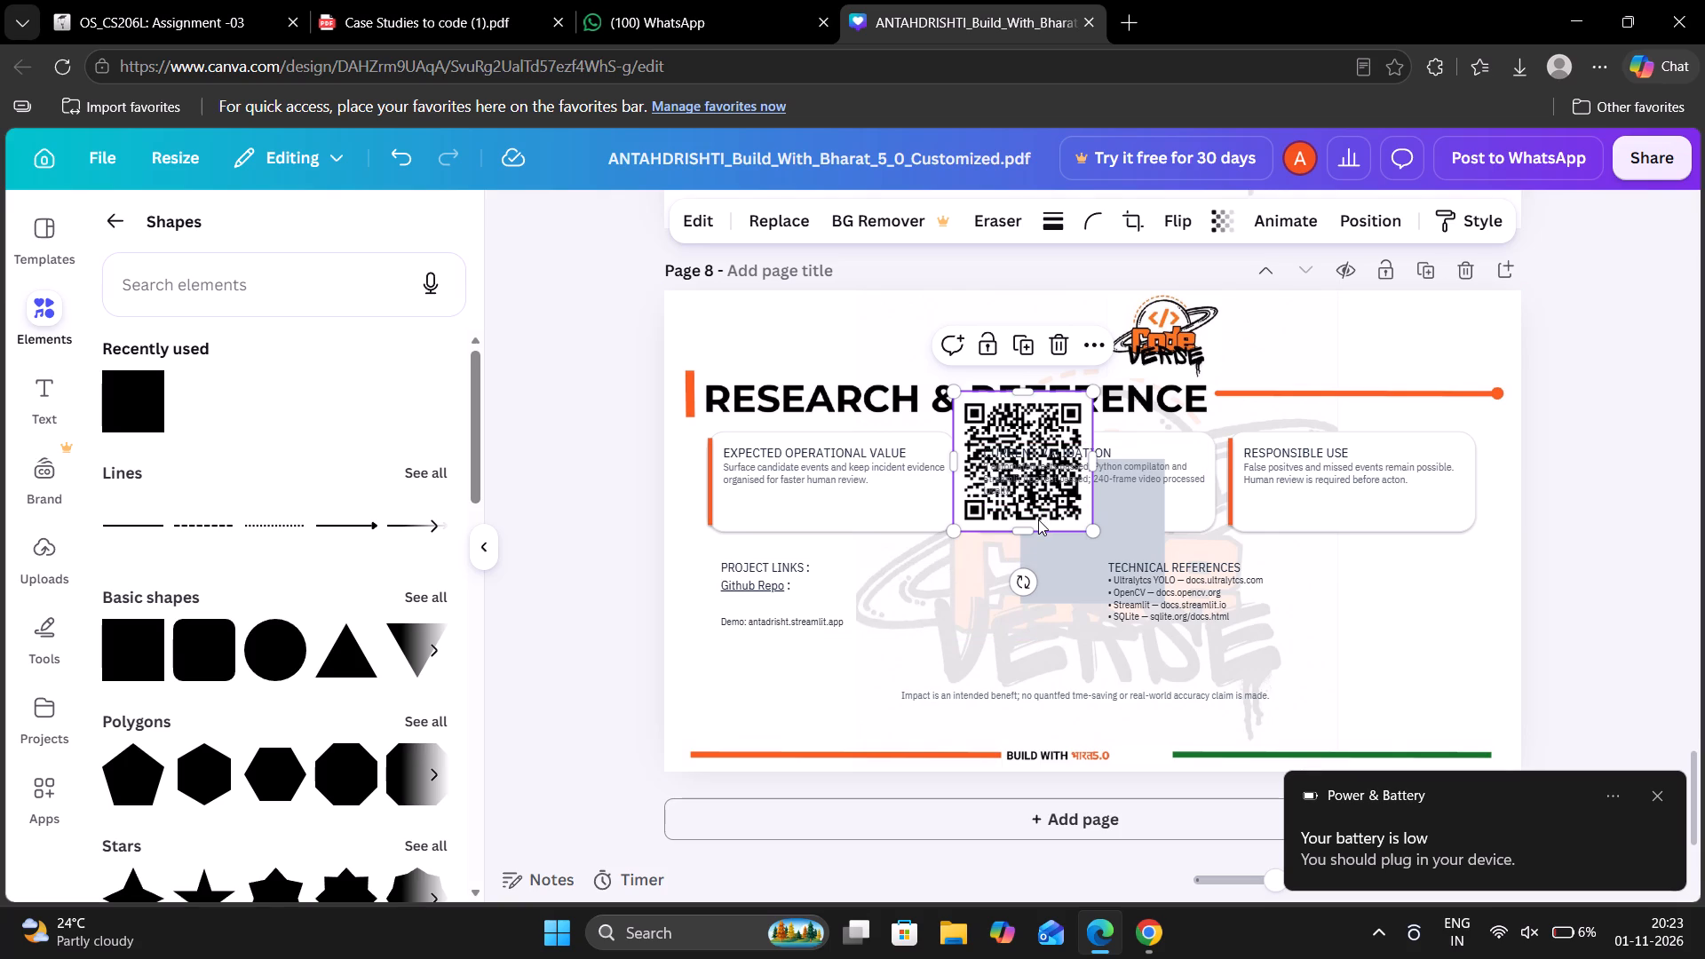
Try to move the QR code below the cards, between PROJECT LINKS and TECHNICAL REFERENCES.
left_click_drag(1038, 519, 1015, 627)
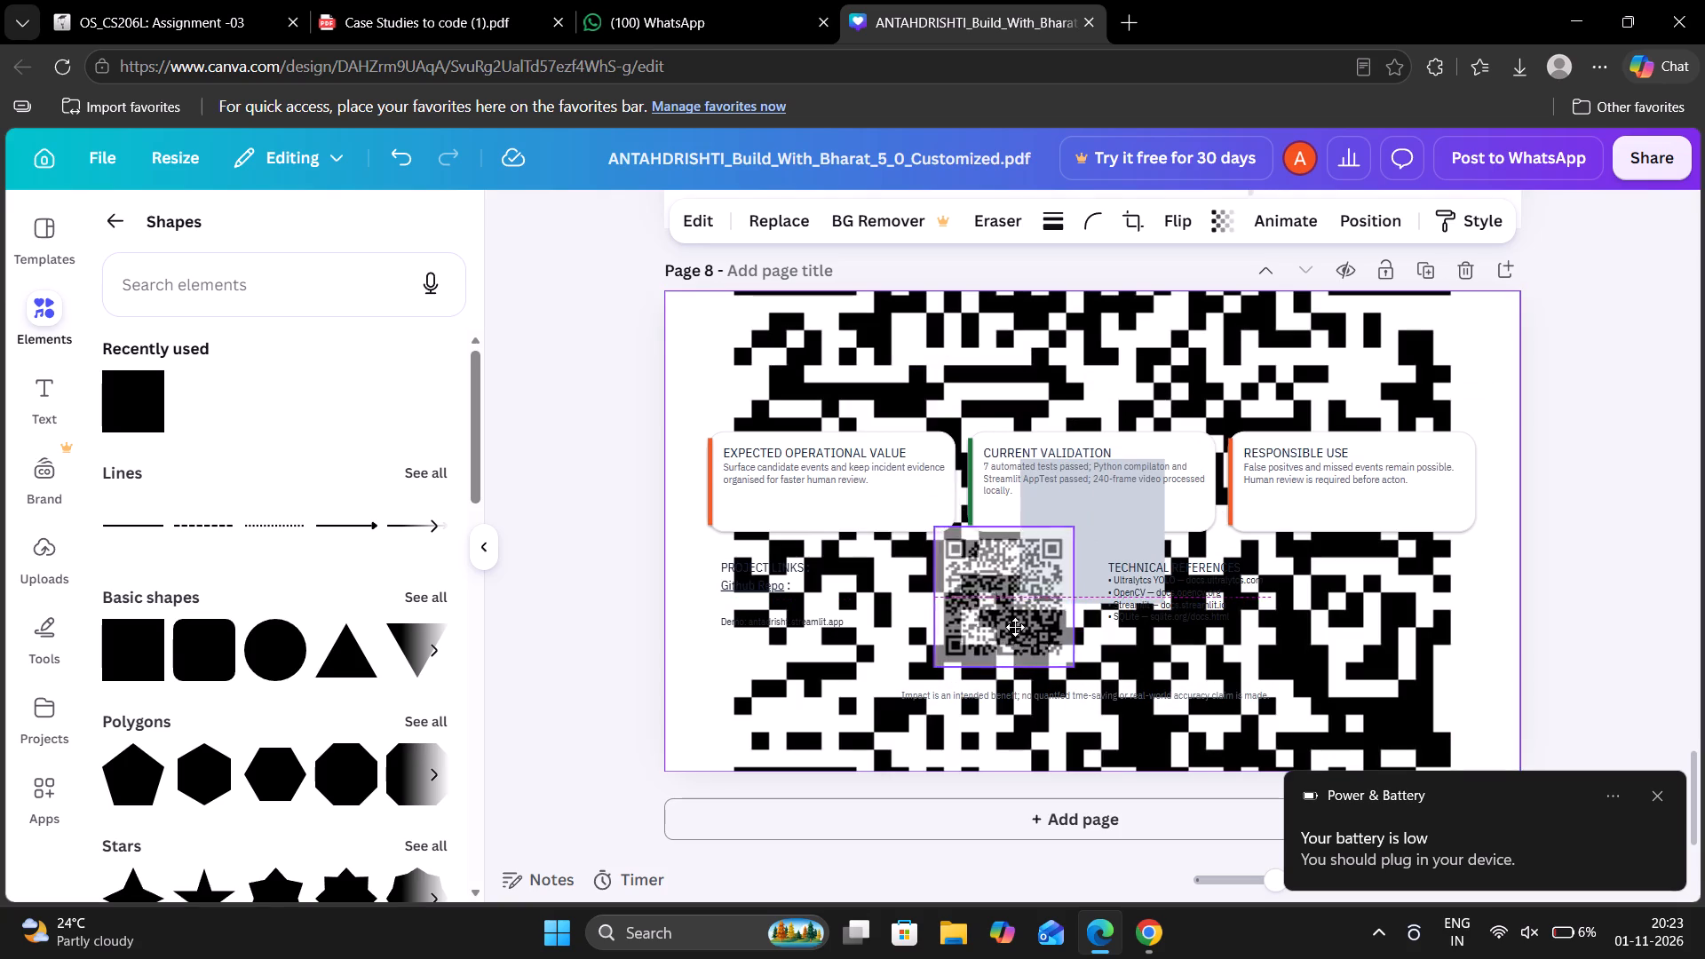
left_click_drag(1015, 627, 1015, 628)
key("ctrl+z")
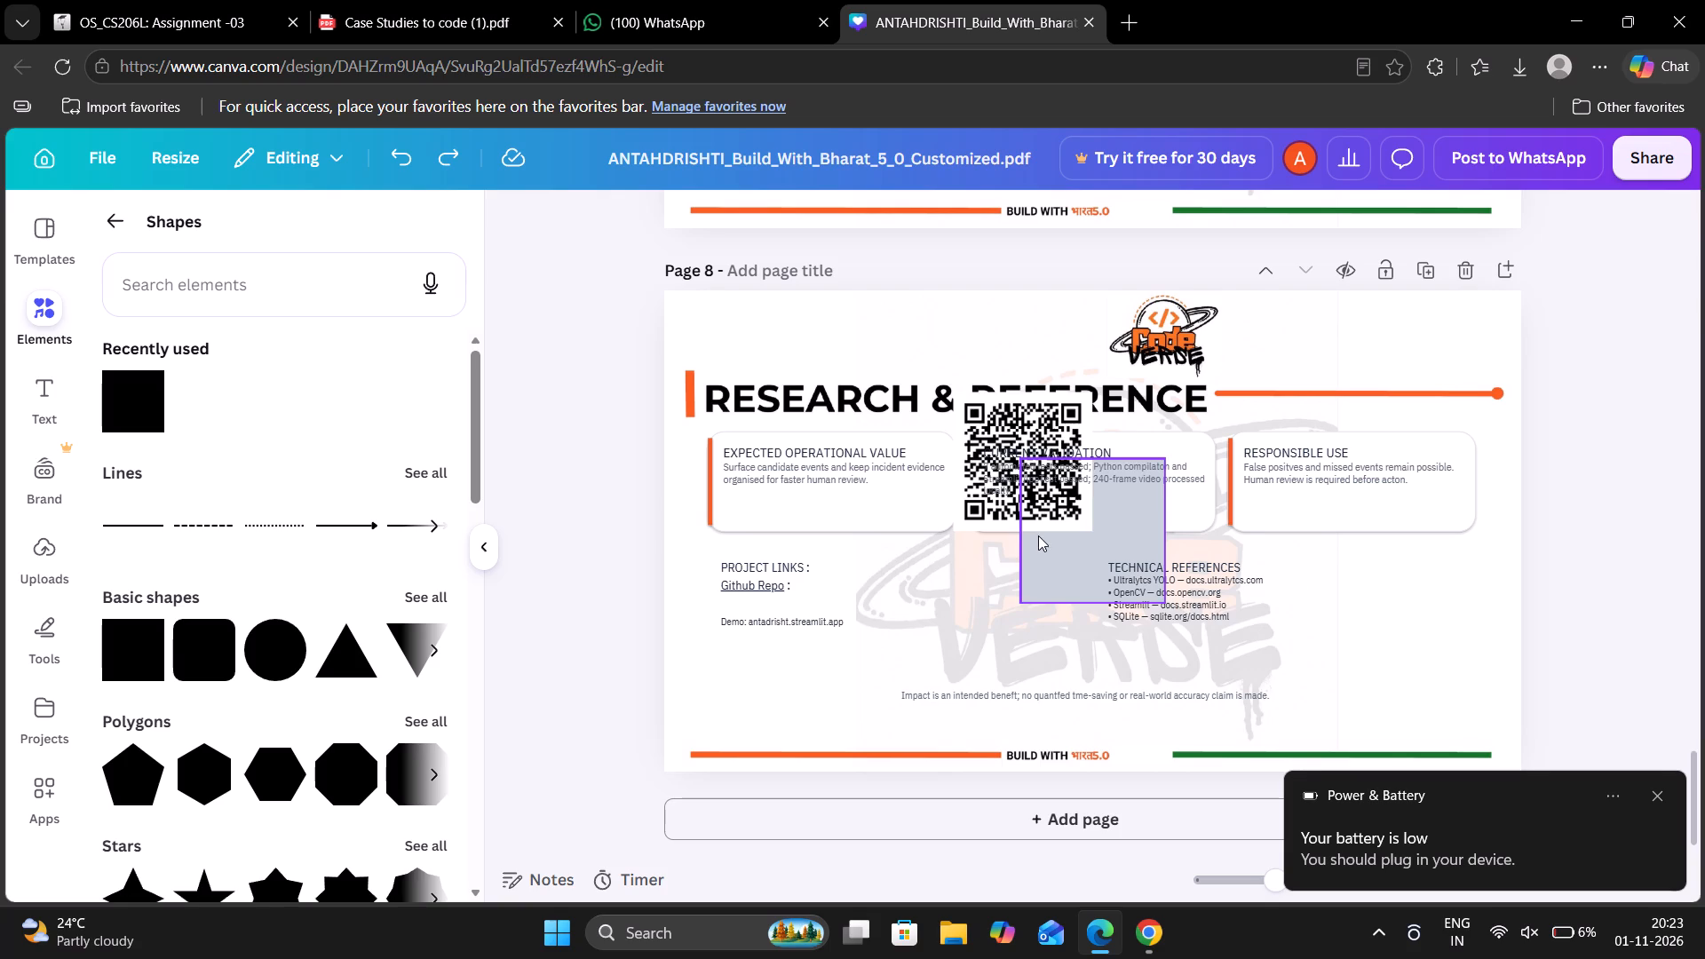
Move the TECHNICAL REFERENCES block under the RESPONSIBLE USE card and the Demo line under the CURRENT VALIDATION card.
left_click(1159, 602)
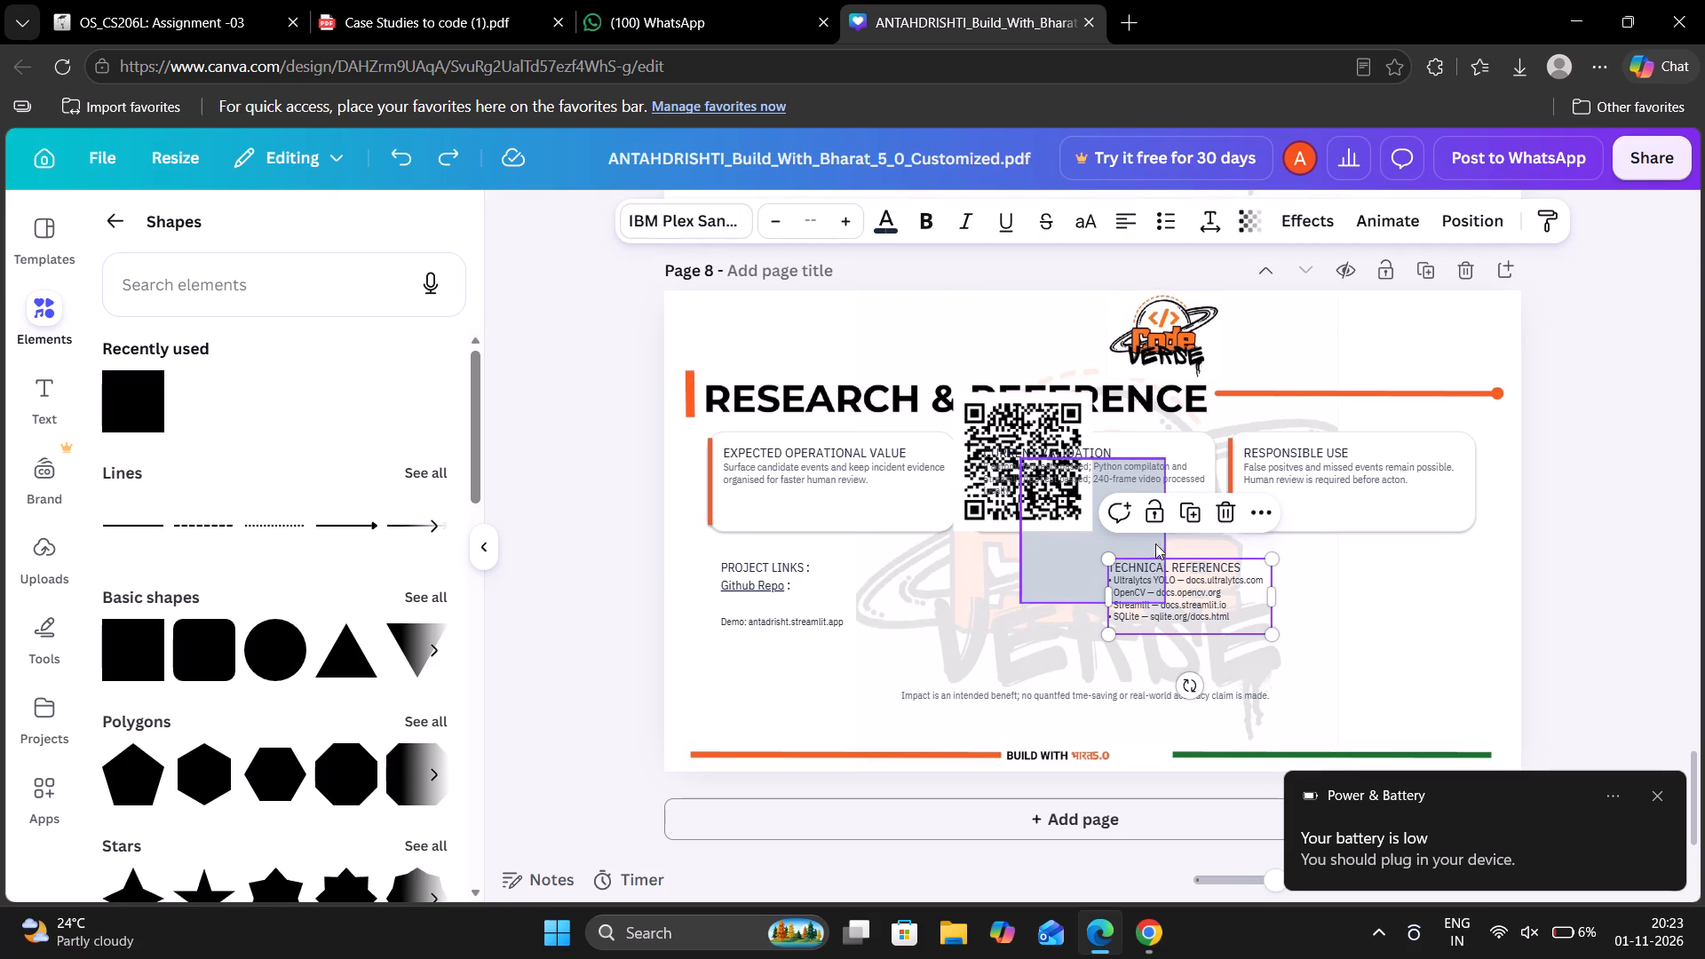
left_click_drag(1209, 569, 1279, 568)
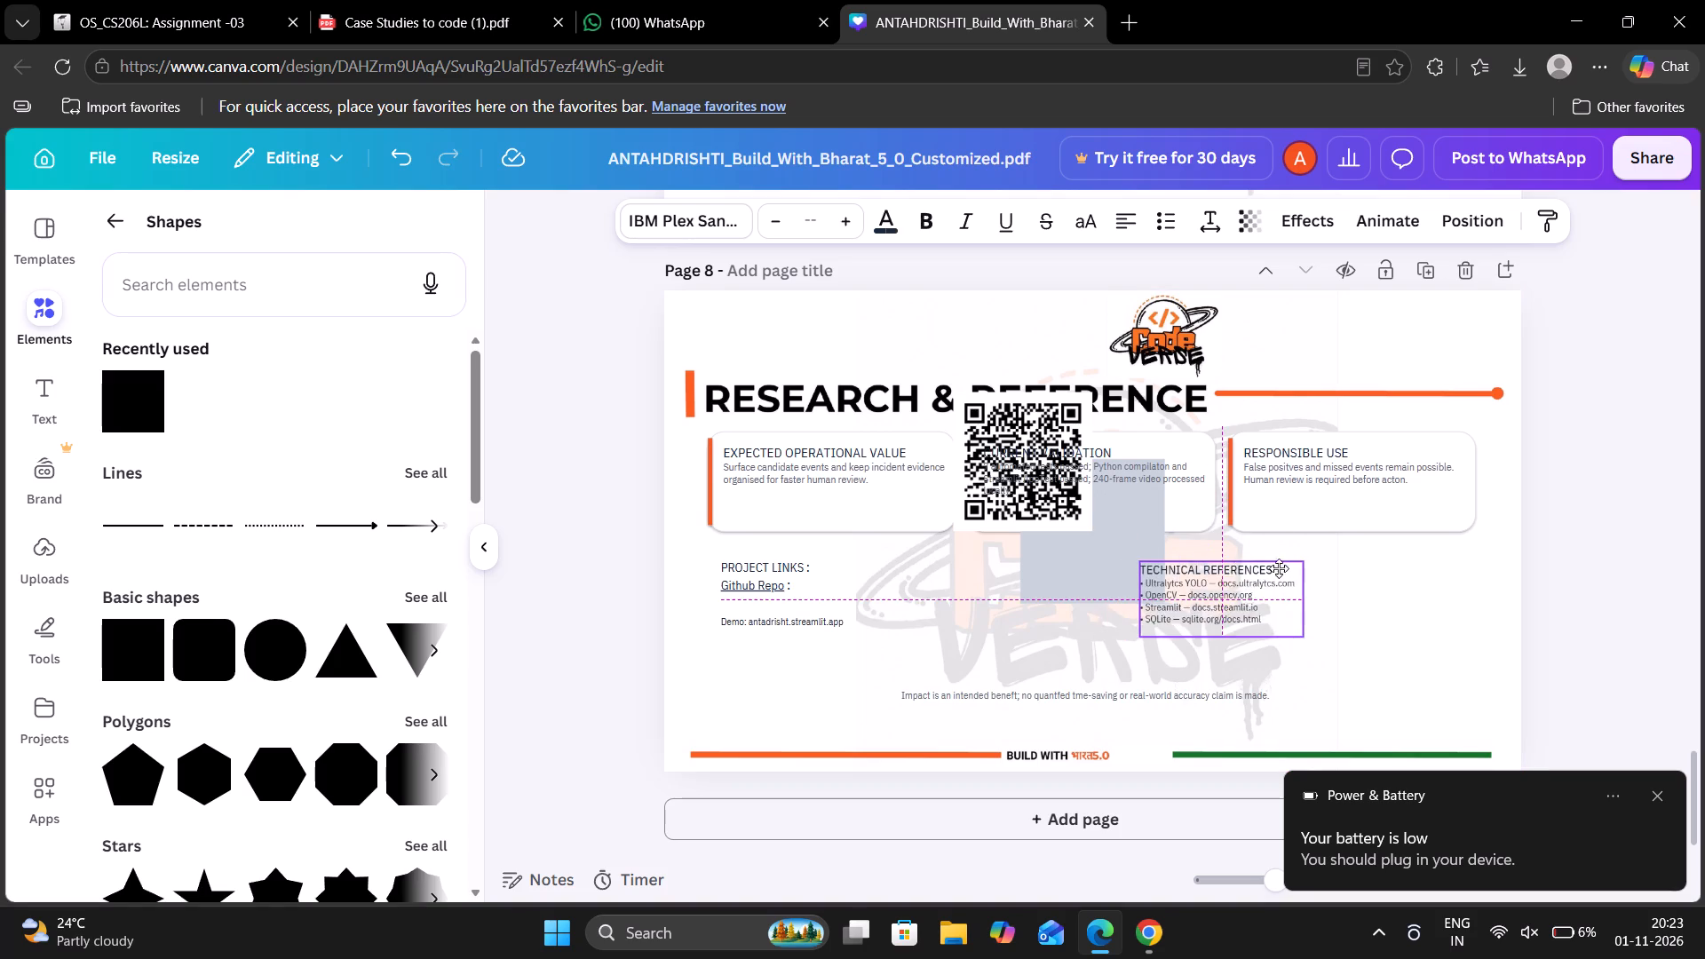
left_click_drag(1279, 568, 1416, 558)
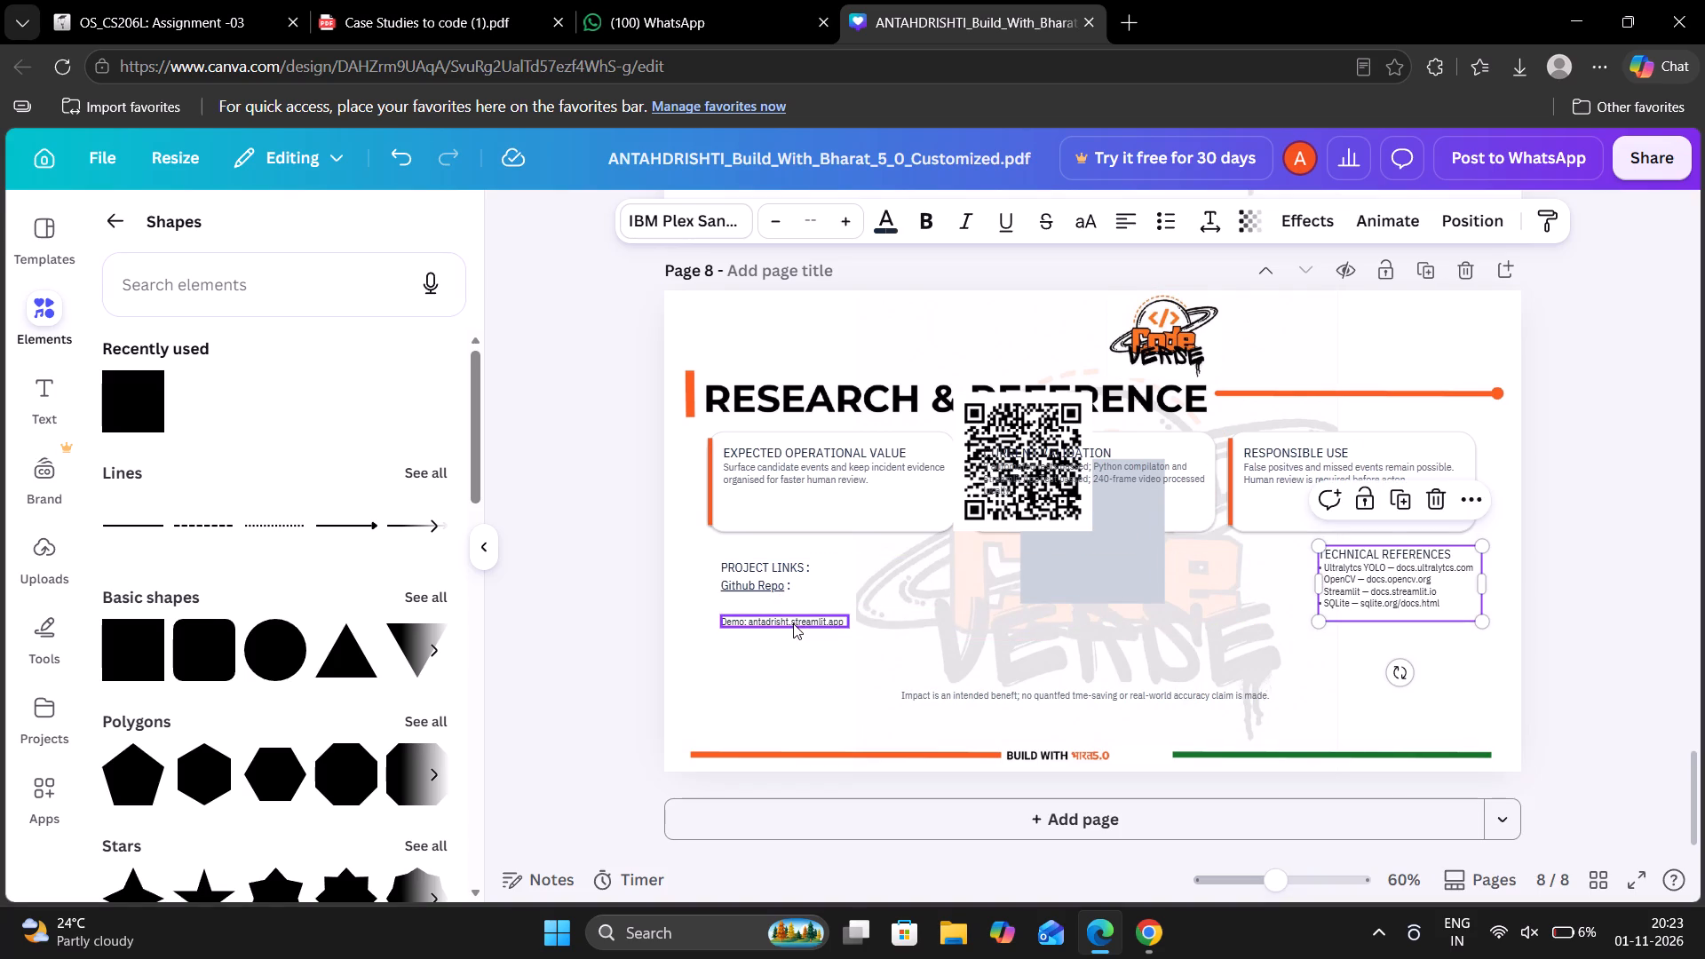
left_click_drag(793, 623, 1048, 567)
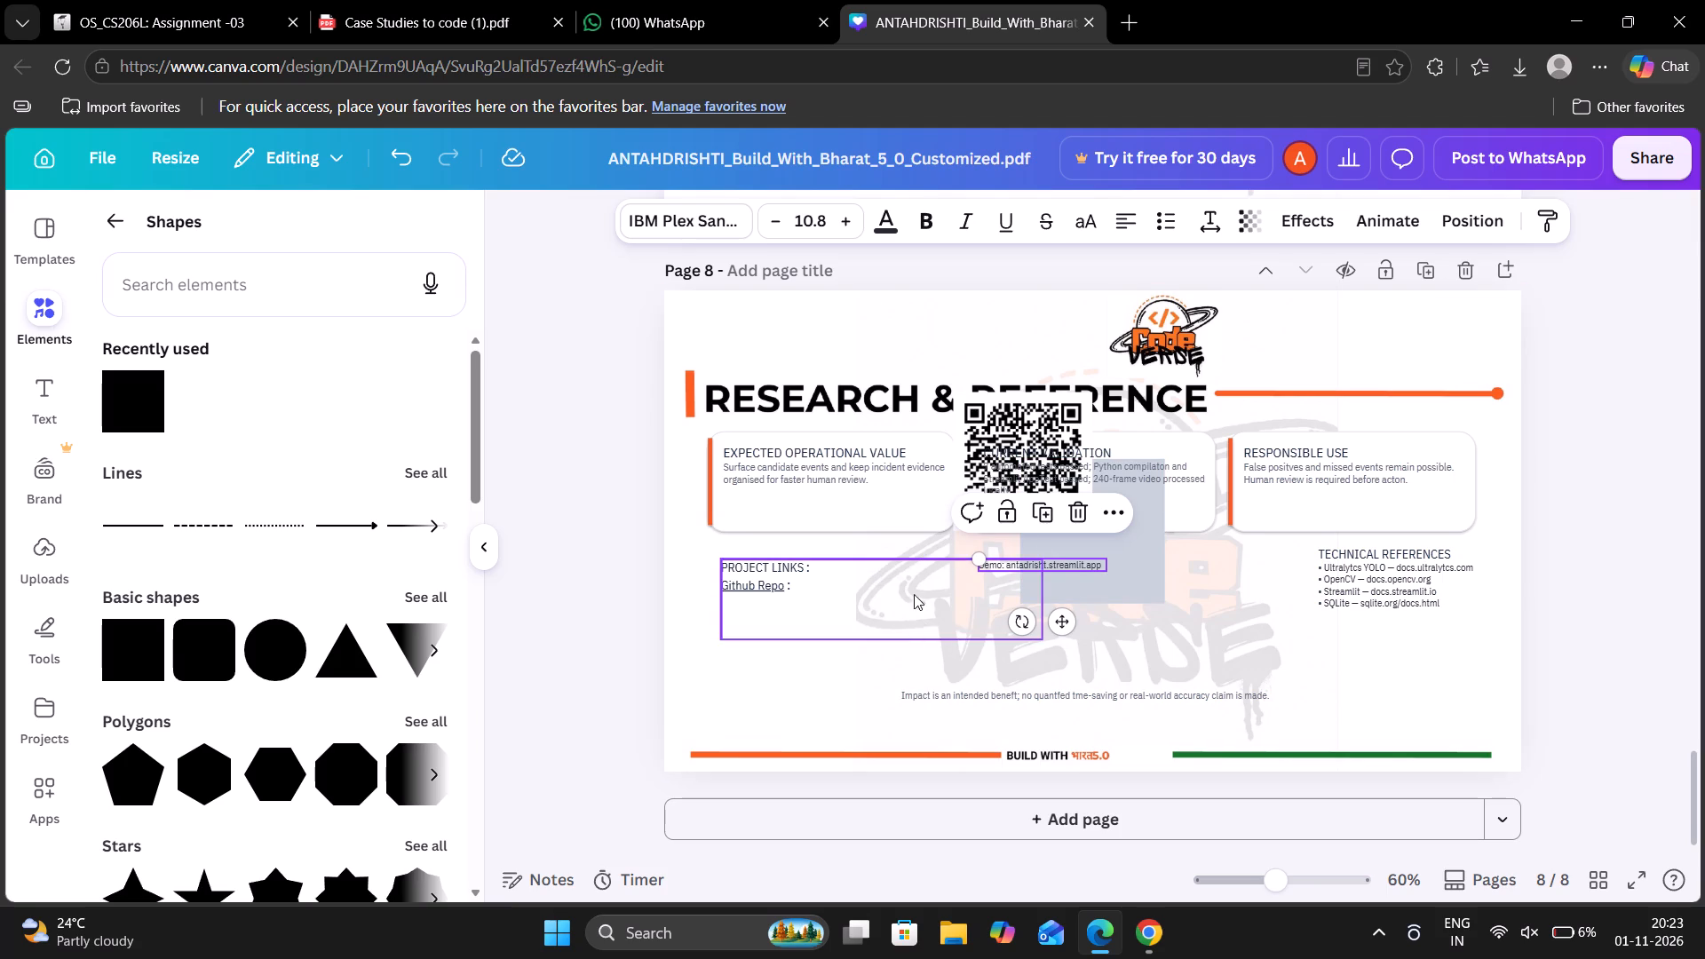
Stretch the QR code downward to about 208 wide by 231 high.
left_click(1075, 408)
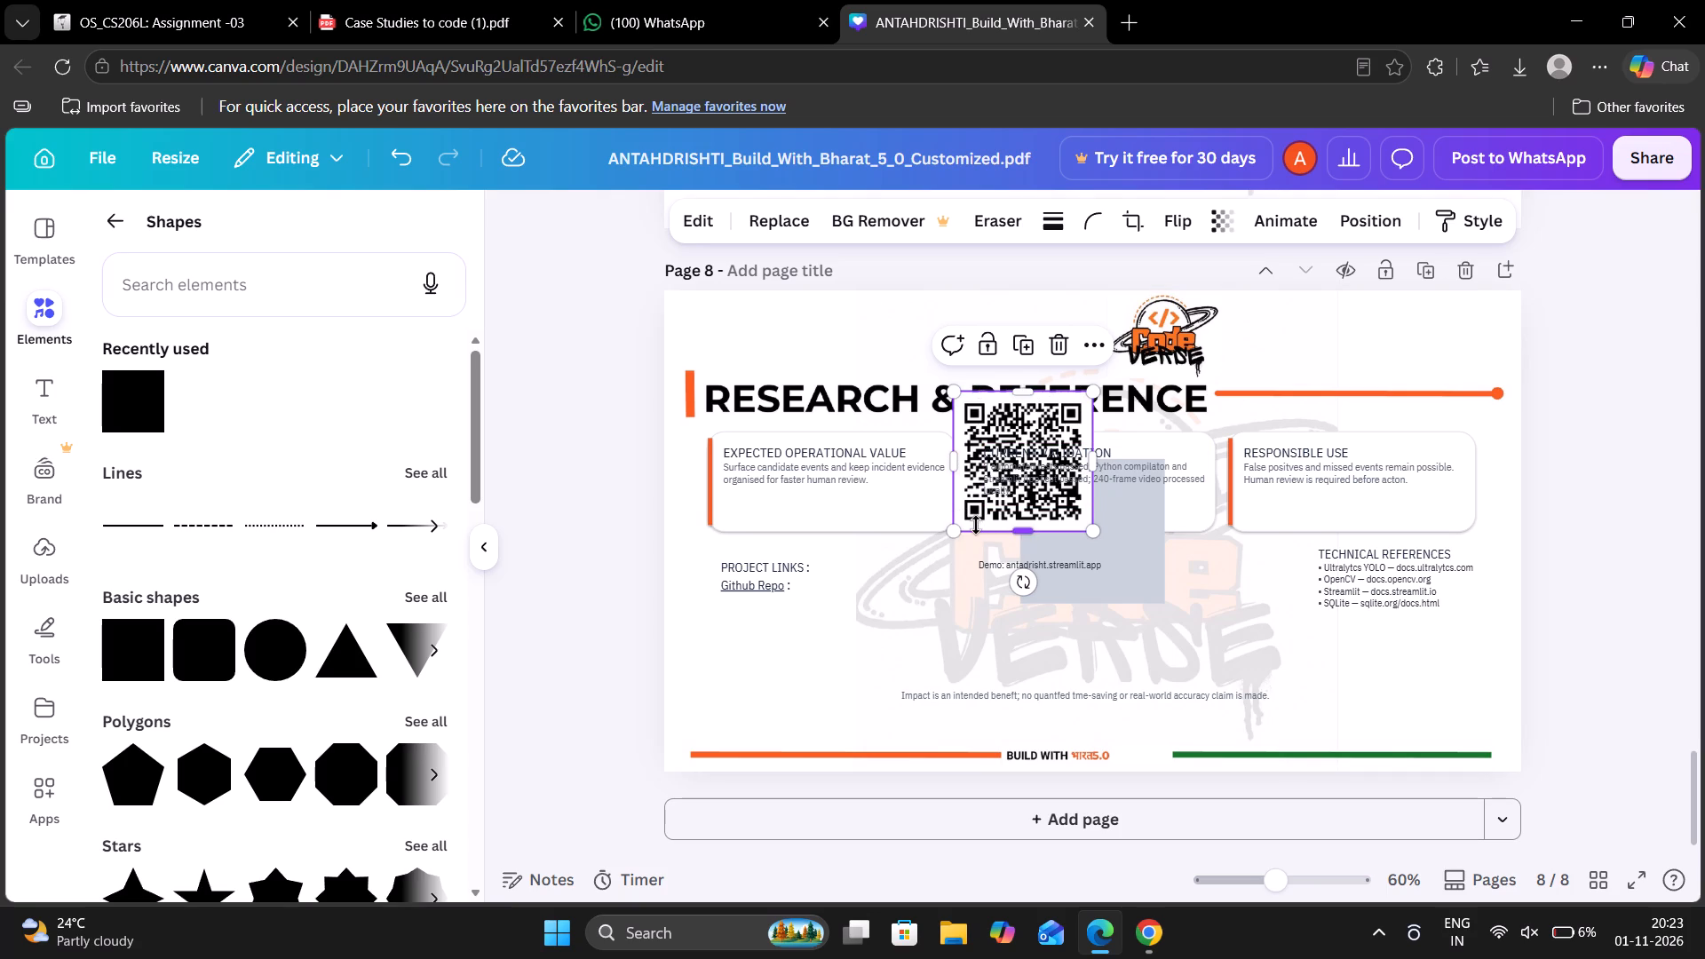
left_click_drag(970, 523, 969, 539)
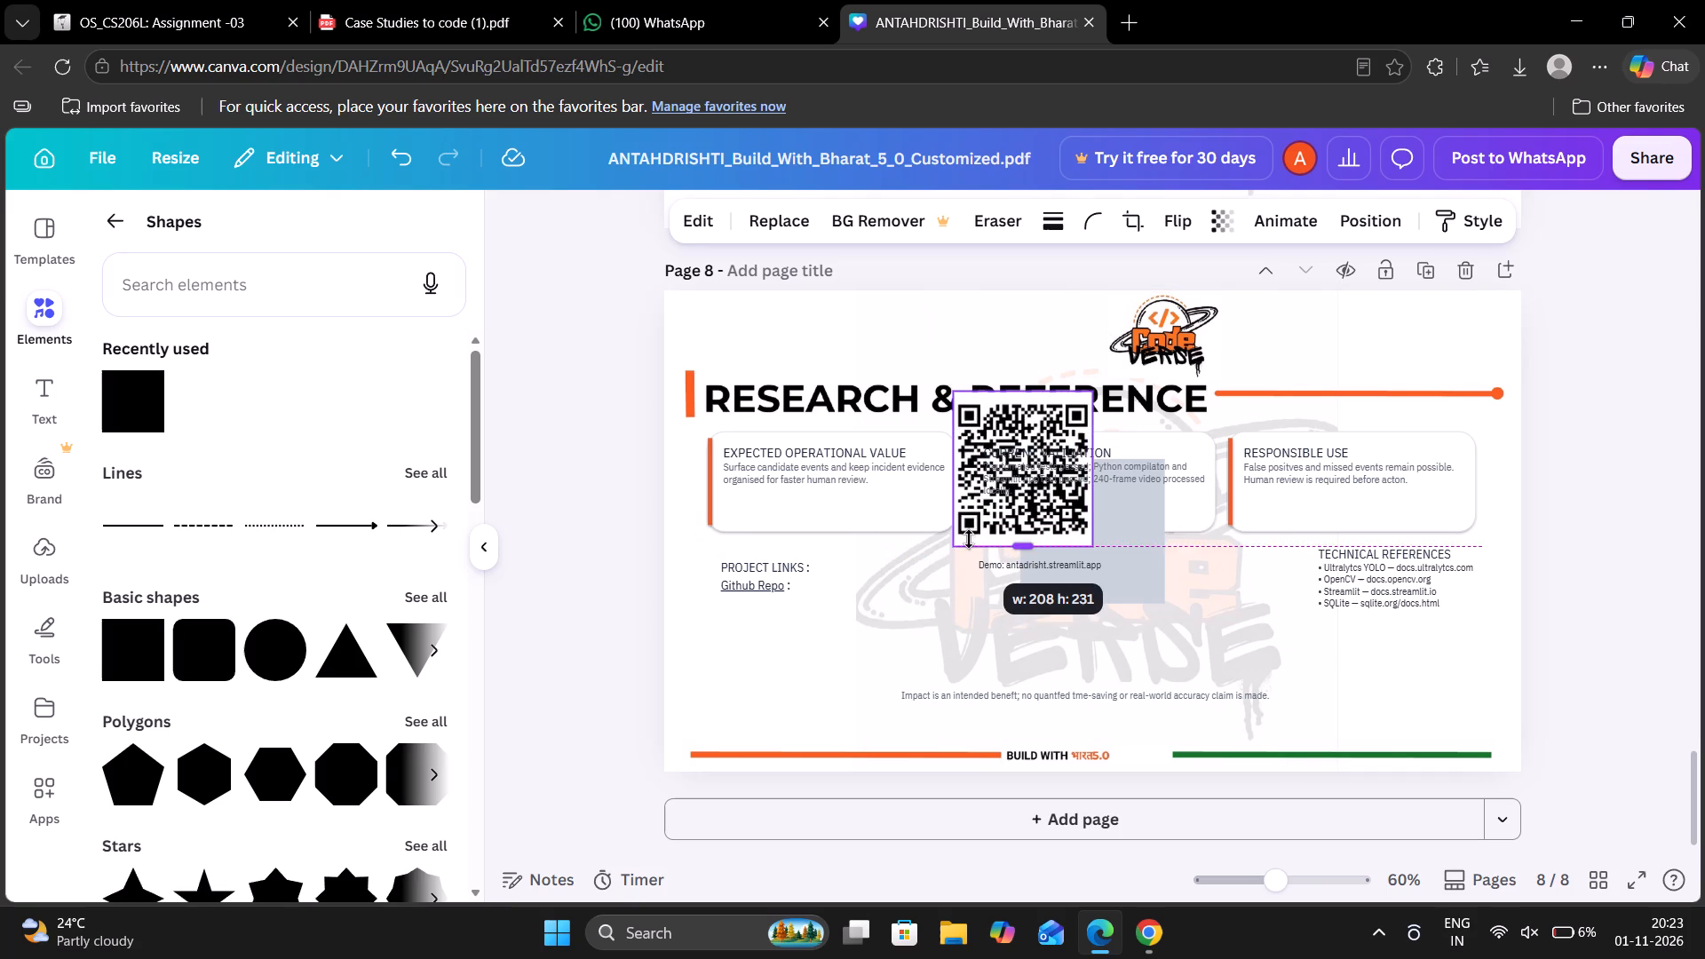
left_click_drag(969, 539, 971, 540)
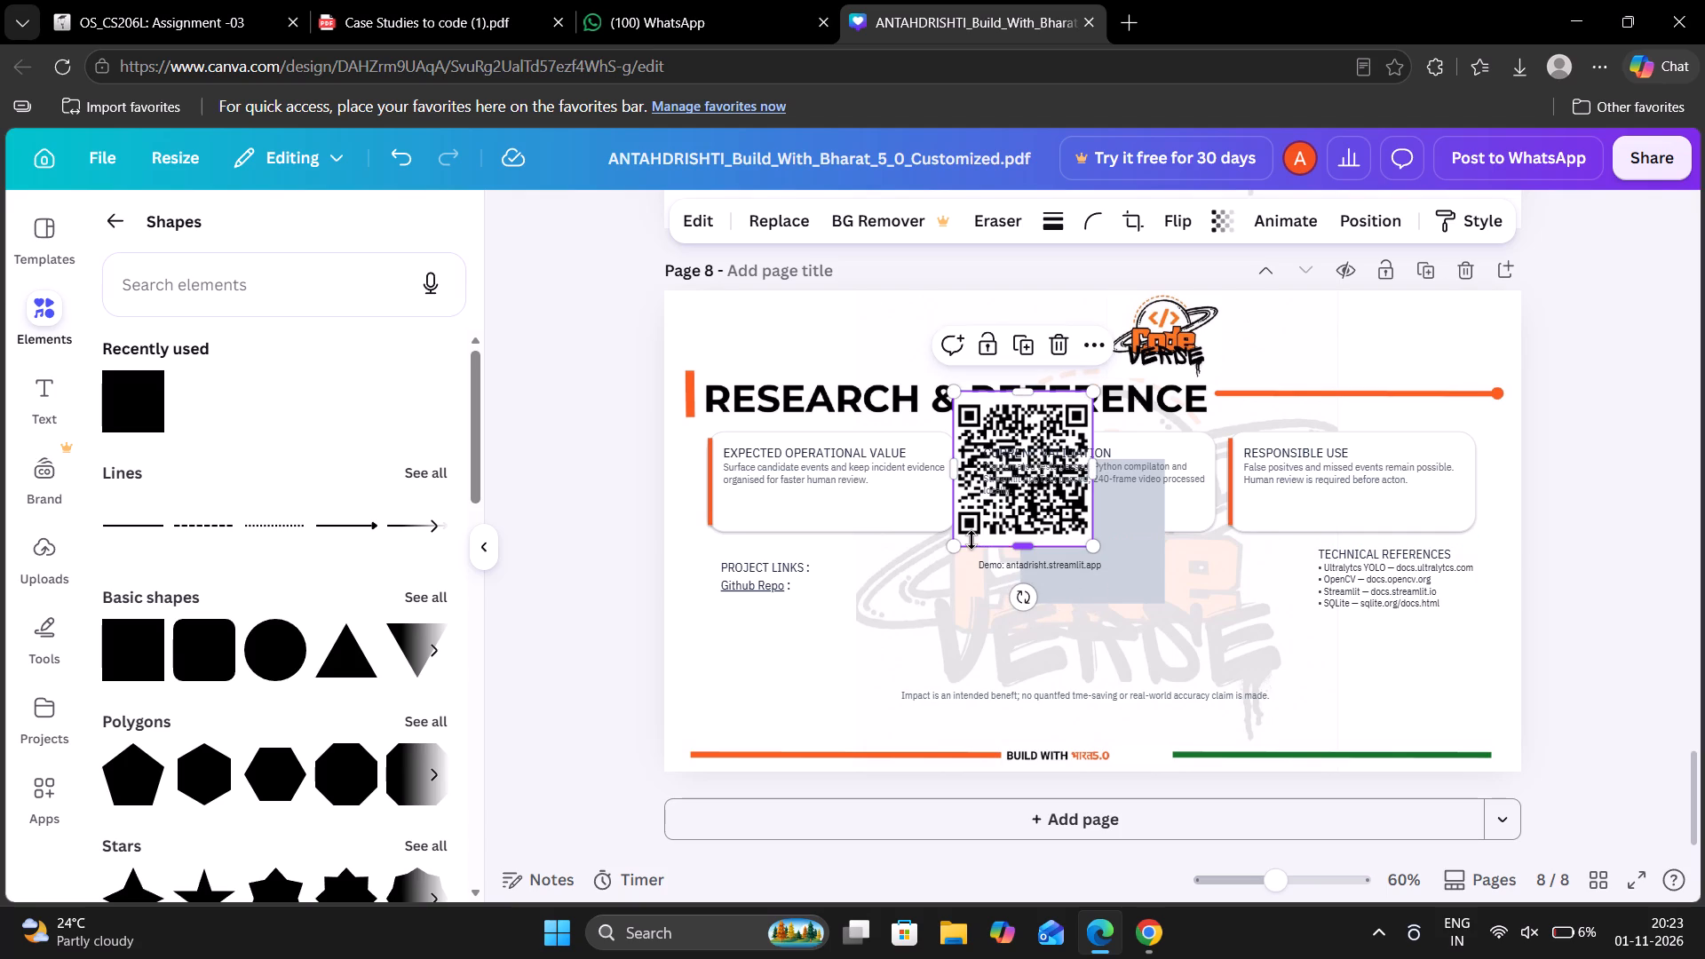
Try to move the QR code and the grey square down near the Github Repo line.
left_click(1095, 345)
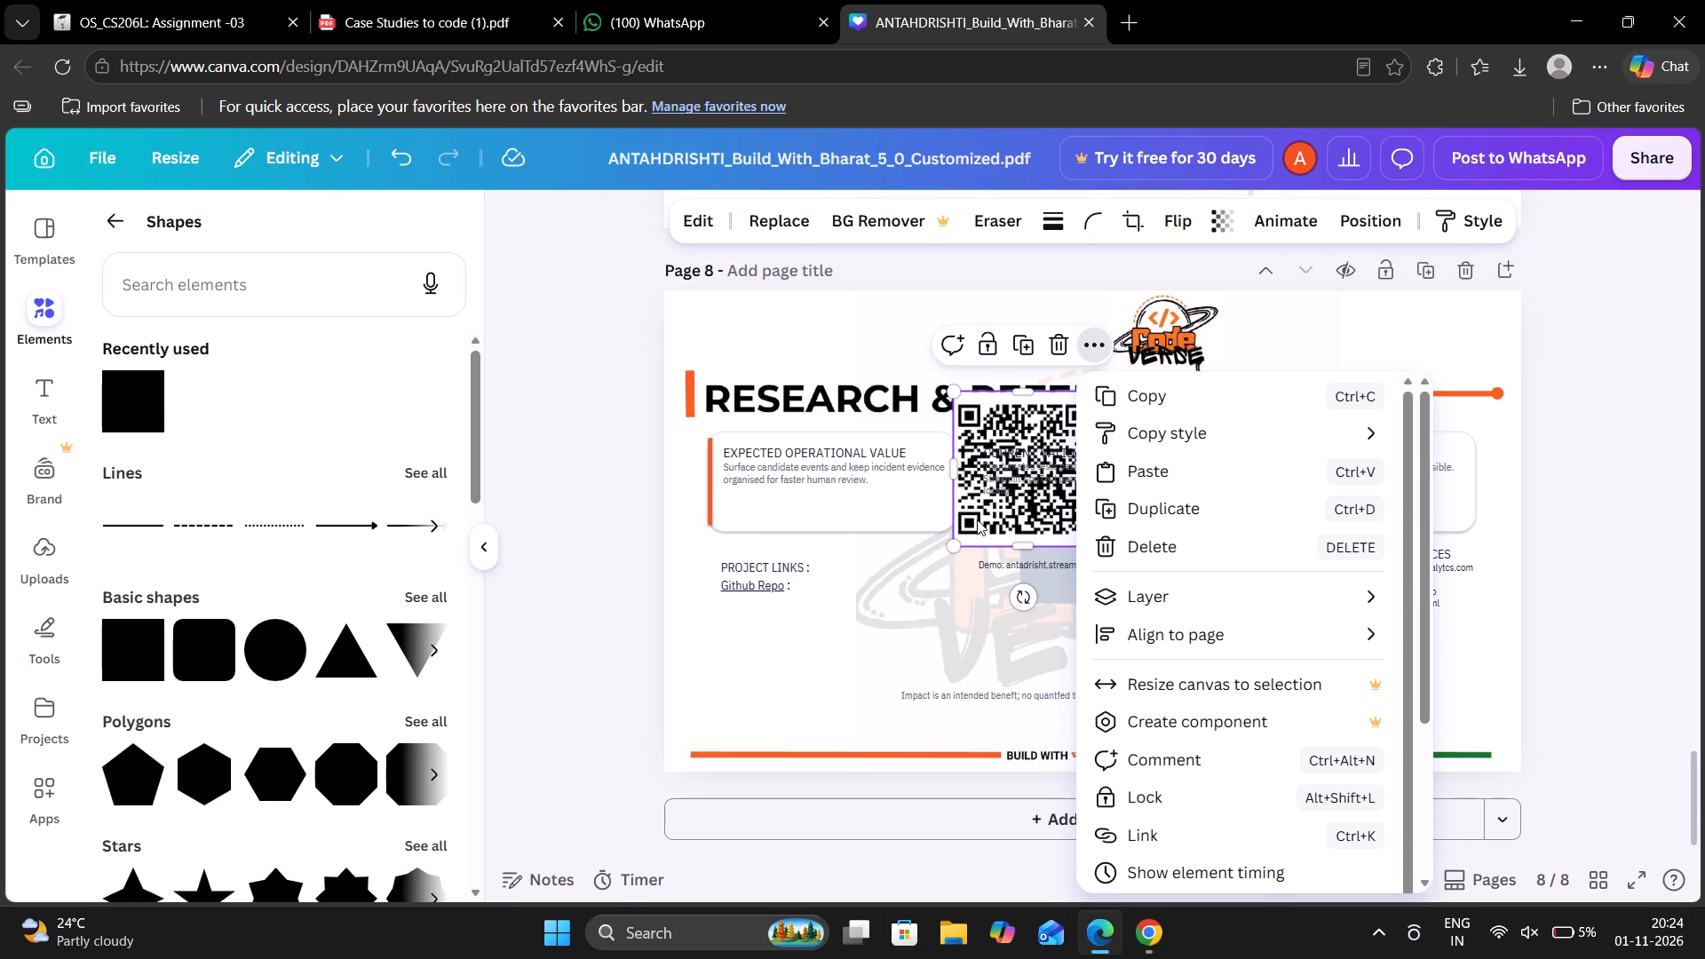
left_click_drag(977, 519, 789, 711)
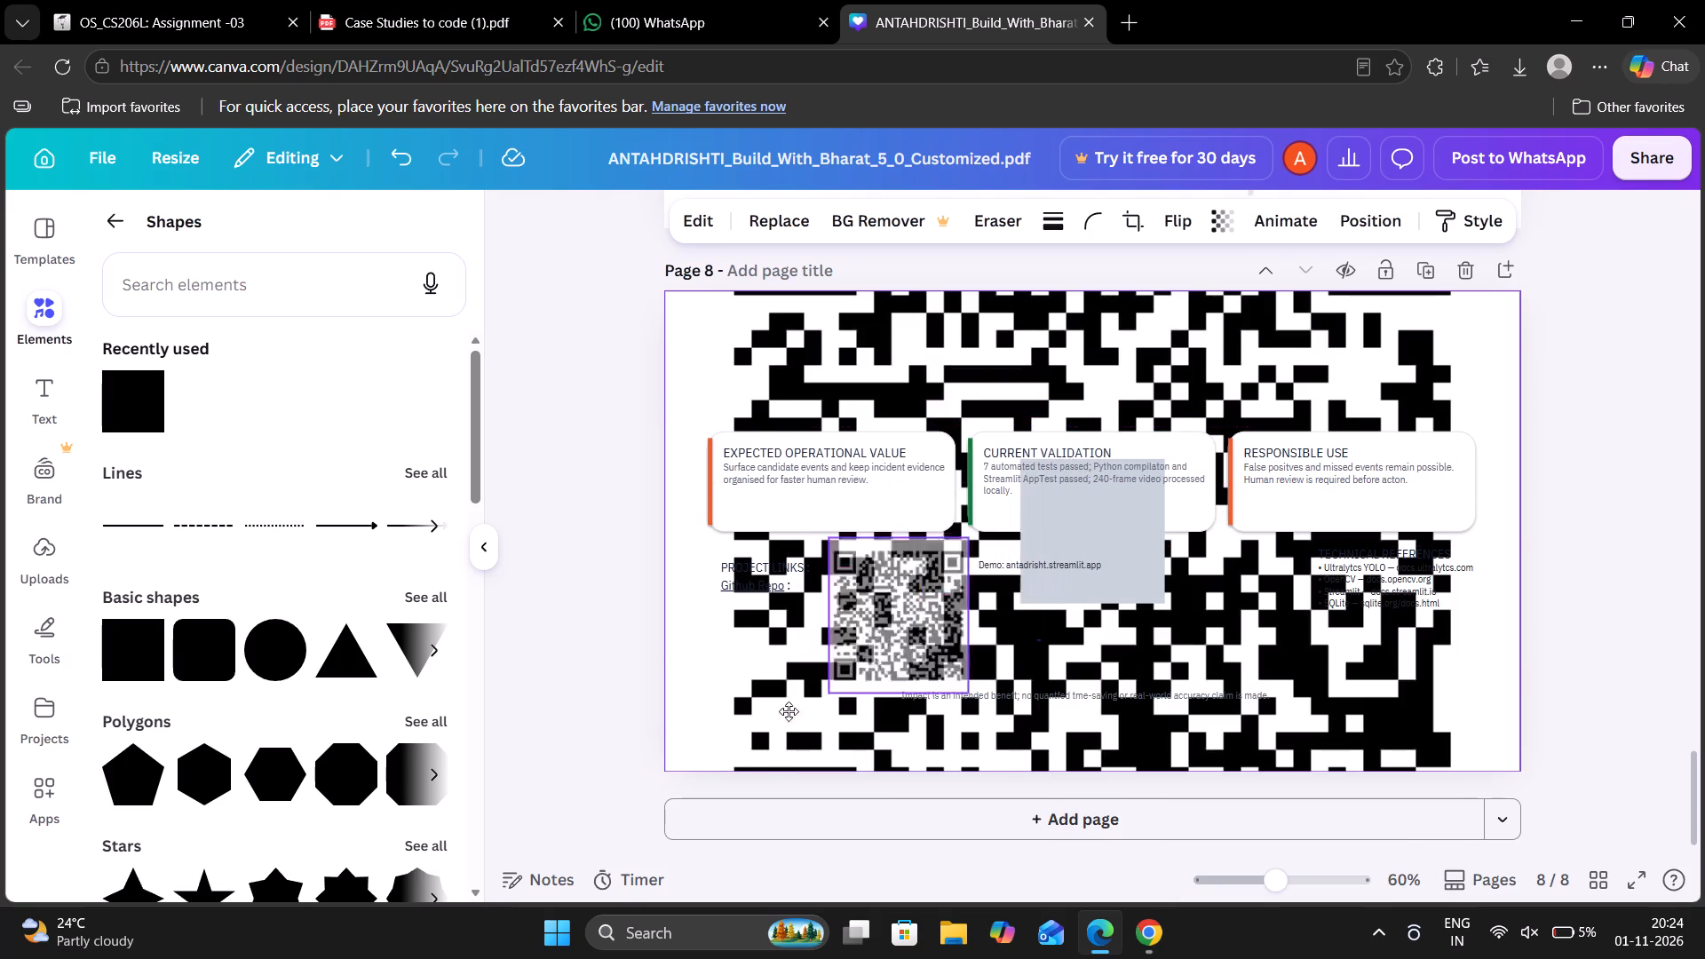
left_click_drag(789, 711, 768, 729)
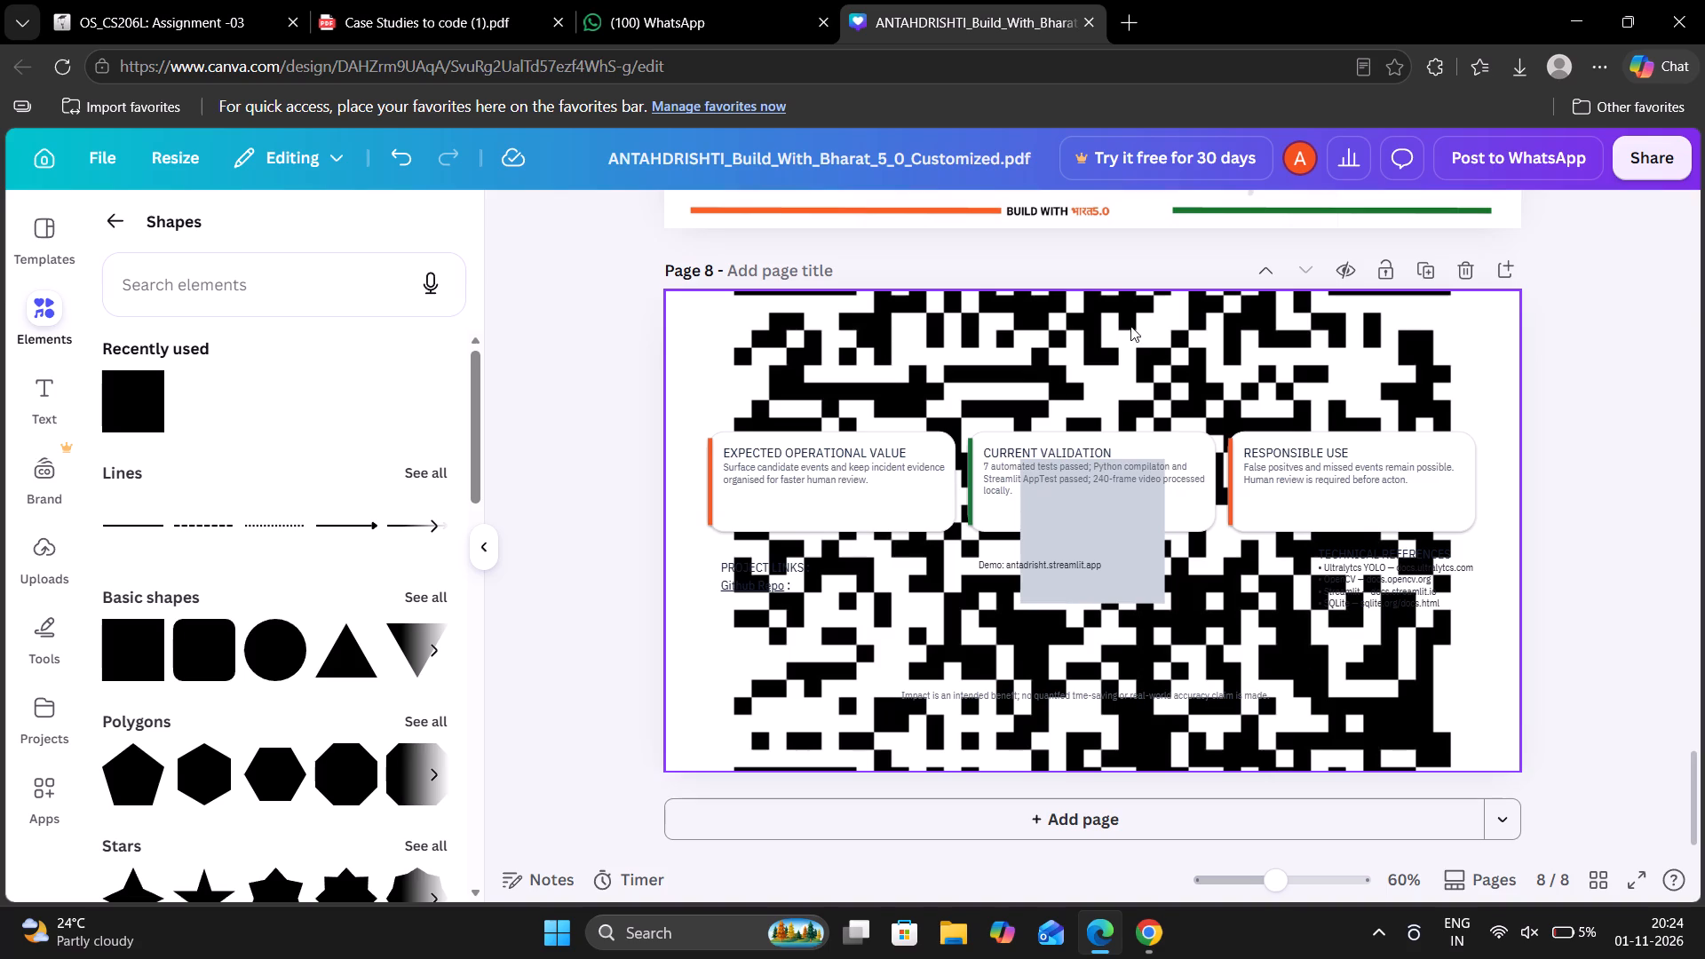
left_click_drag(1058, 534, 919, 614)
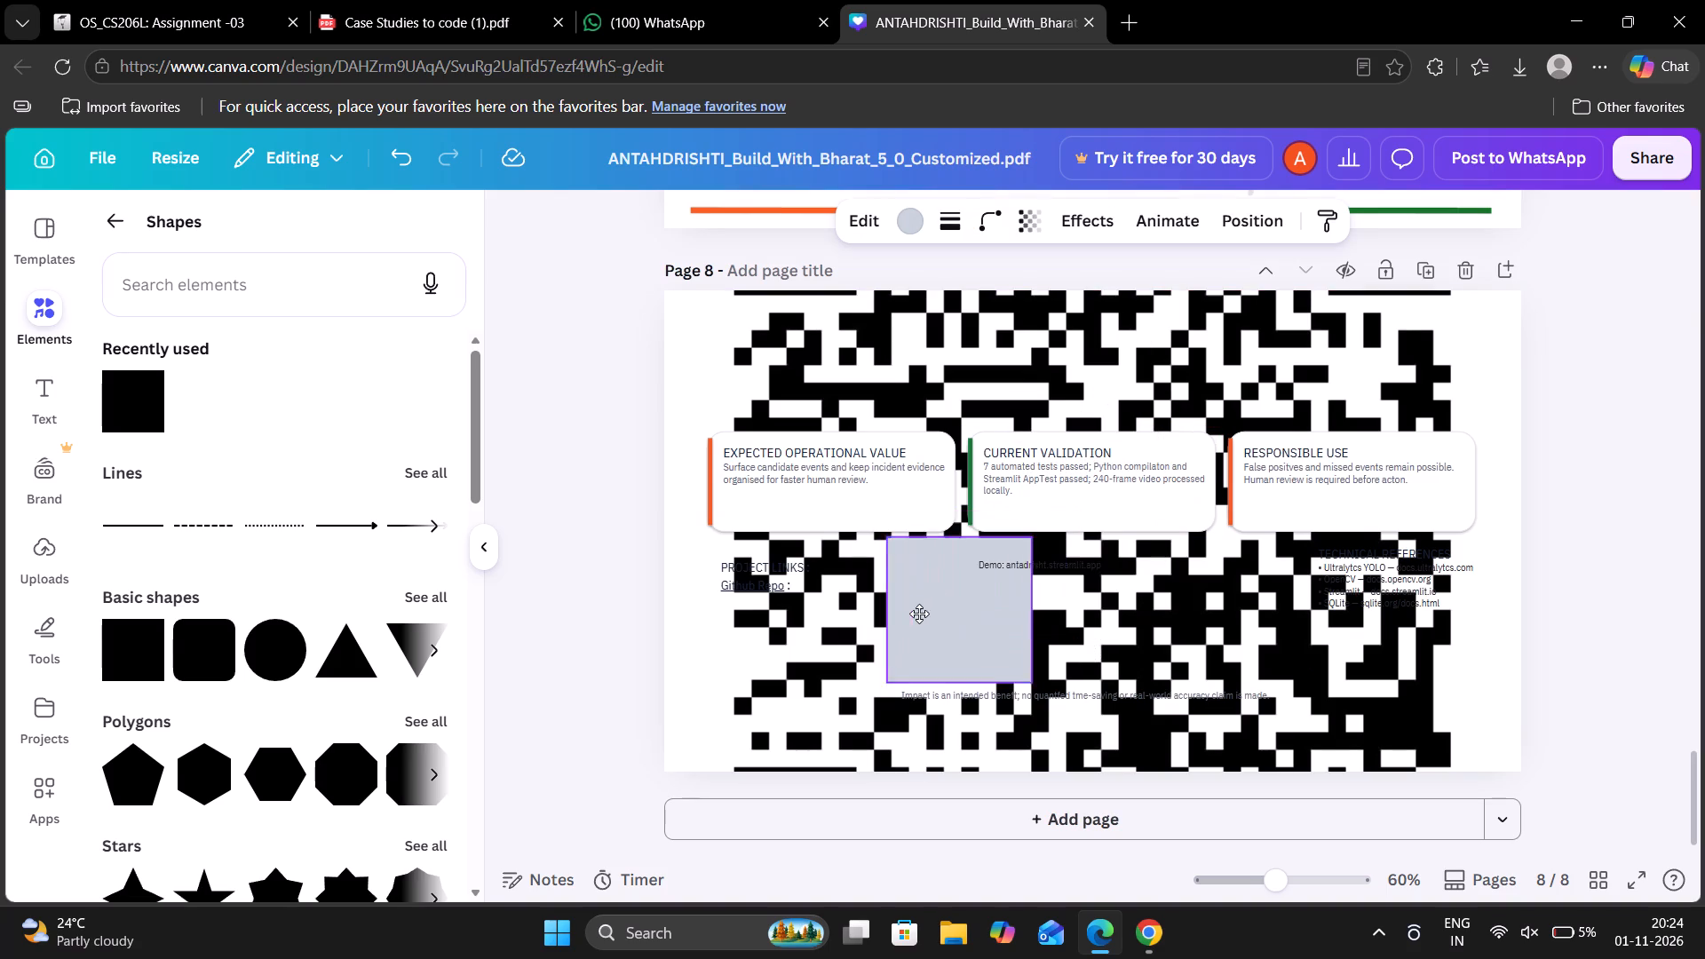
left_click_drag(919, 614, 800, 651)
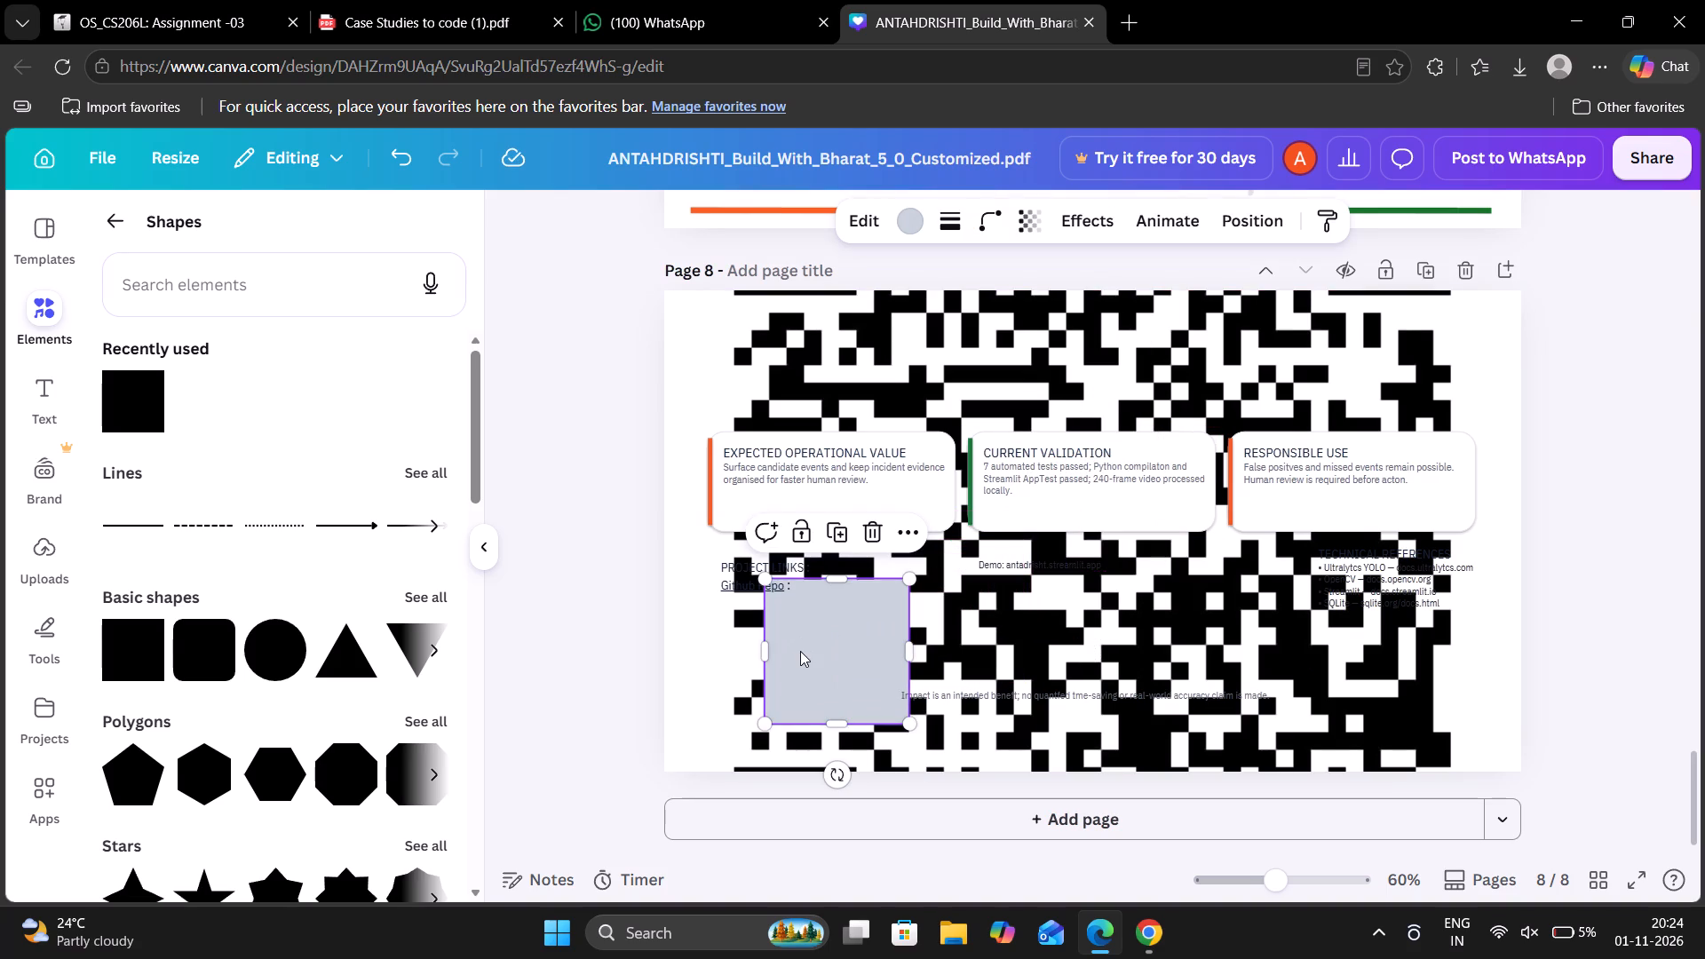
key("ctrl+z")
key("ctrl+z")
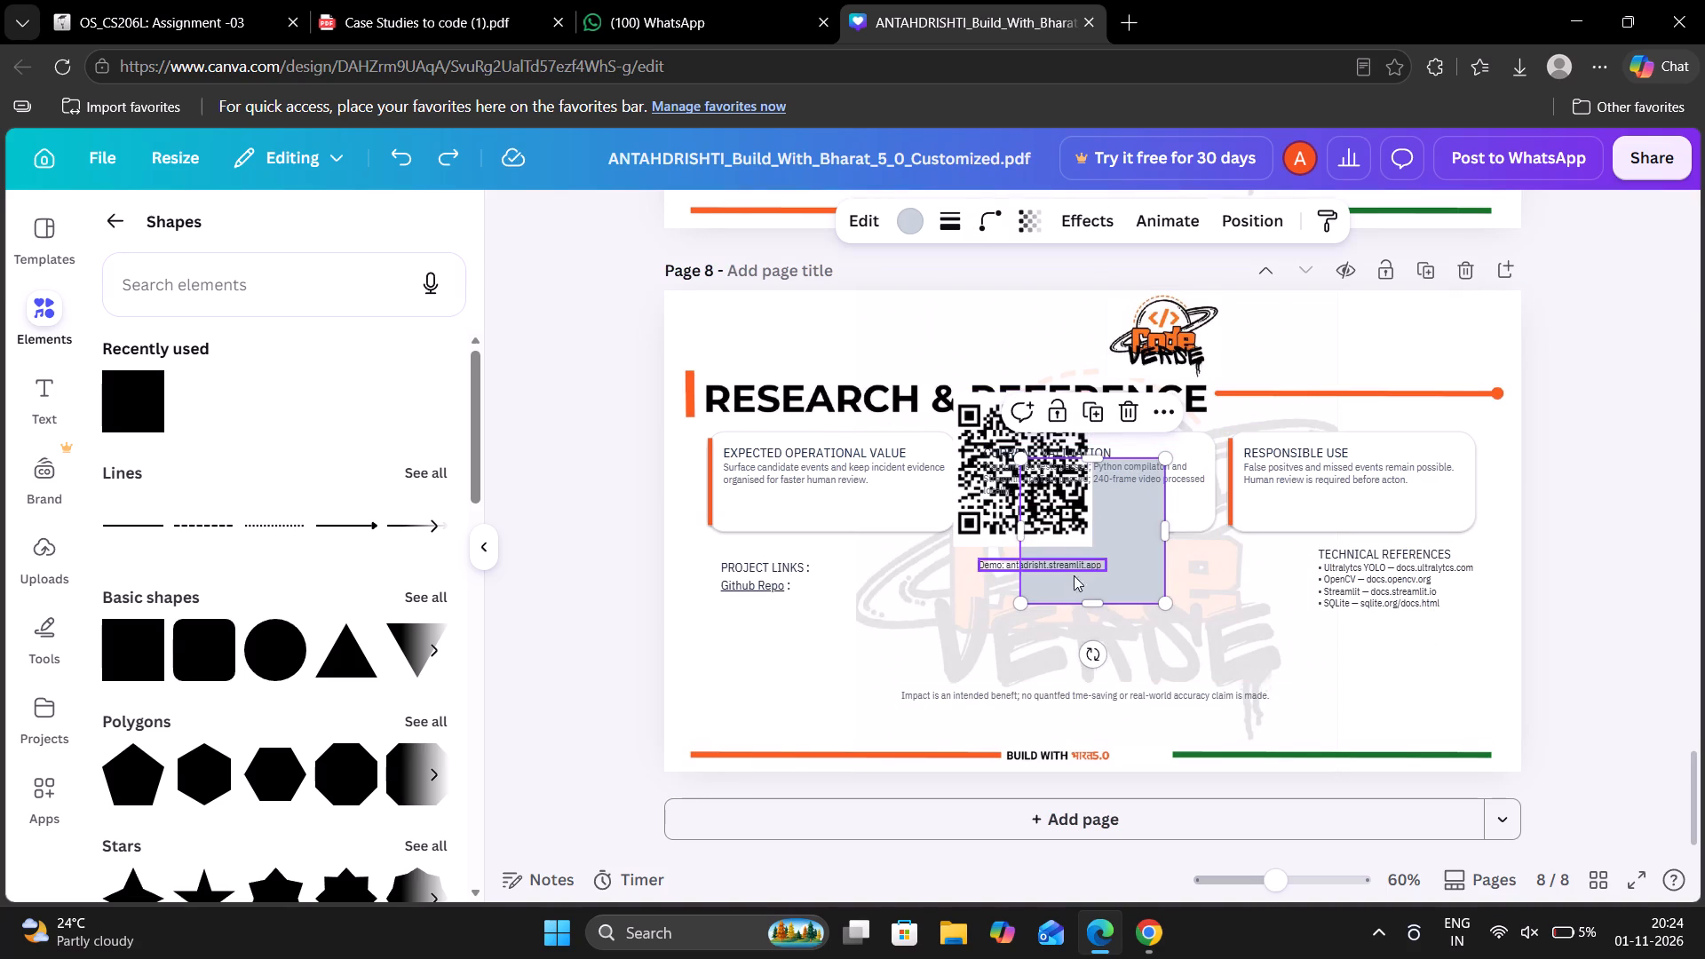
Move the grey square directly below the Github Repo line under PROJECT LINKS.
left_click_drag(1069, 586, 740, 757)
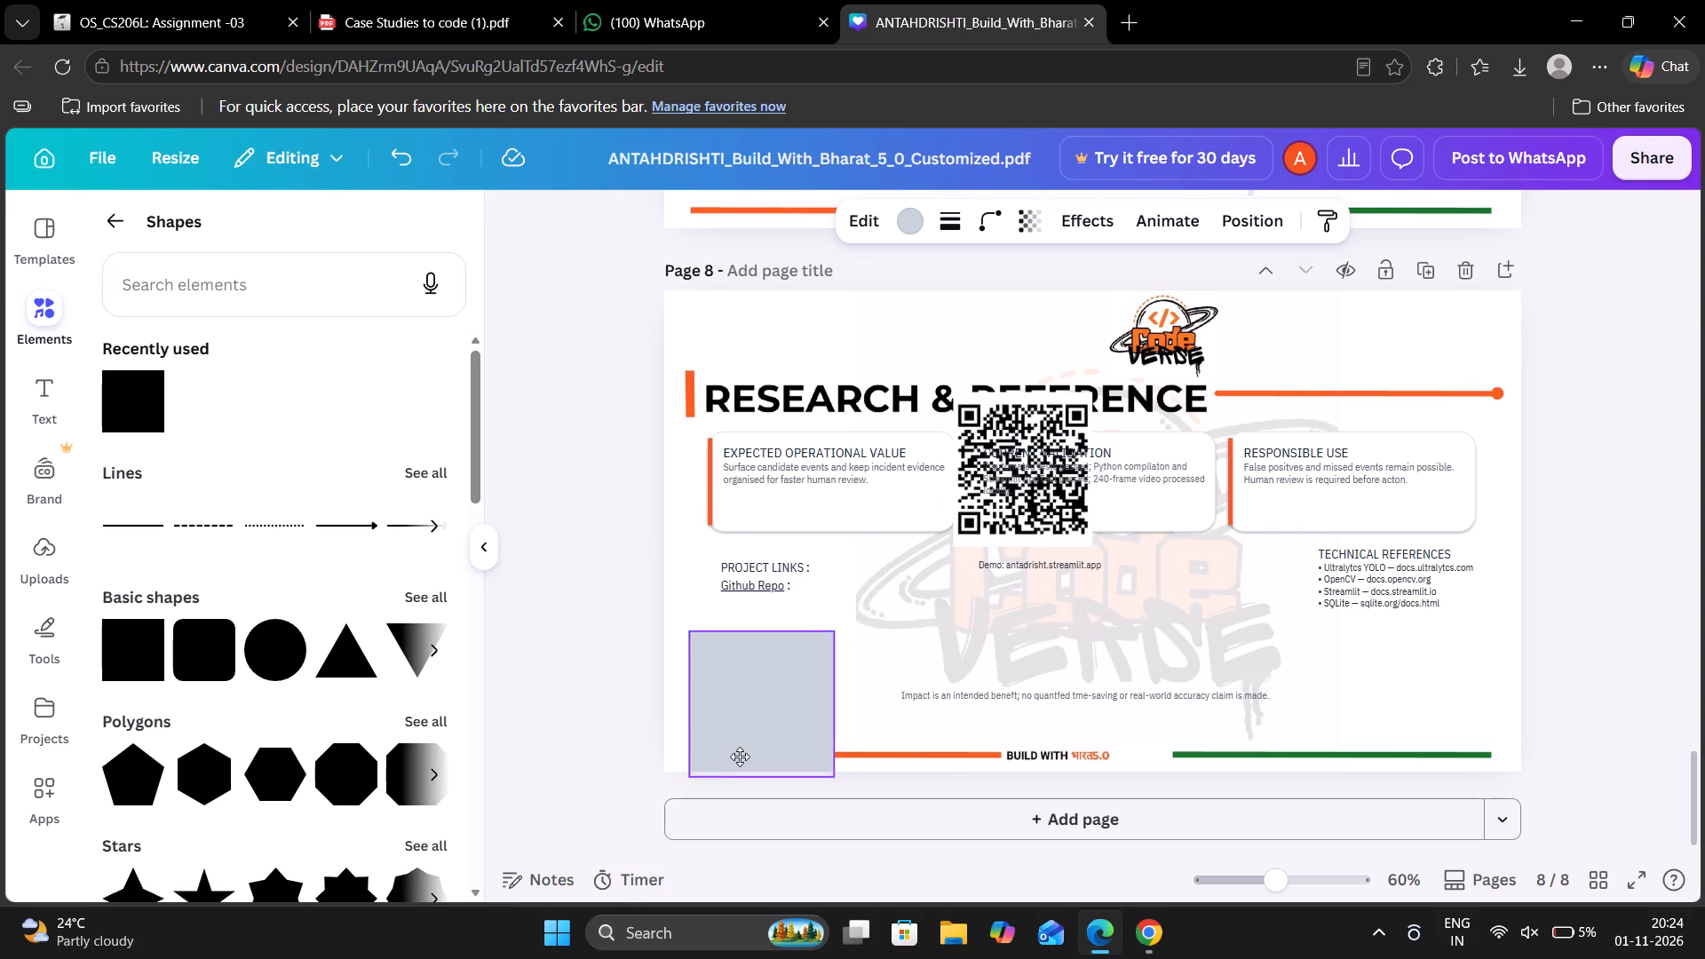
left_click_drag(740, 757, 754, 723)
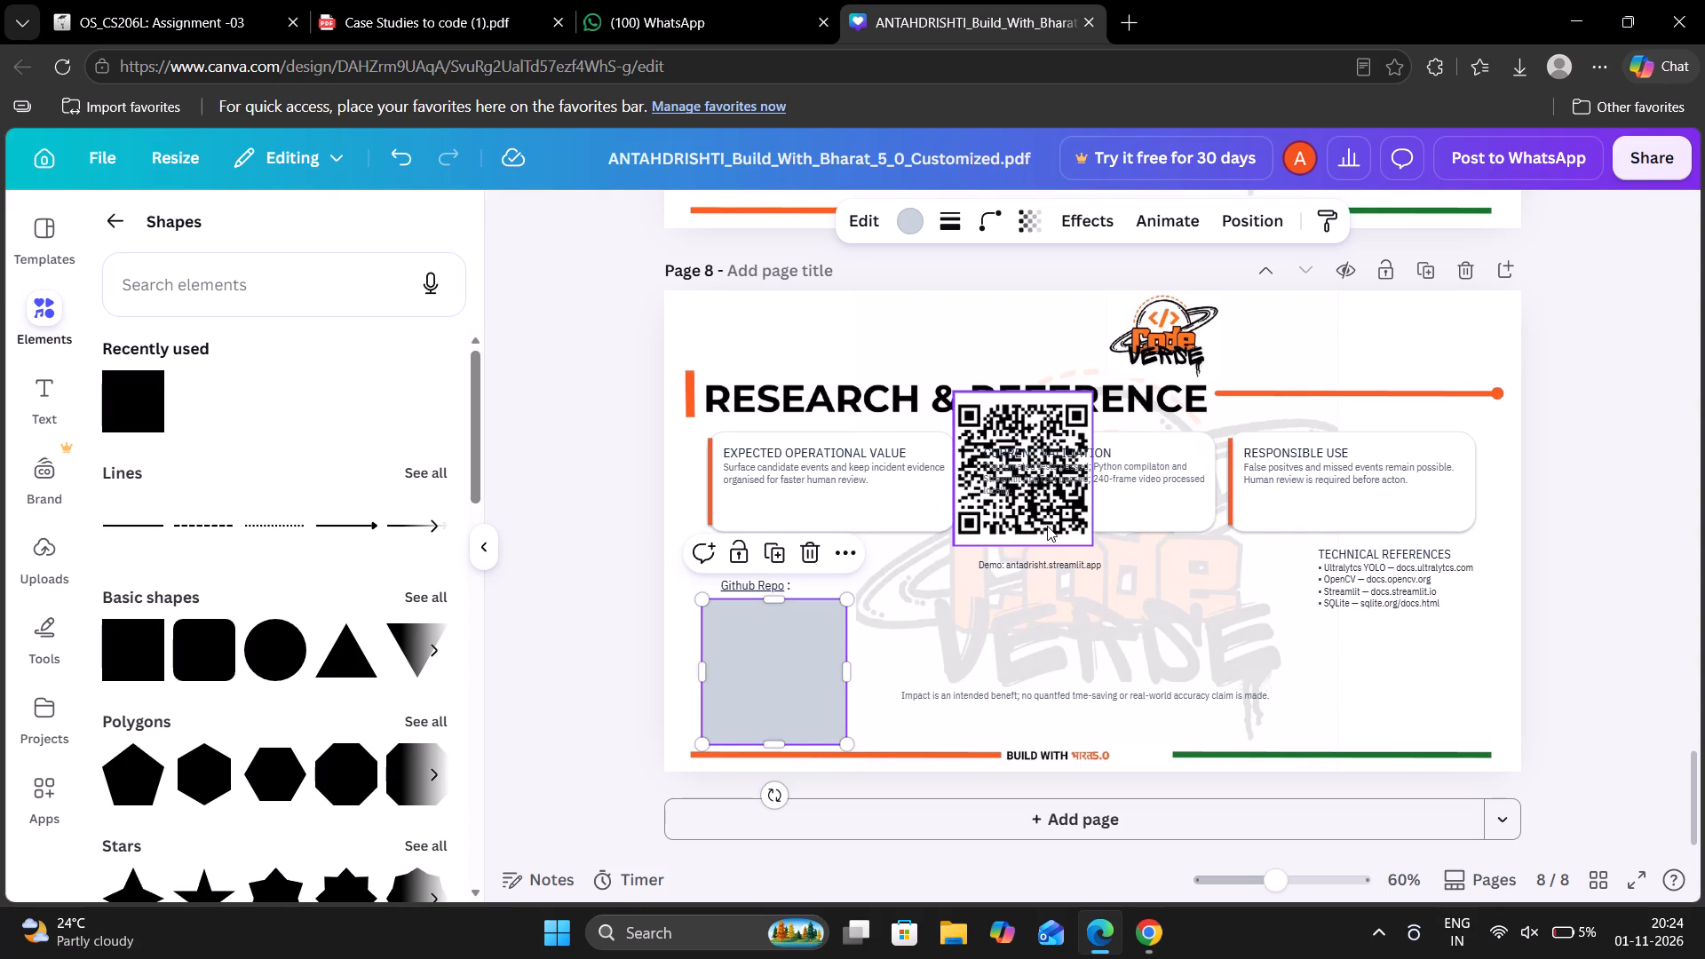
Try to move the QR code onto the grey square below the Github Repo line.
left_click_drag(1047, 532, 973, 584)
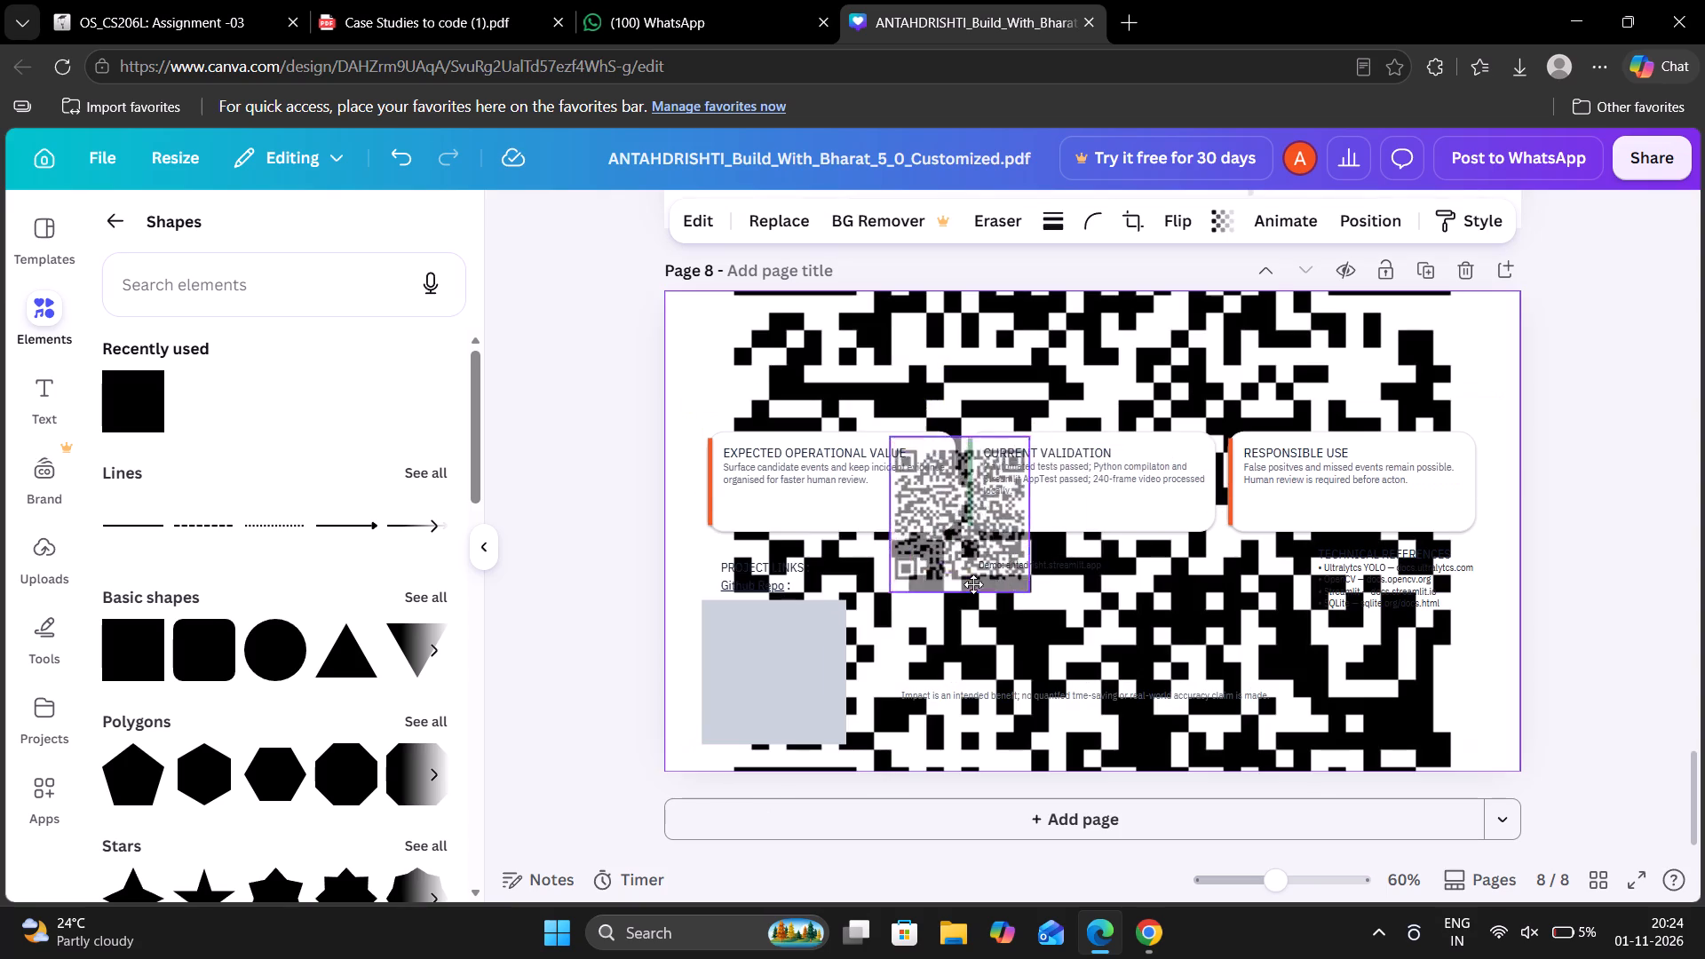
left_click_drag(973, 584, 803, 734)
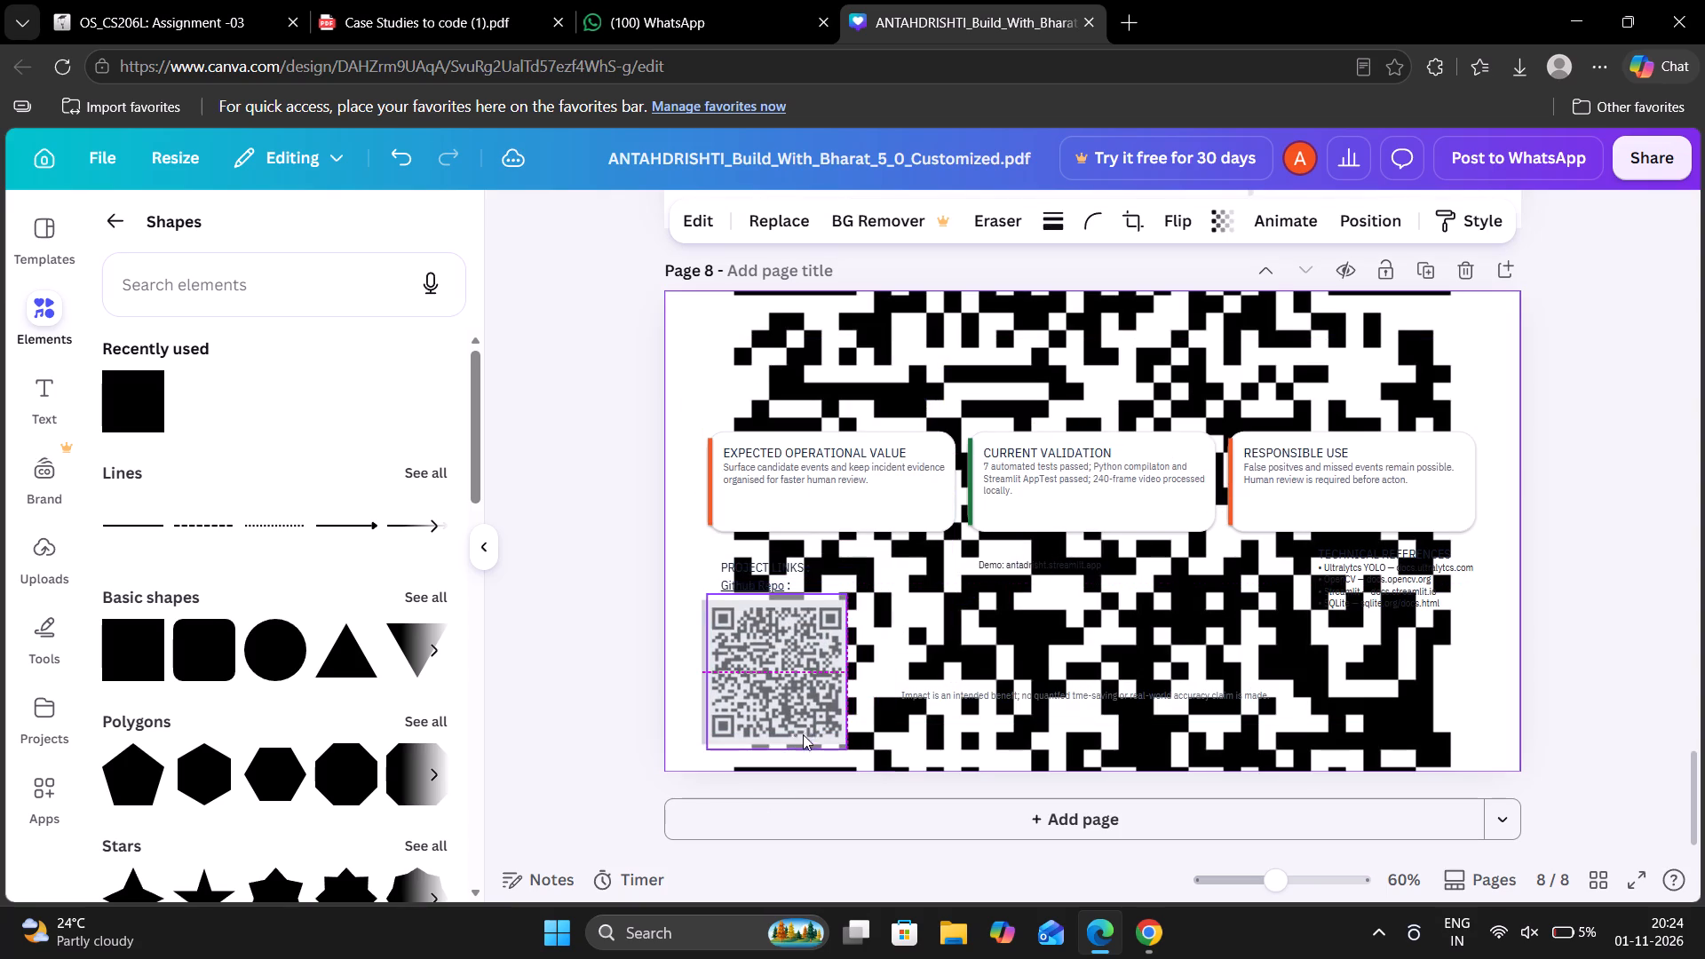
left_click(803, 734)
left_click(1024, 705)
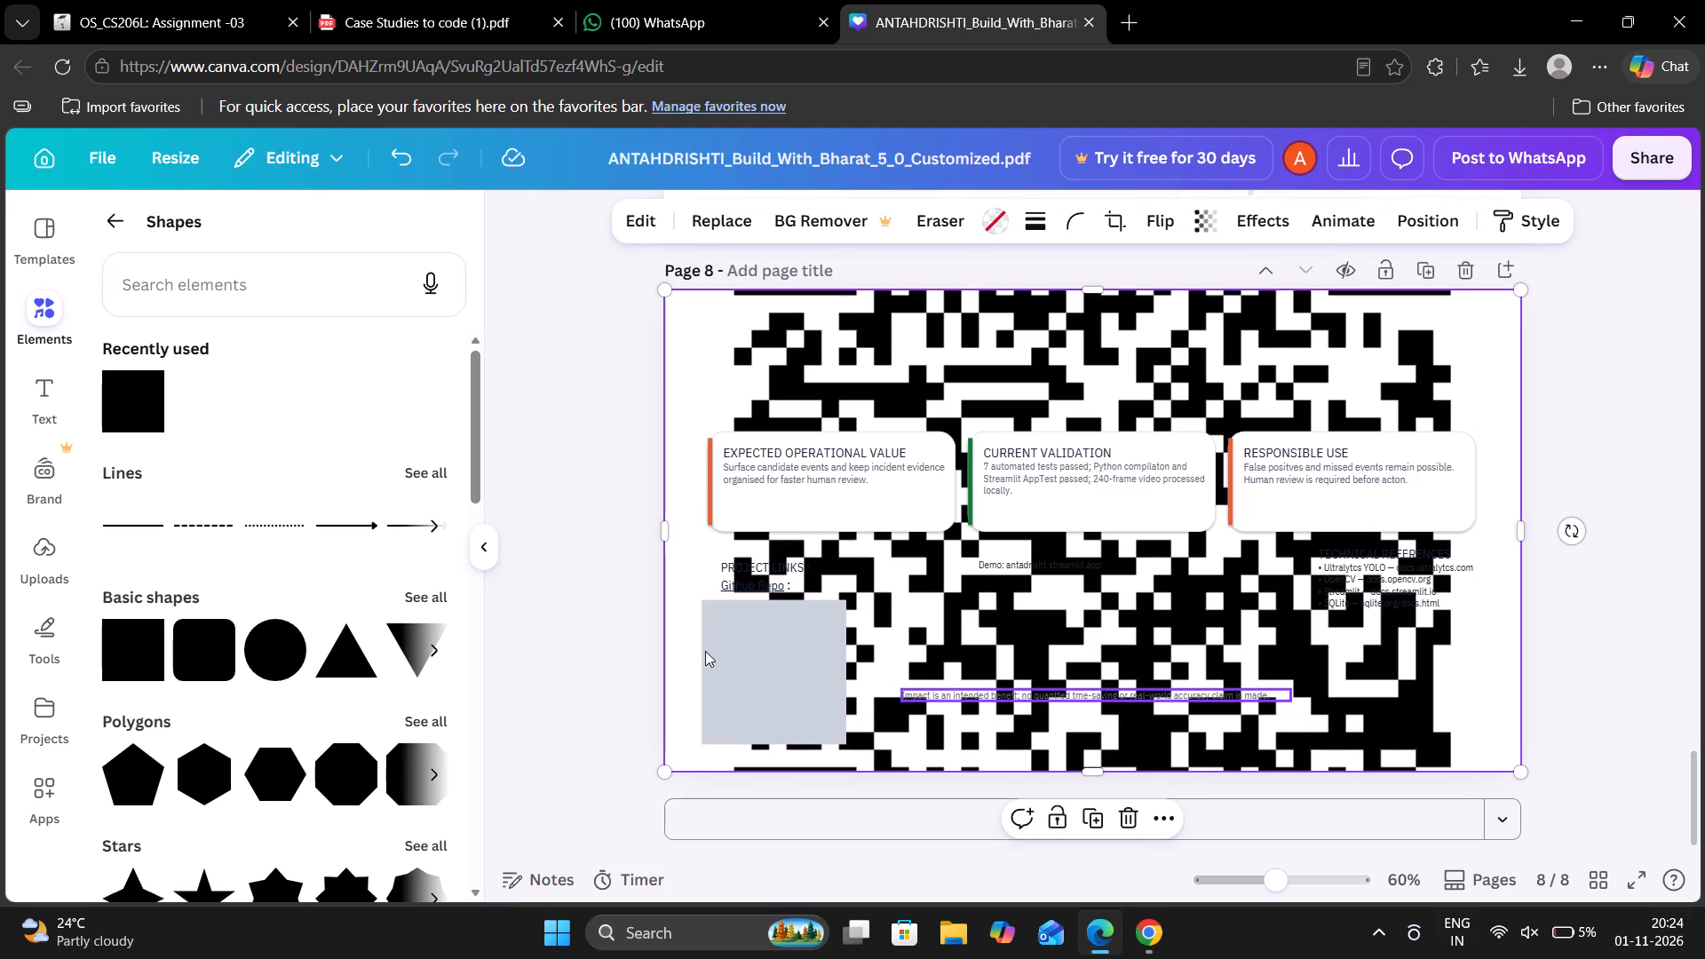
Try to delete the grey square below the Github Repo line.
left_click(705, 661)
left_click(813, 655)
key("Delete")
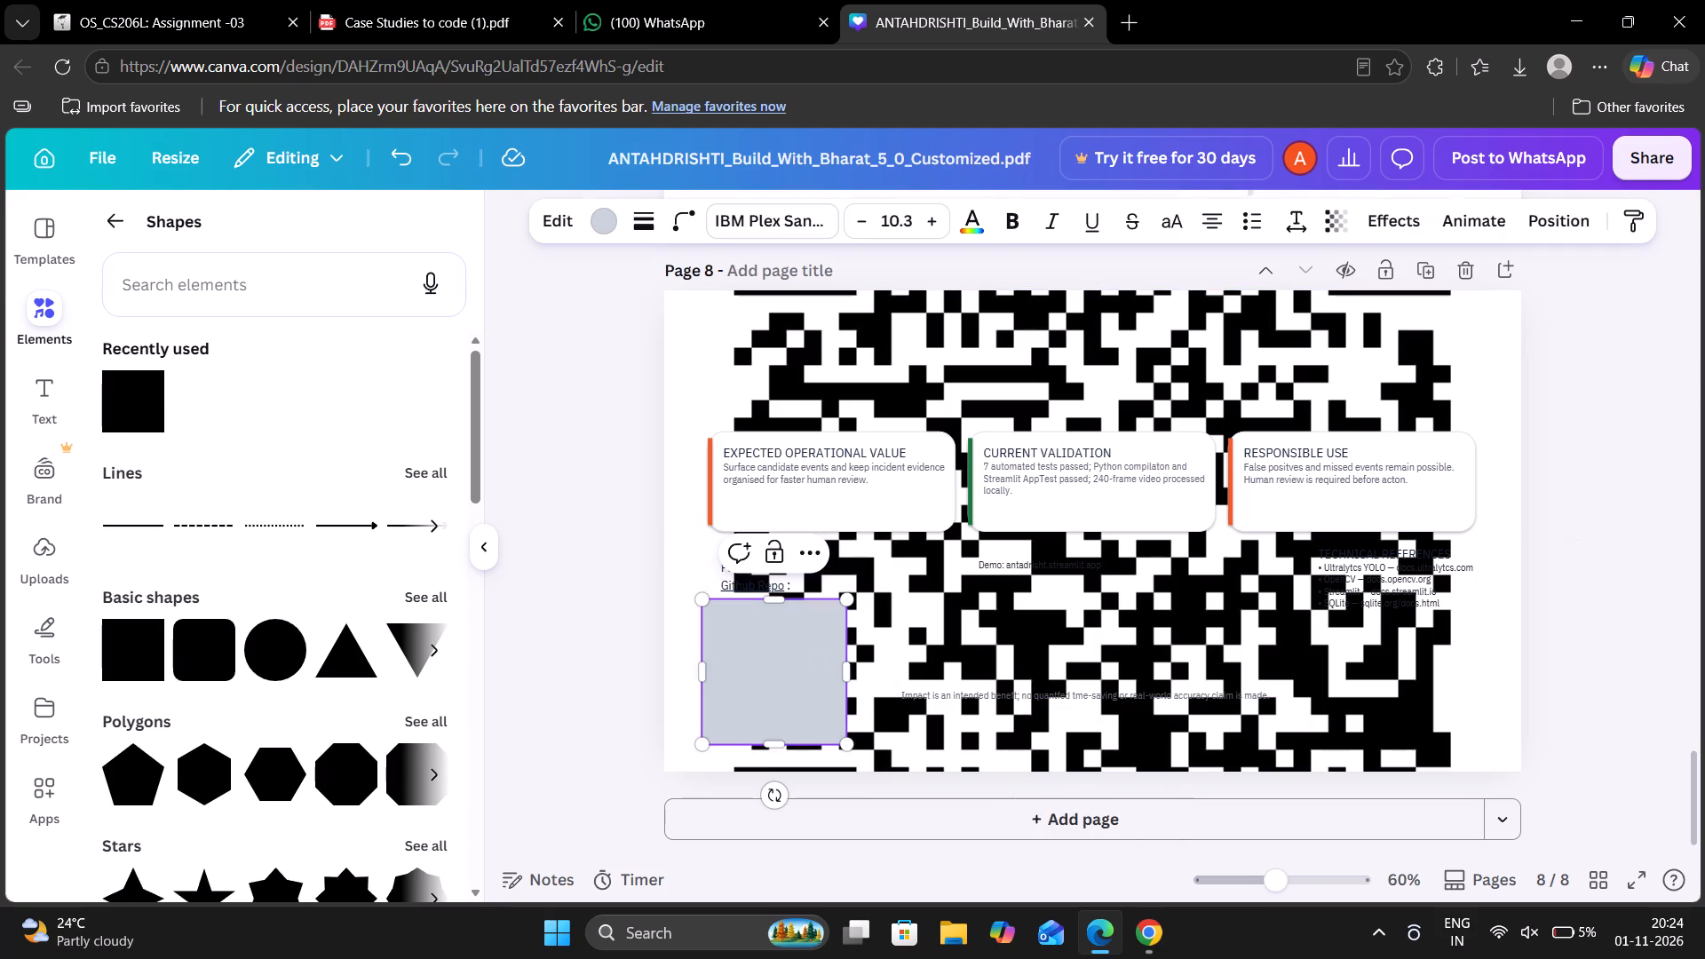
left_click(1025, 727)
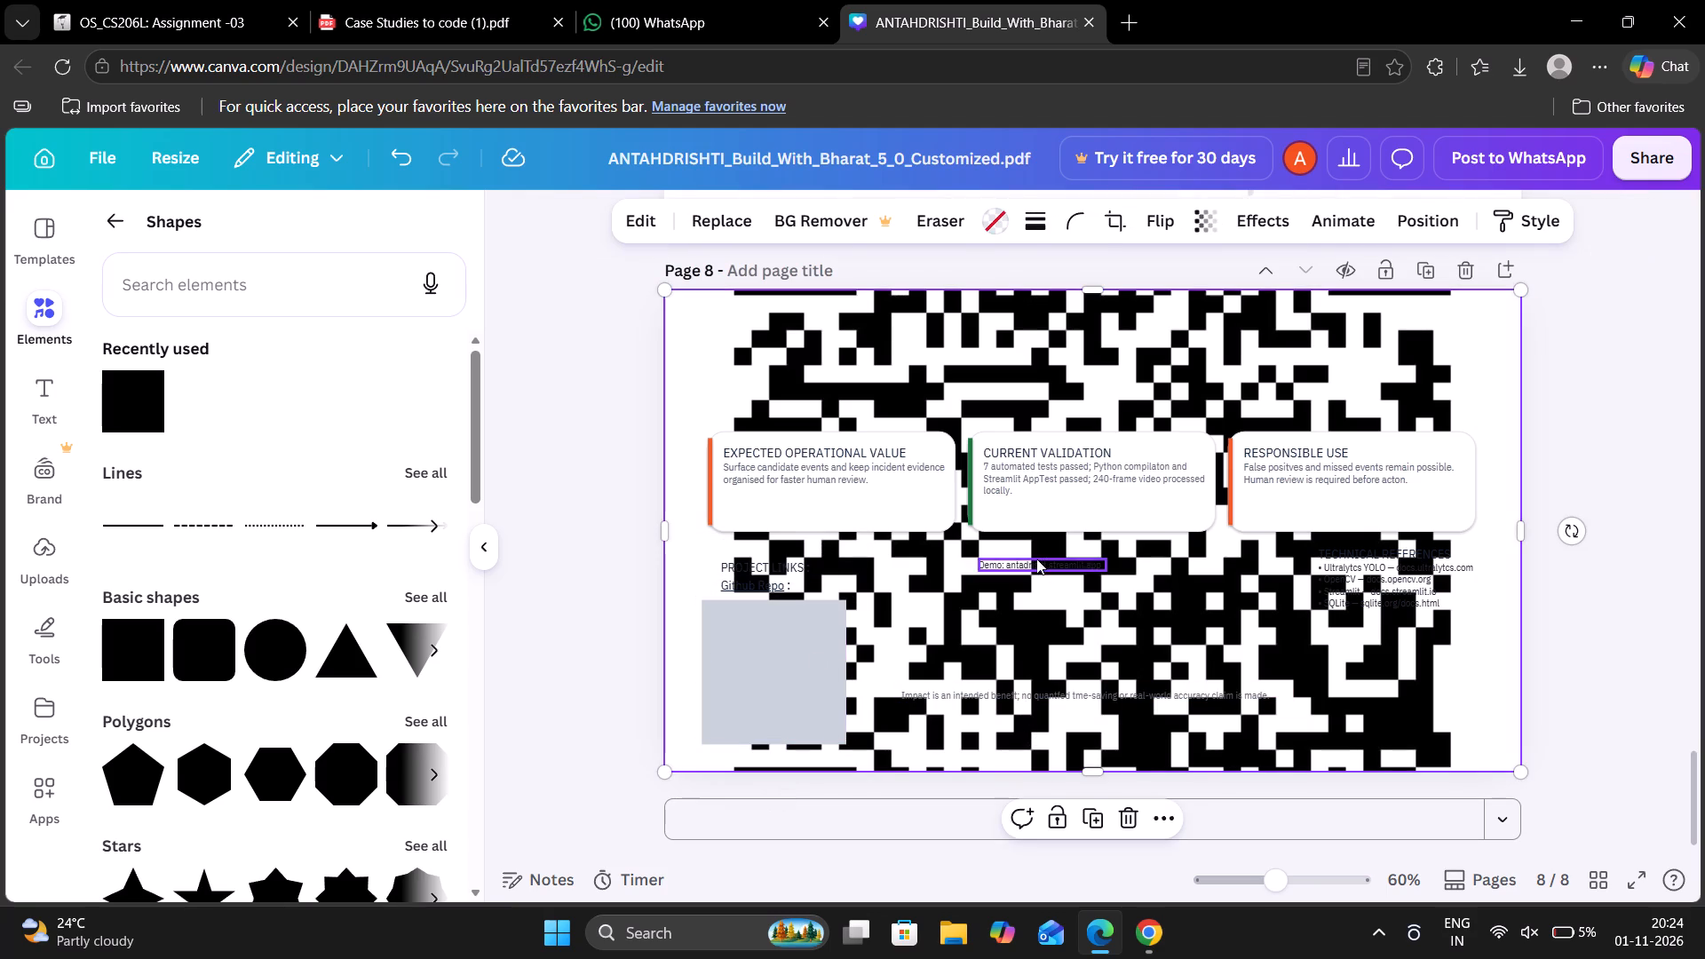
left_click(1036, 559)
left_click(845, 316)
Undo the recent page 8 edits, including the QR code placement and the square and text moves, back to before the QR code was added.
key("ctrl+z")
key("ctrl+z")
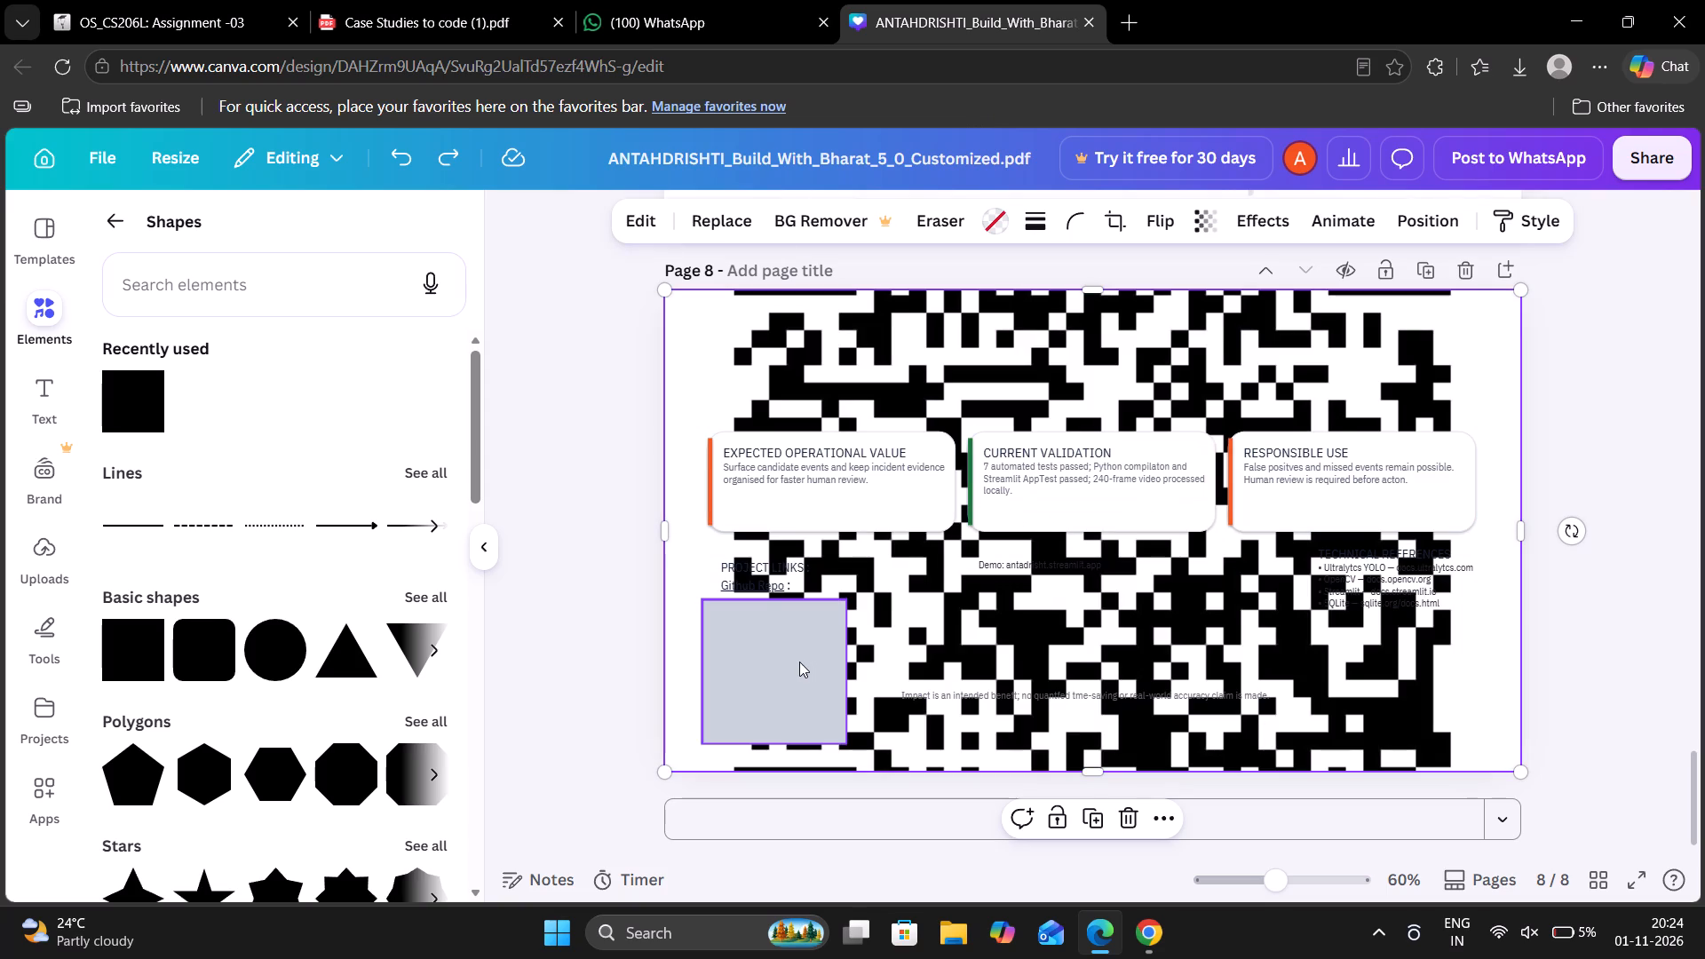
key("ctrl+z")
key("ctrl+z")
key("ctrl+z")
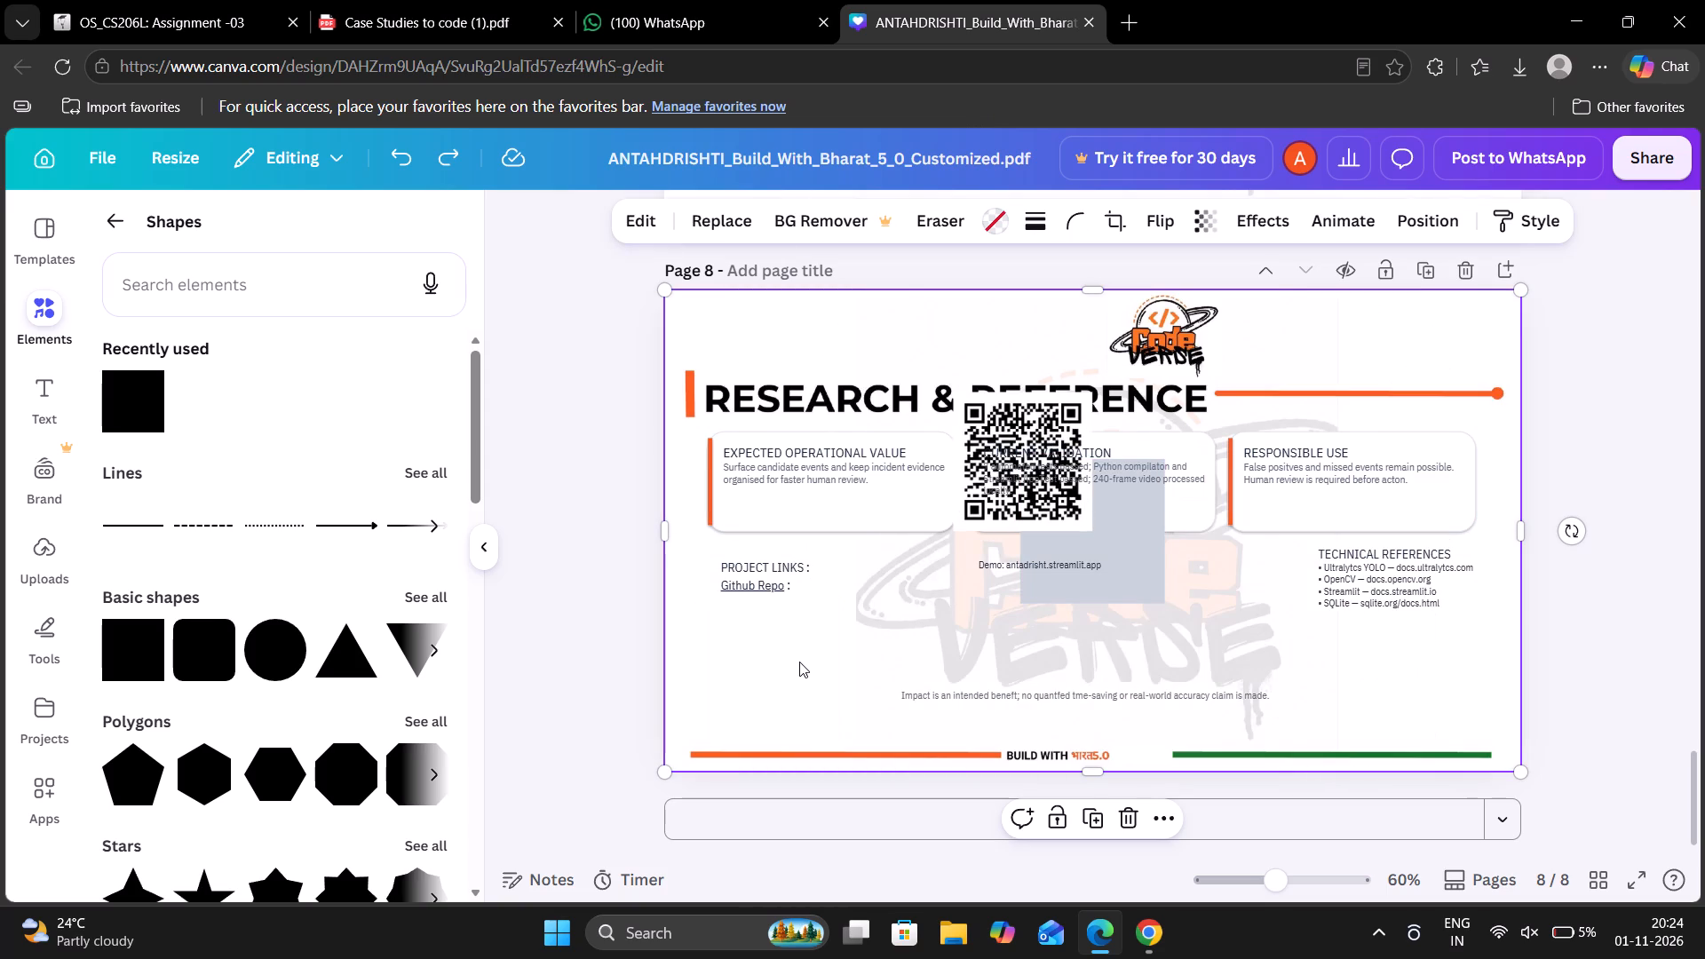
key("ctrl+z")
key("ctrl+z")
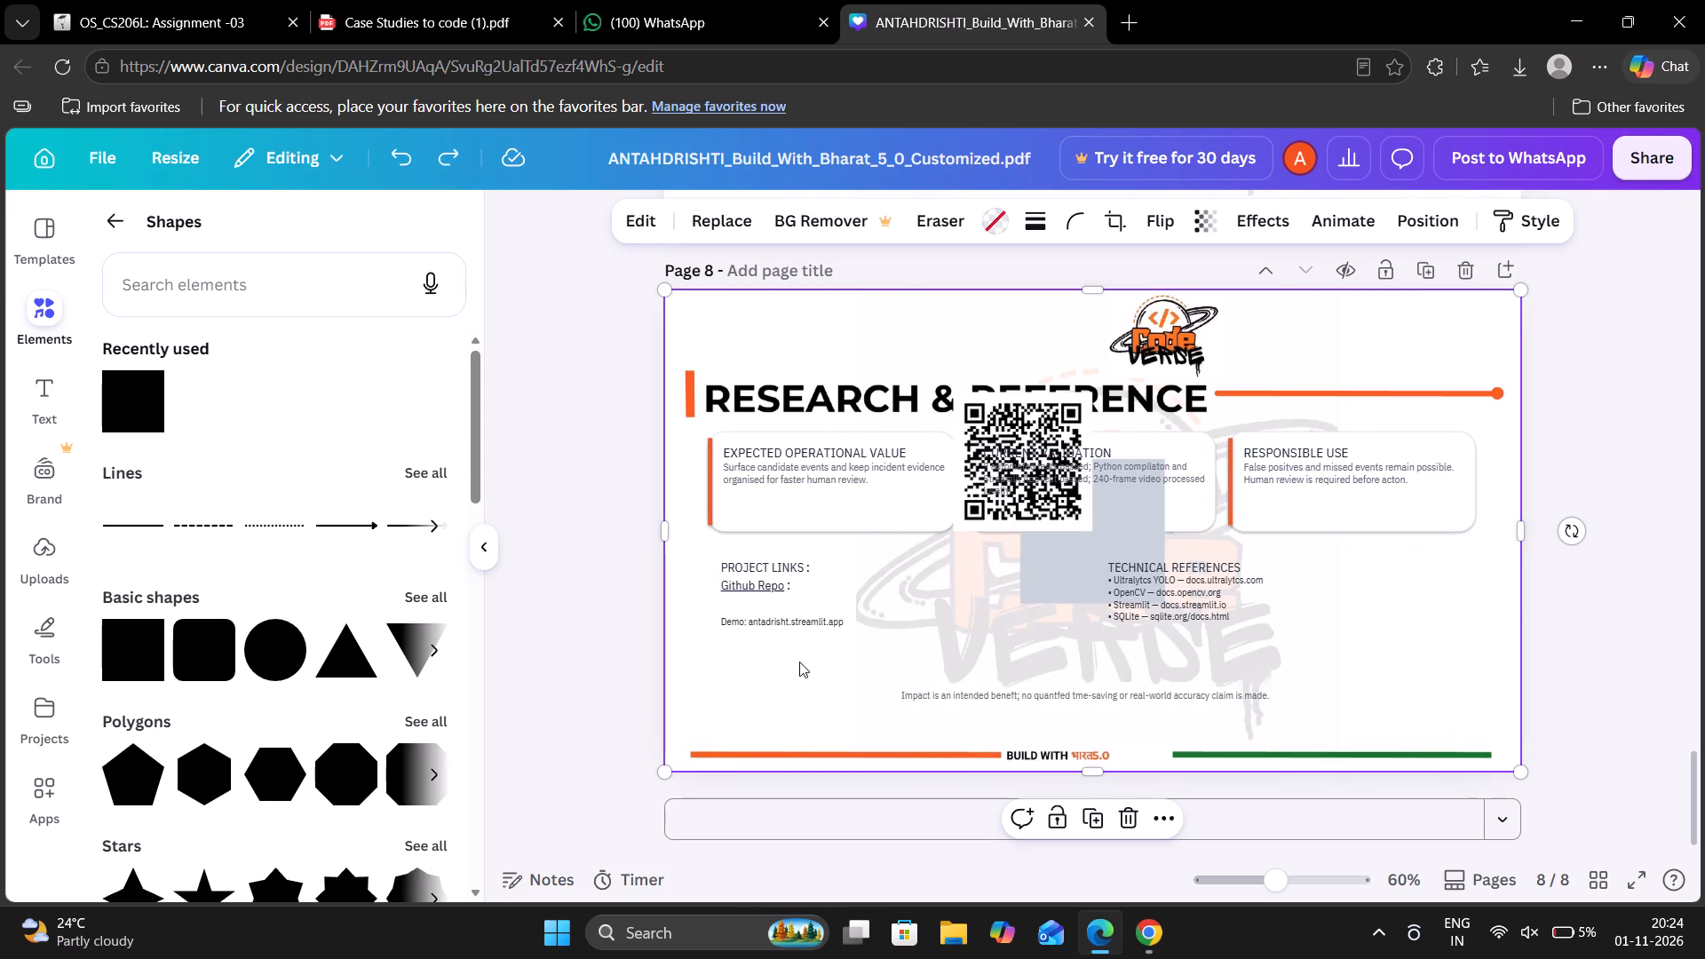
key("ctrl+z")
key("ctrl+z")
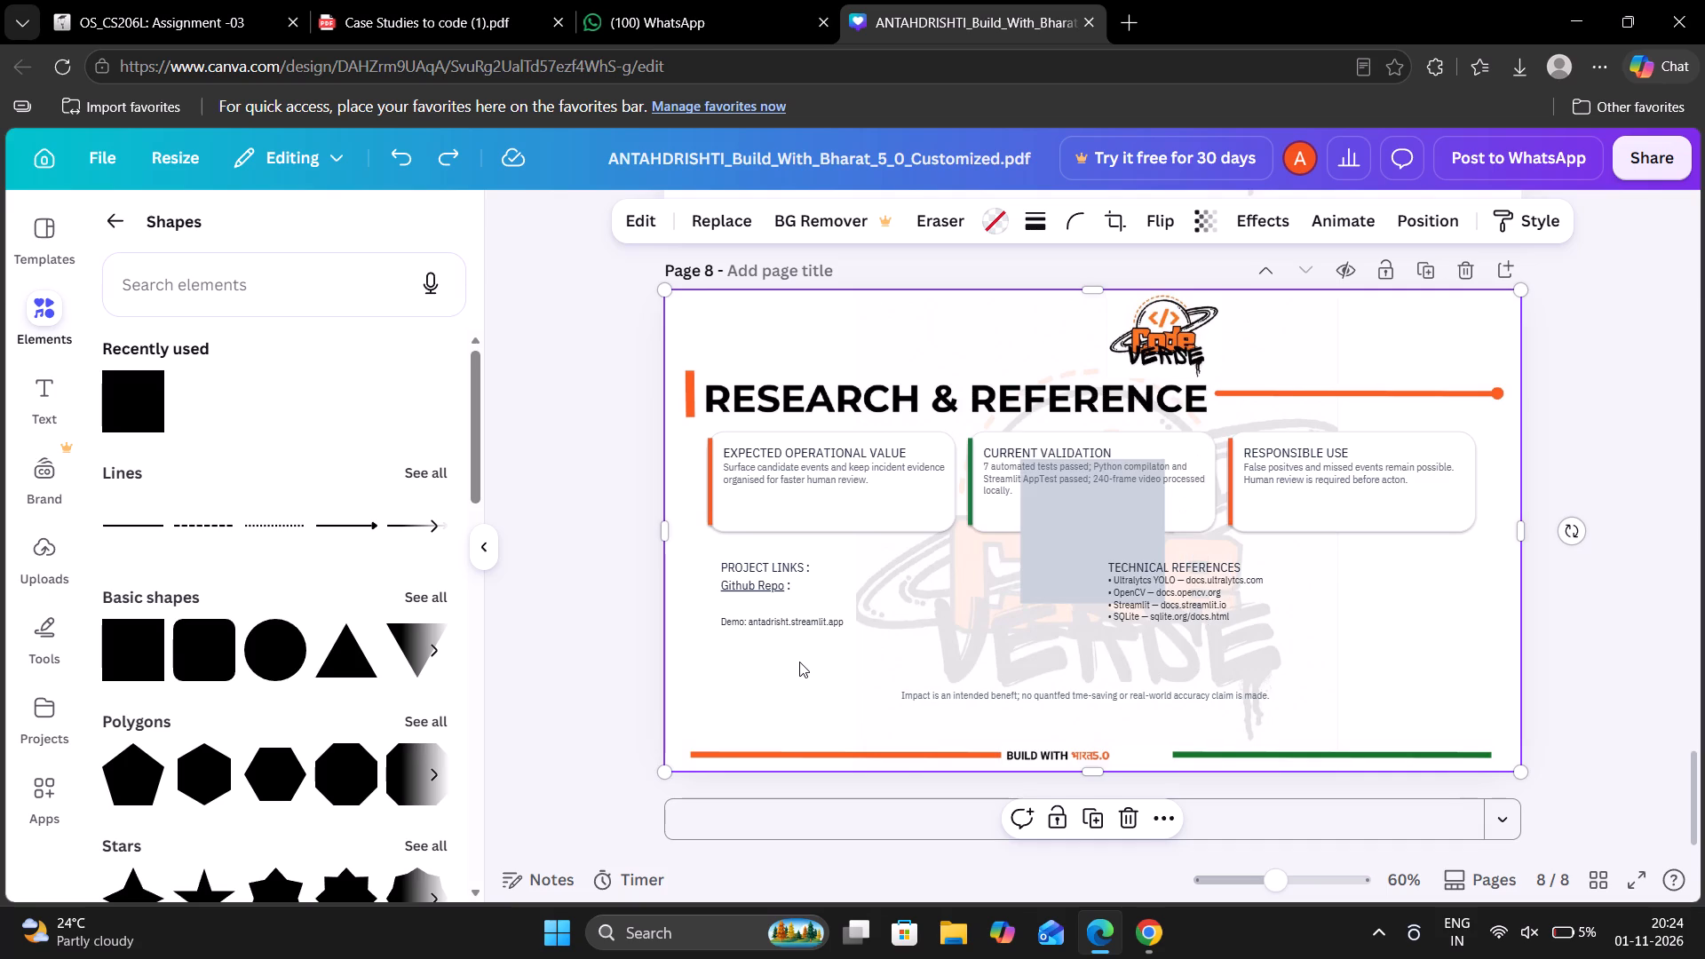
Delete the grey square overlapping the CURRENT VALIDATION card.
left_click(1081, 564)
key("Delete")
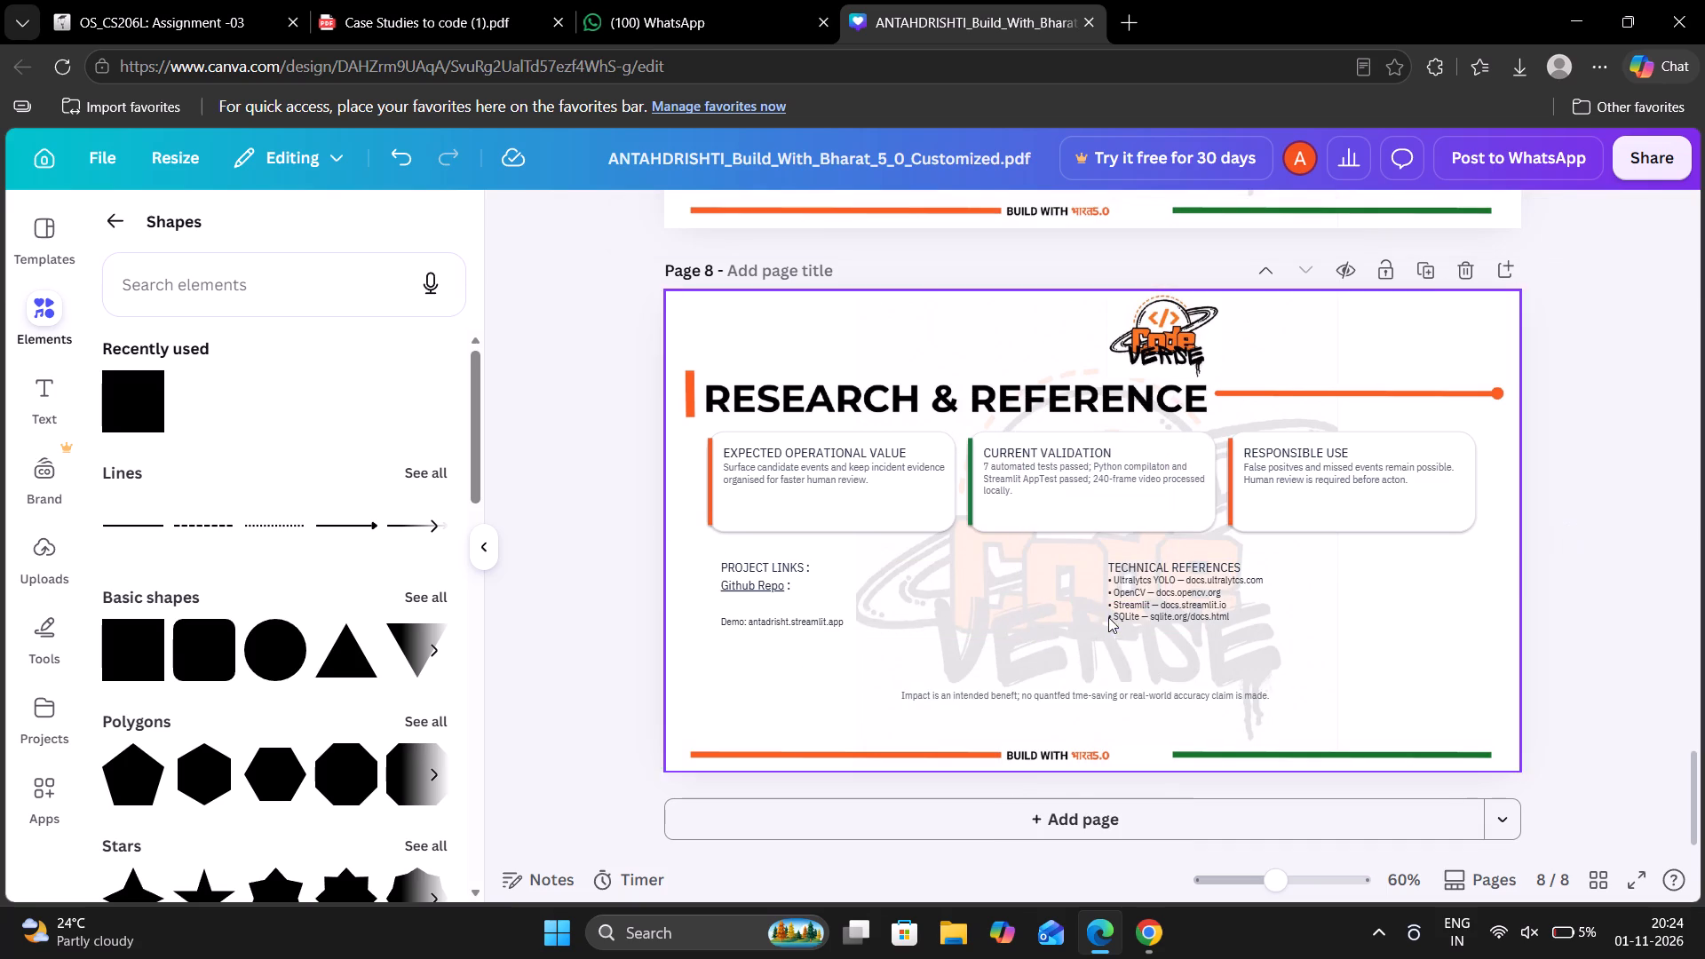
Move the TECHNICAL REFERENCES block under the RESPONSIBLE USE card and the Demo line under the CURRENT VALIDATION card.
left_click(1139, 572)
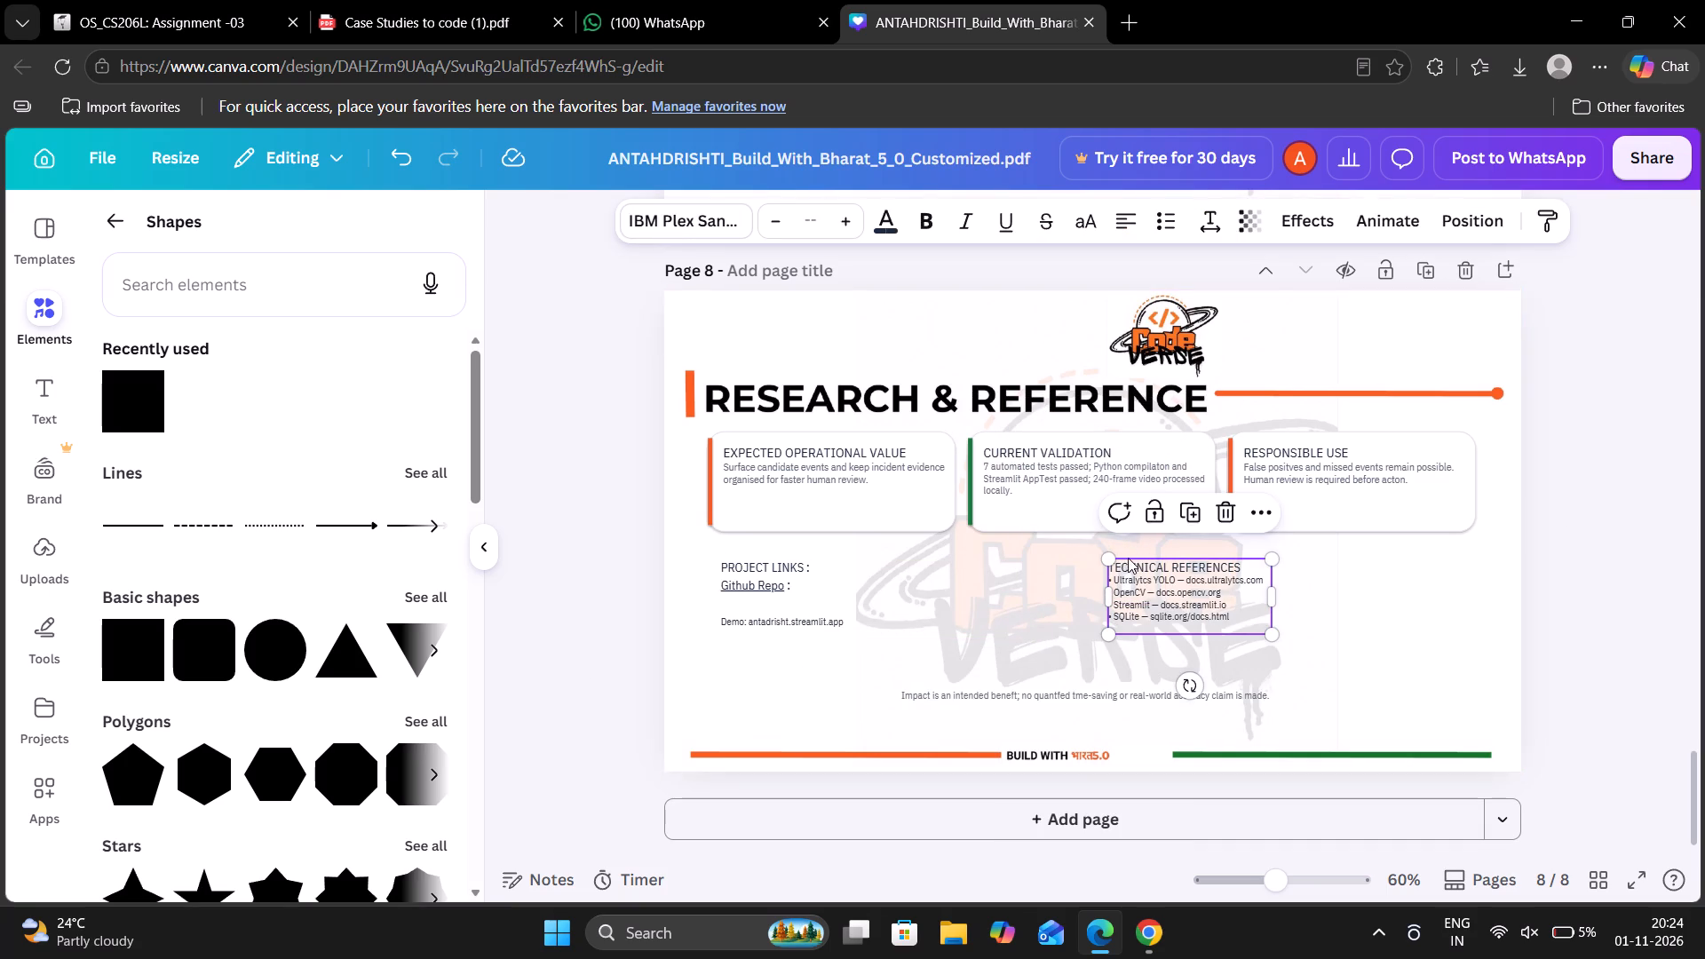
left_click_drag(1156, 575, 1165, 573)
left_click_drag(1165, 573, 1368, 564)
left_click_drag(822, 624, 847, 620)
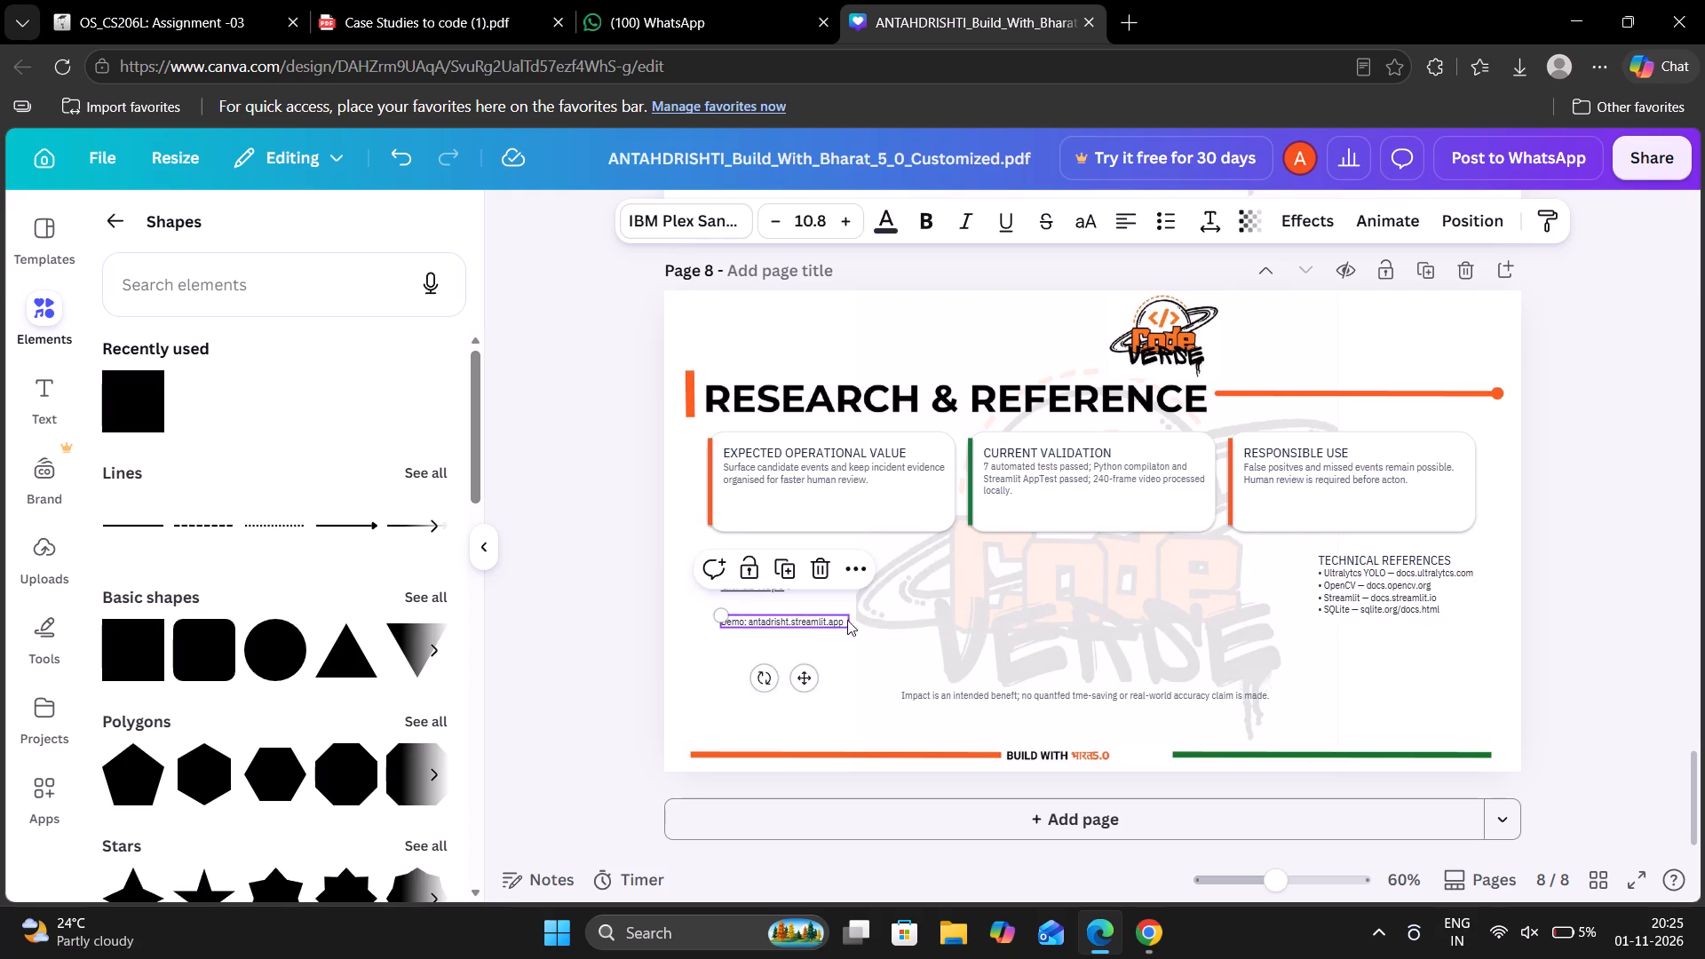
left_click_drag(847, 620, 1098, 571)
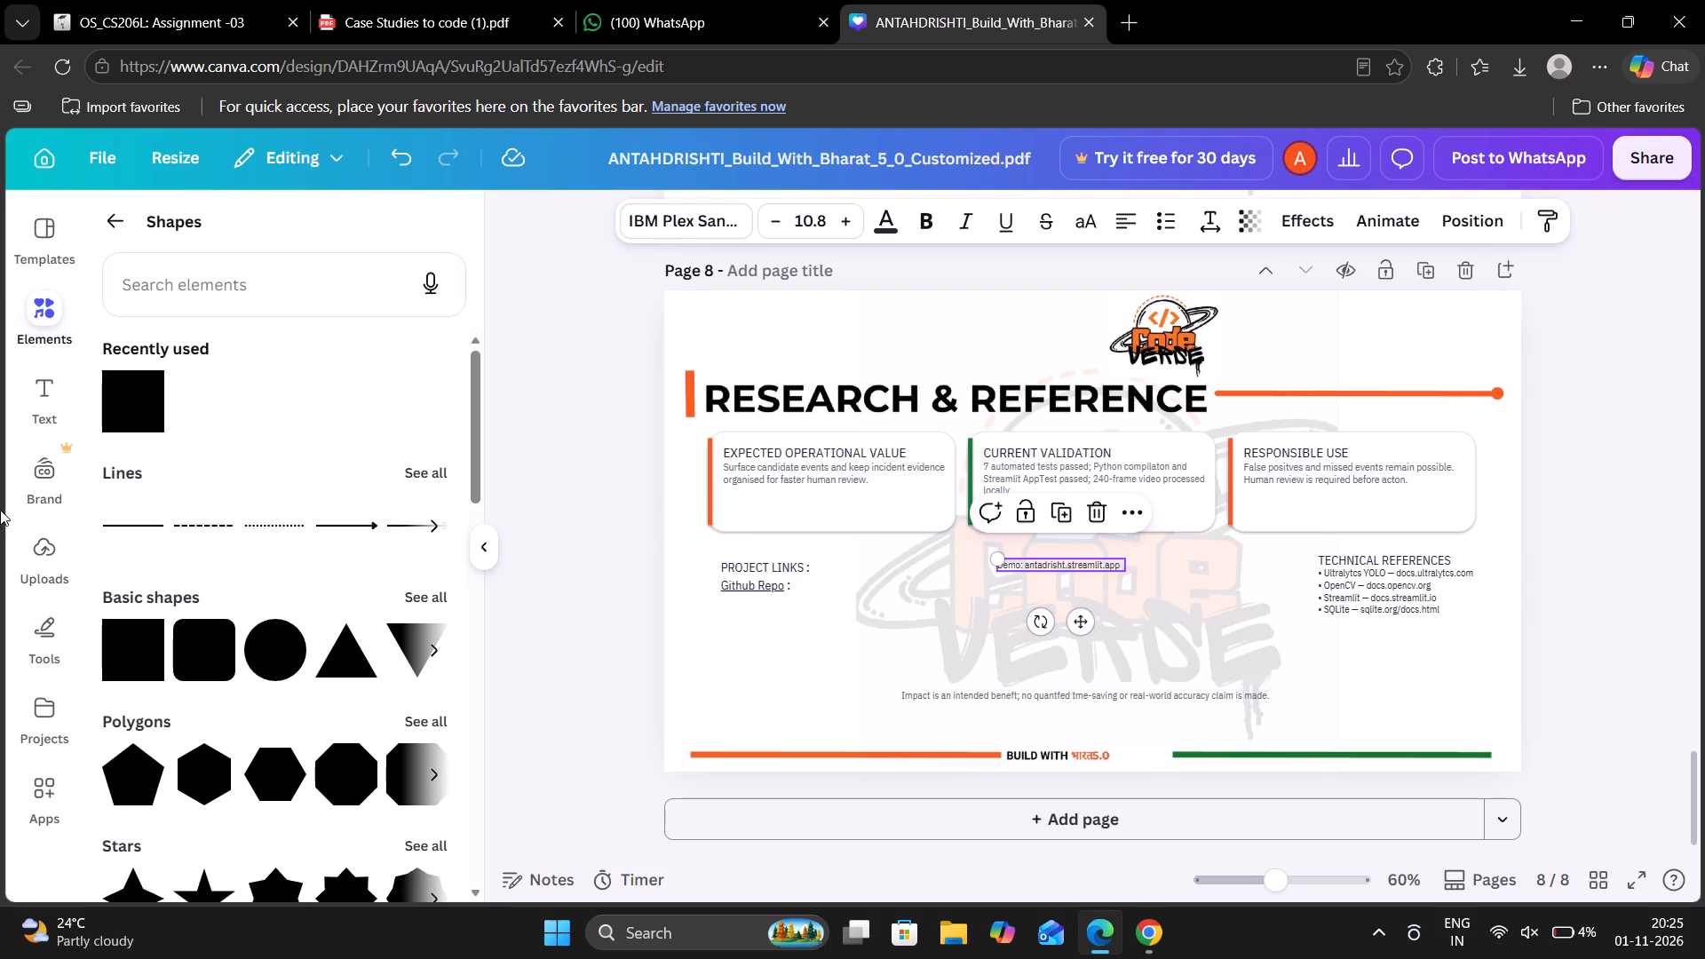
Add a square shape and place it directly below the Github Repo line under PROJECT LINKS.
left_click(128, 657)
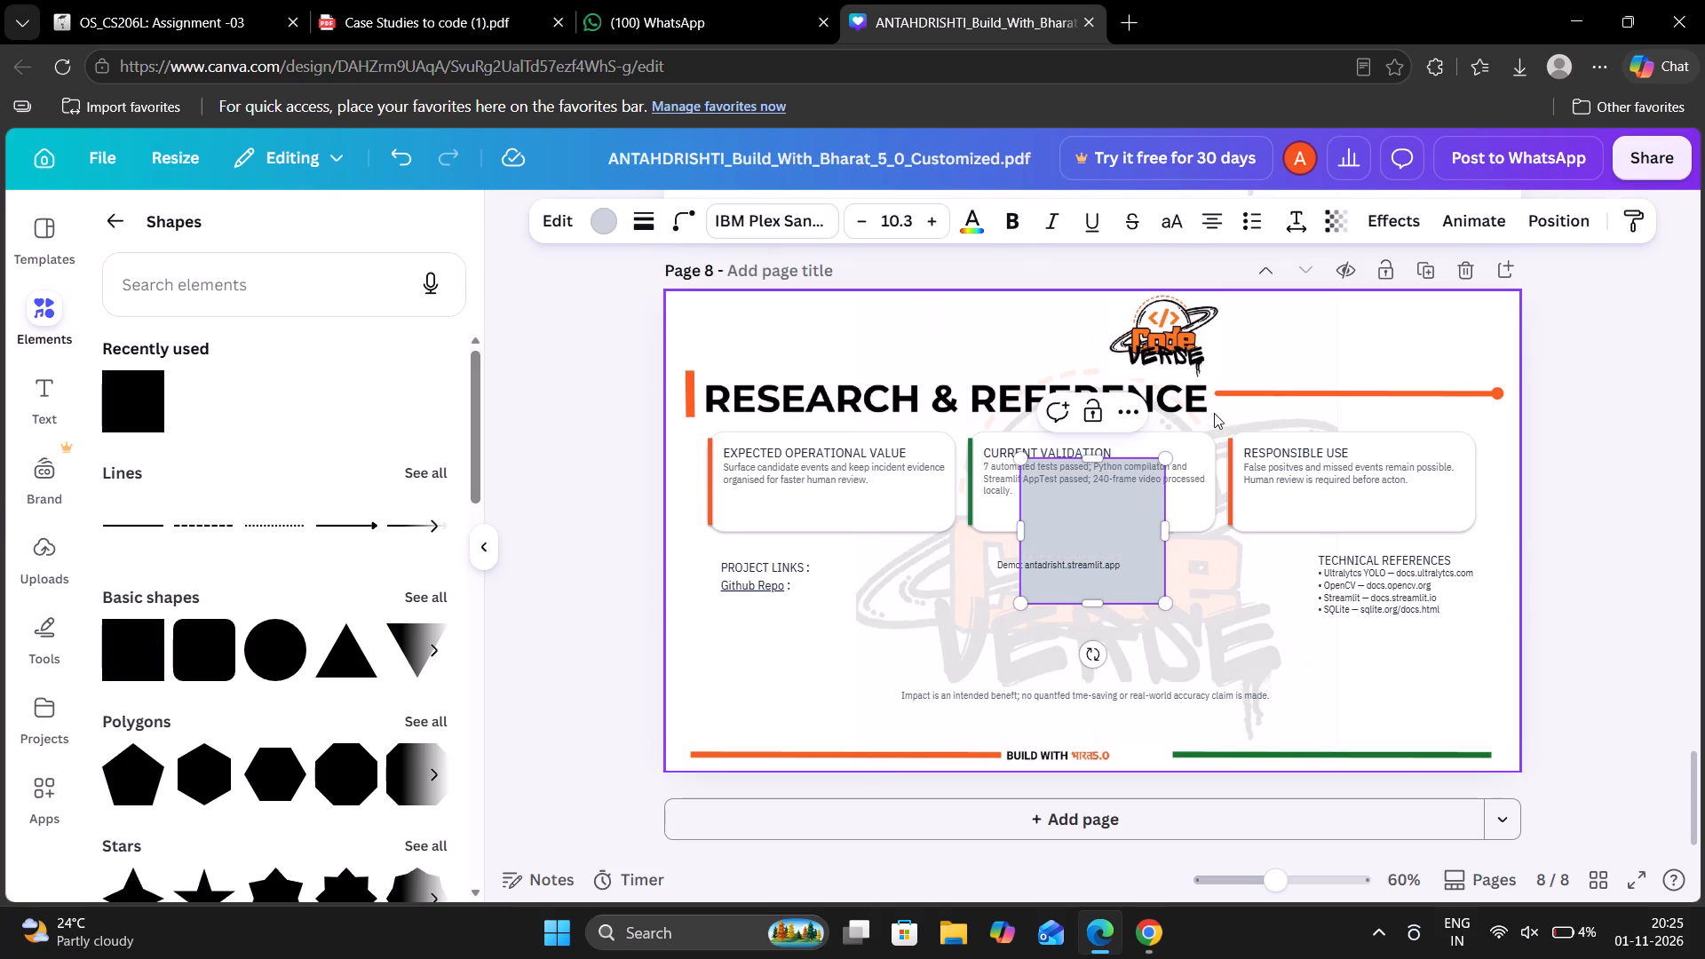
left_click_drag(1122, 520, 1056, 537)
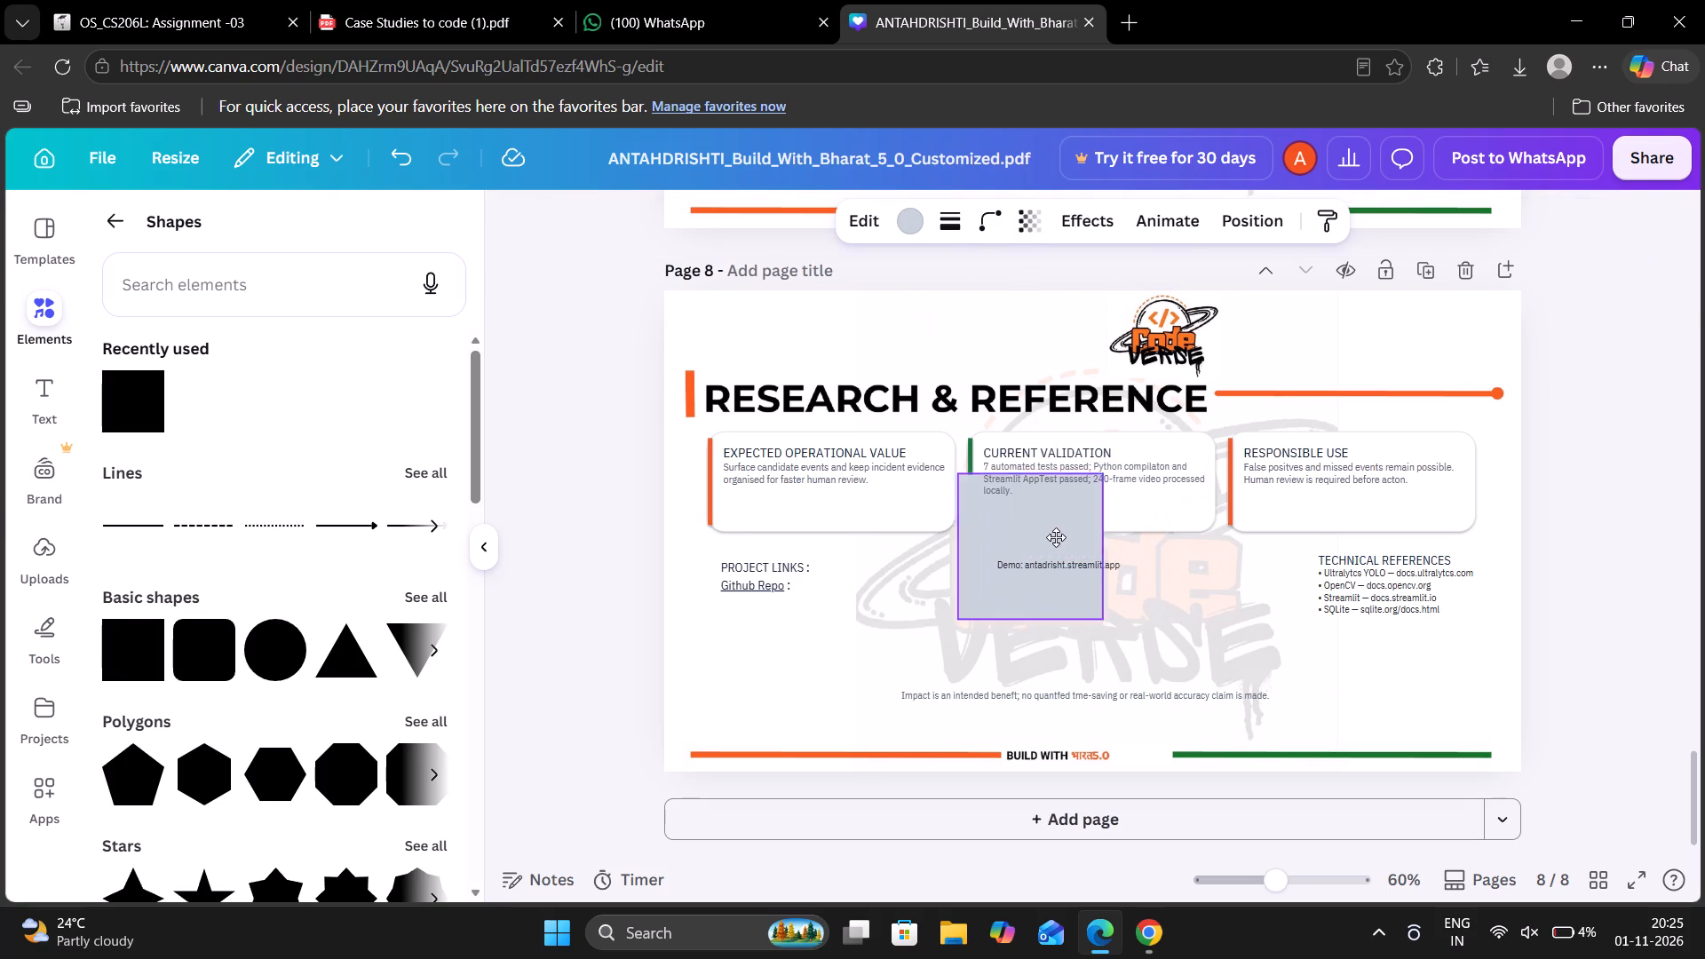
left_click_drag(1056, 537, 831, 652)
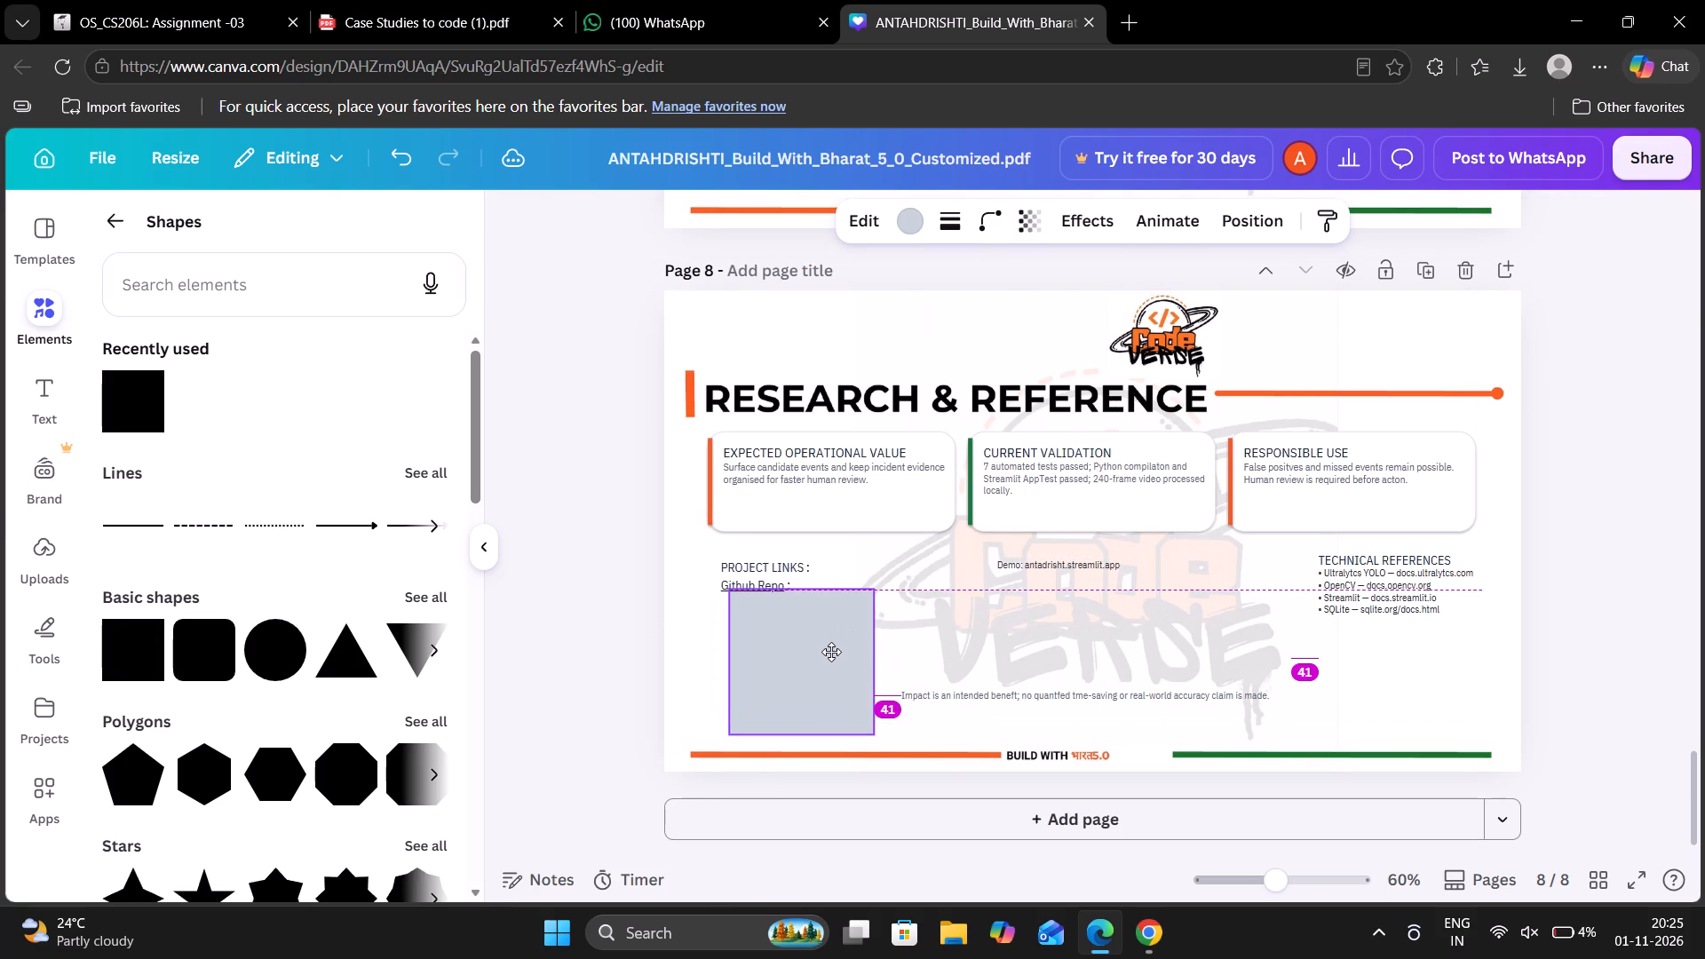
left_click_drag(831, 652, 828, 661)
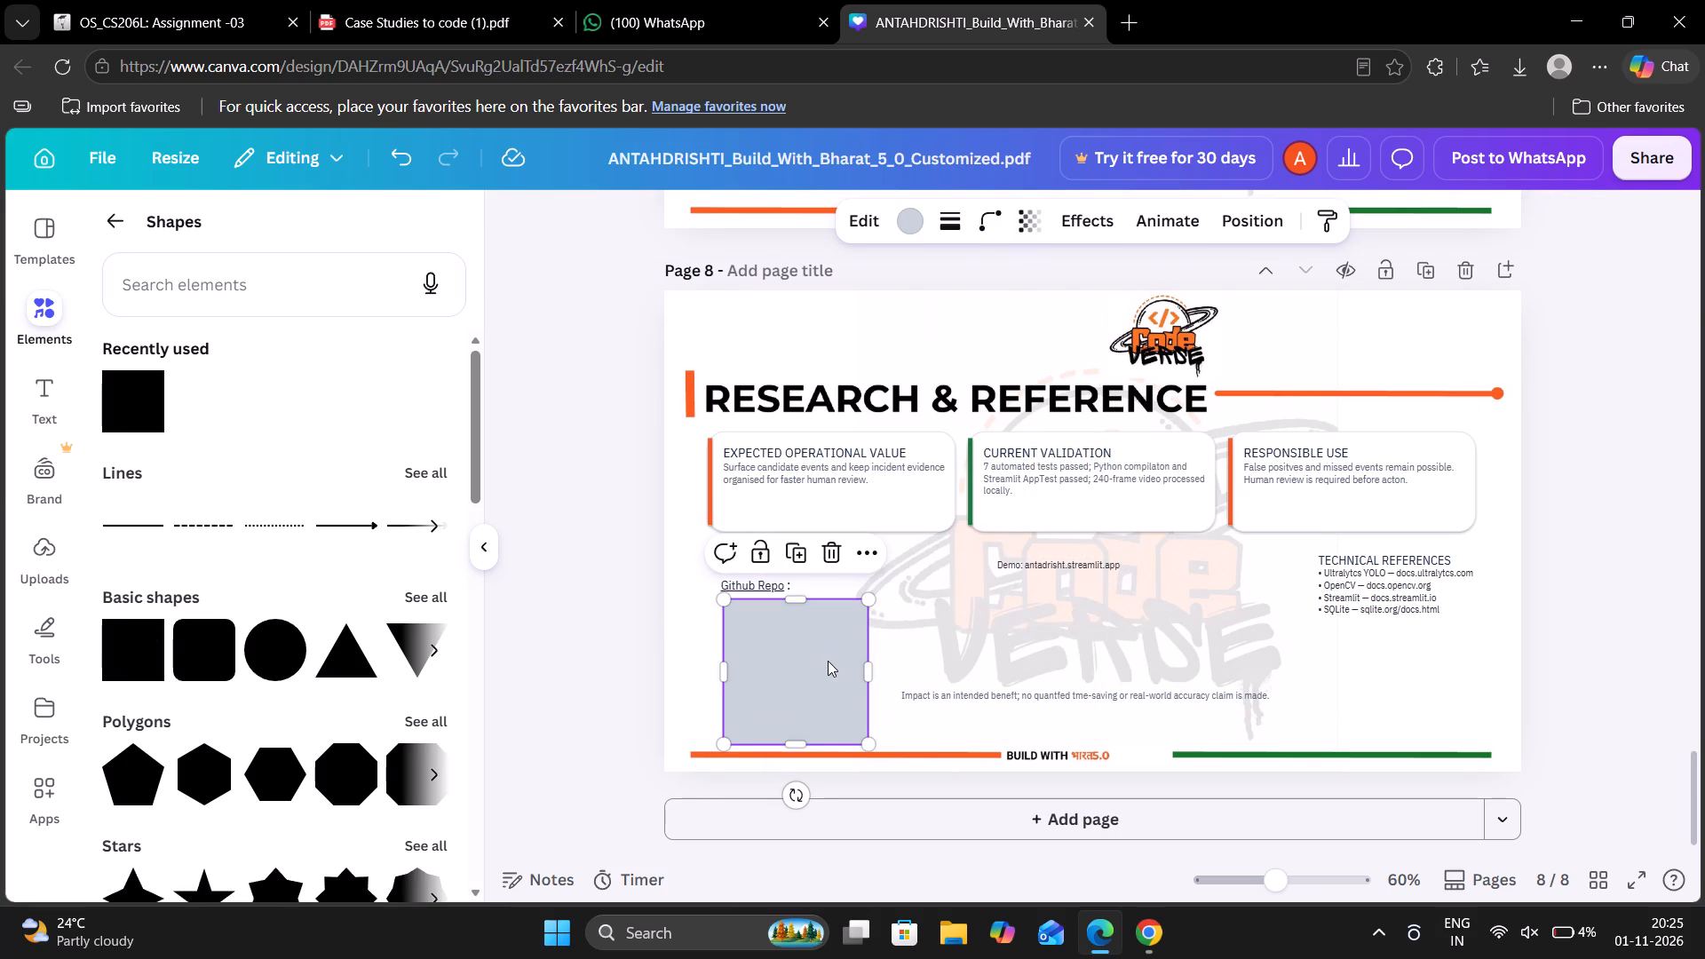
Paste the copied QR code image onto page 8.
left_click(779, 667)
key("ctrl+v")
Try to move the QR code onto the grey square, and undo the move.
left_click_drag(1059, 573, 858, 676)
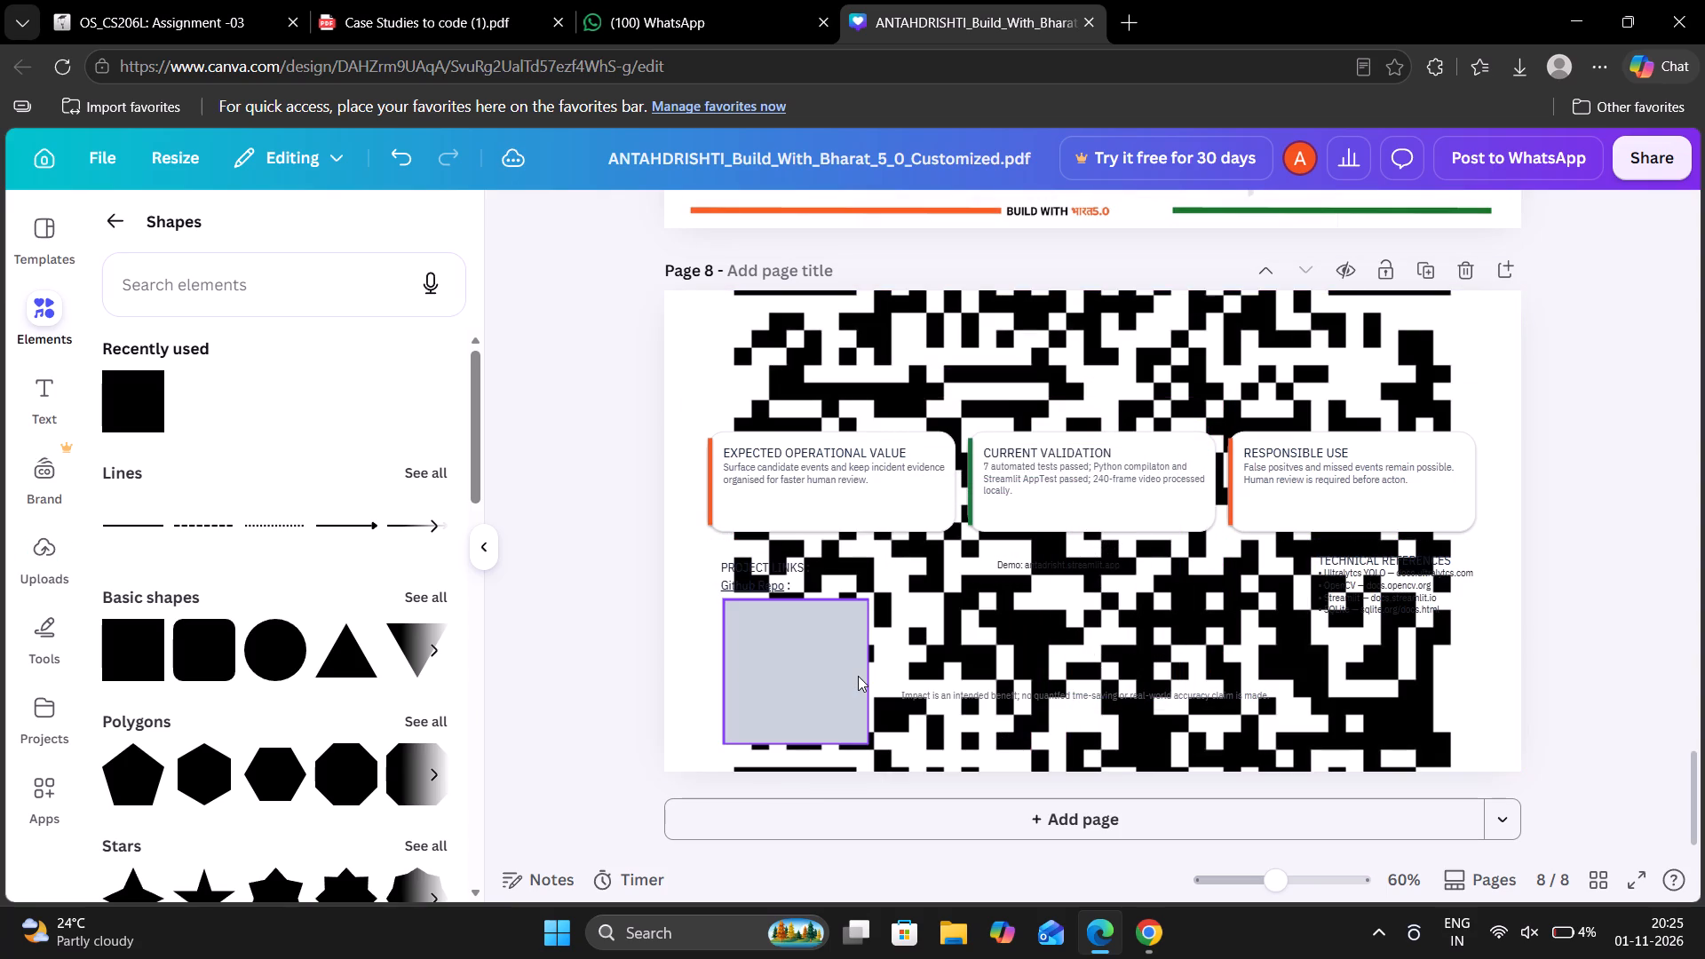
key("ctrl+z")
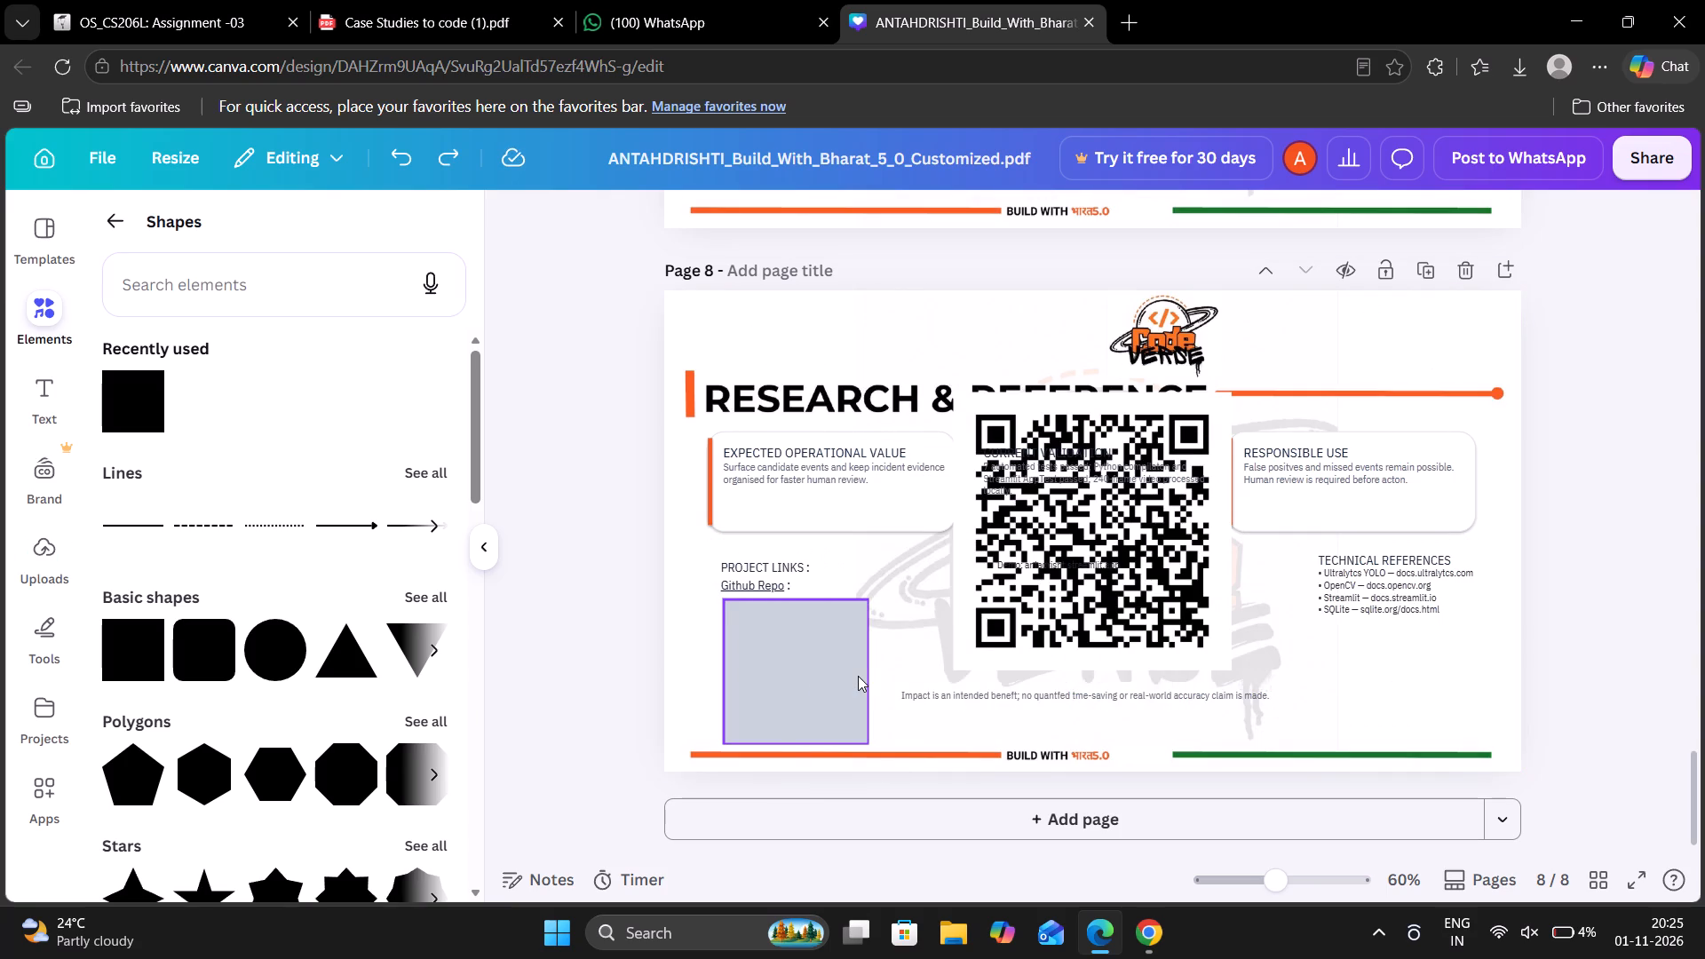
Shrink the QR code proportionally, pulling in its lower-left corner to the middle of the CURRENT VALIDATION card.
left_click(968, 649)
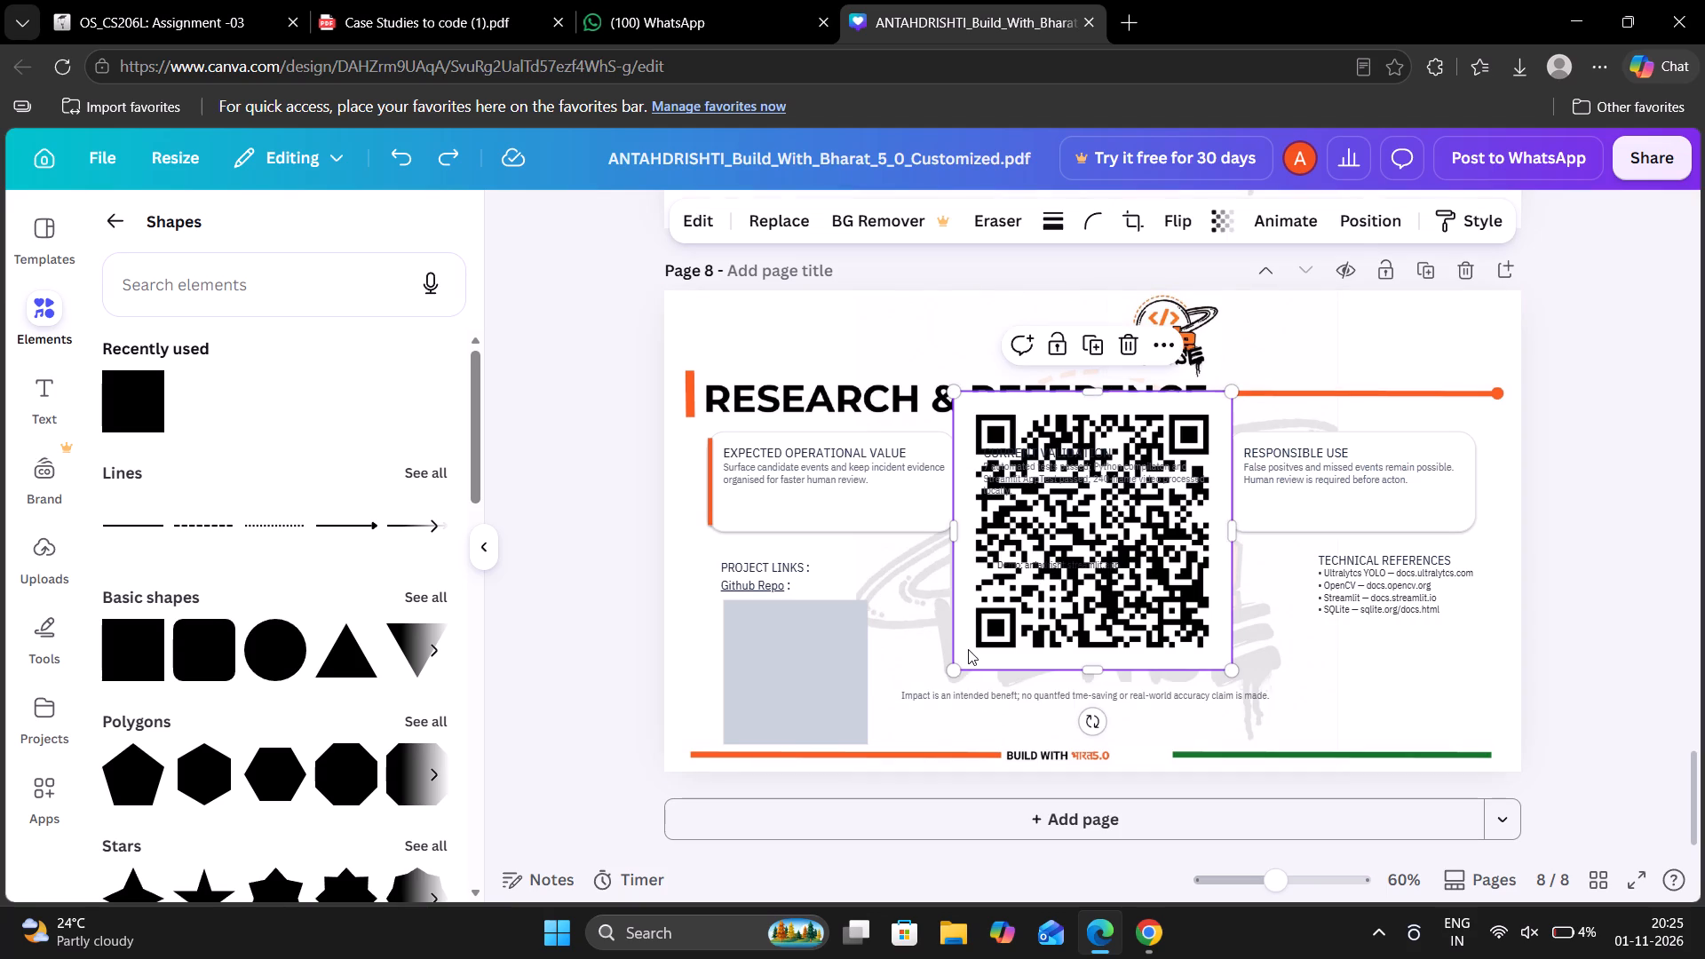
left_click_drag(956, 664, 1023, 598)
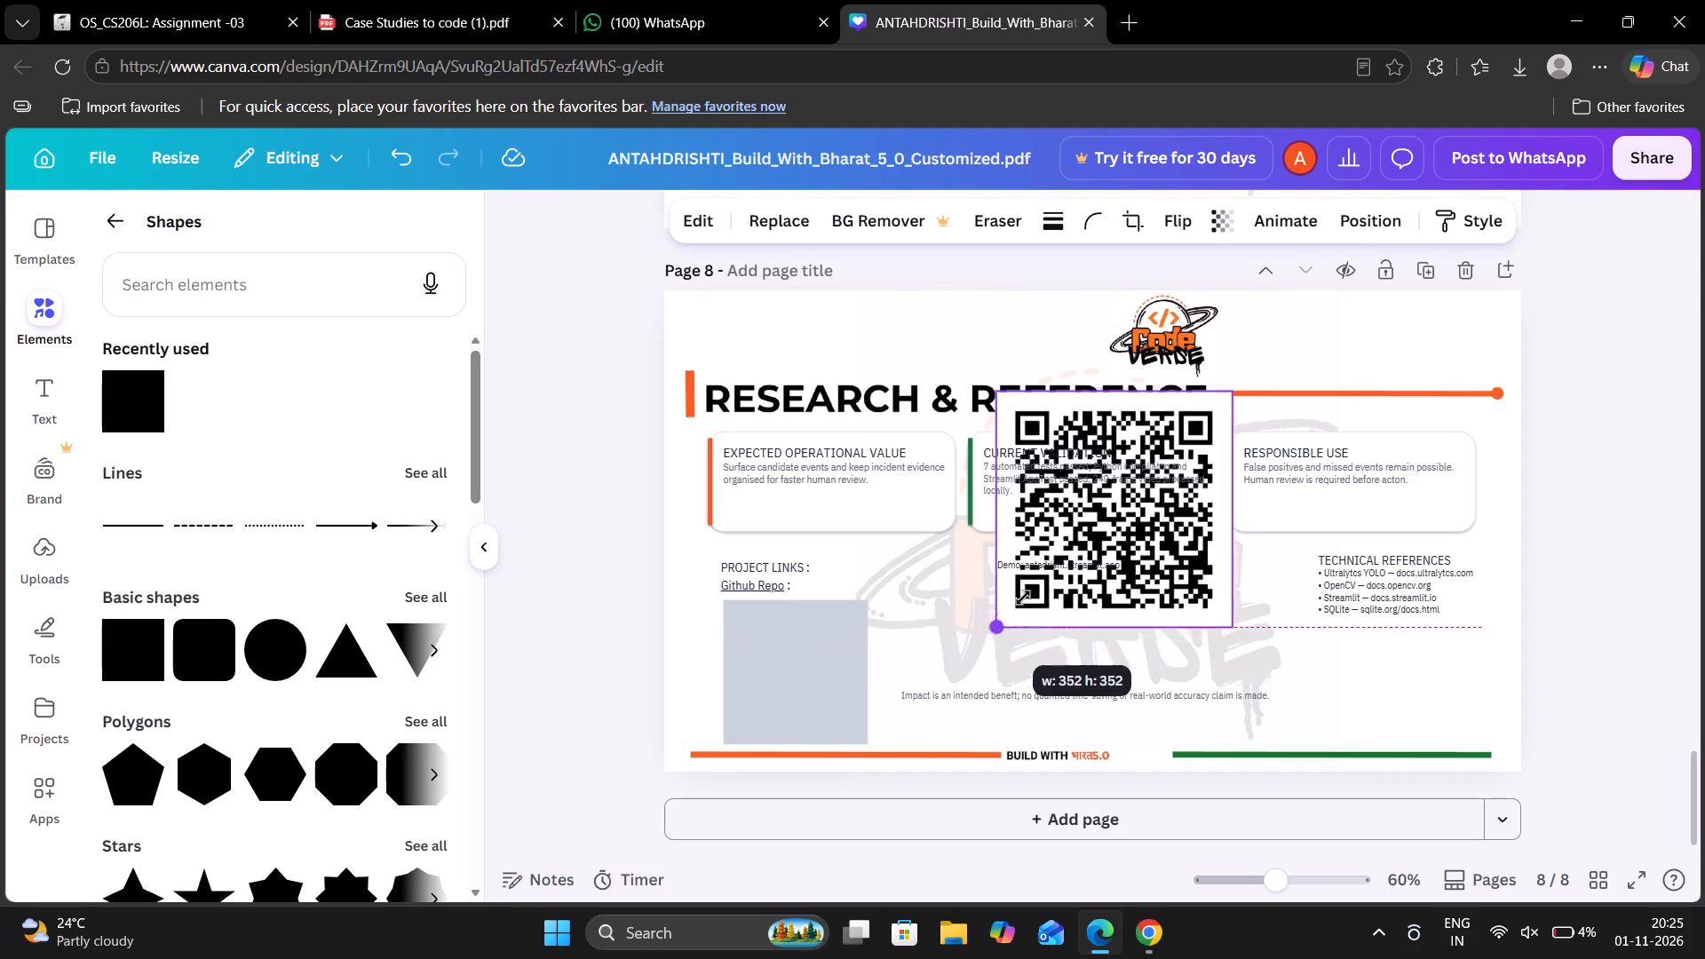
left_click_drag(1023, 598, 1025, 595)
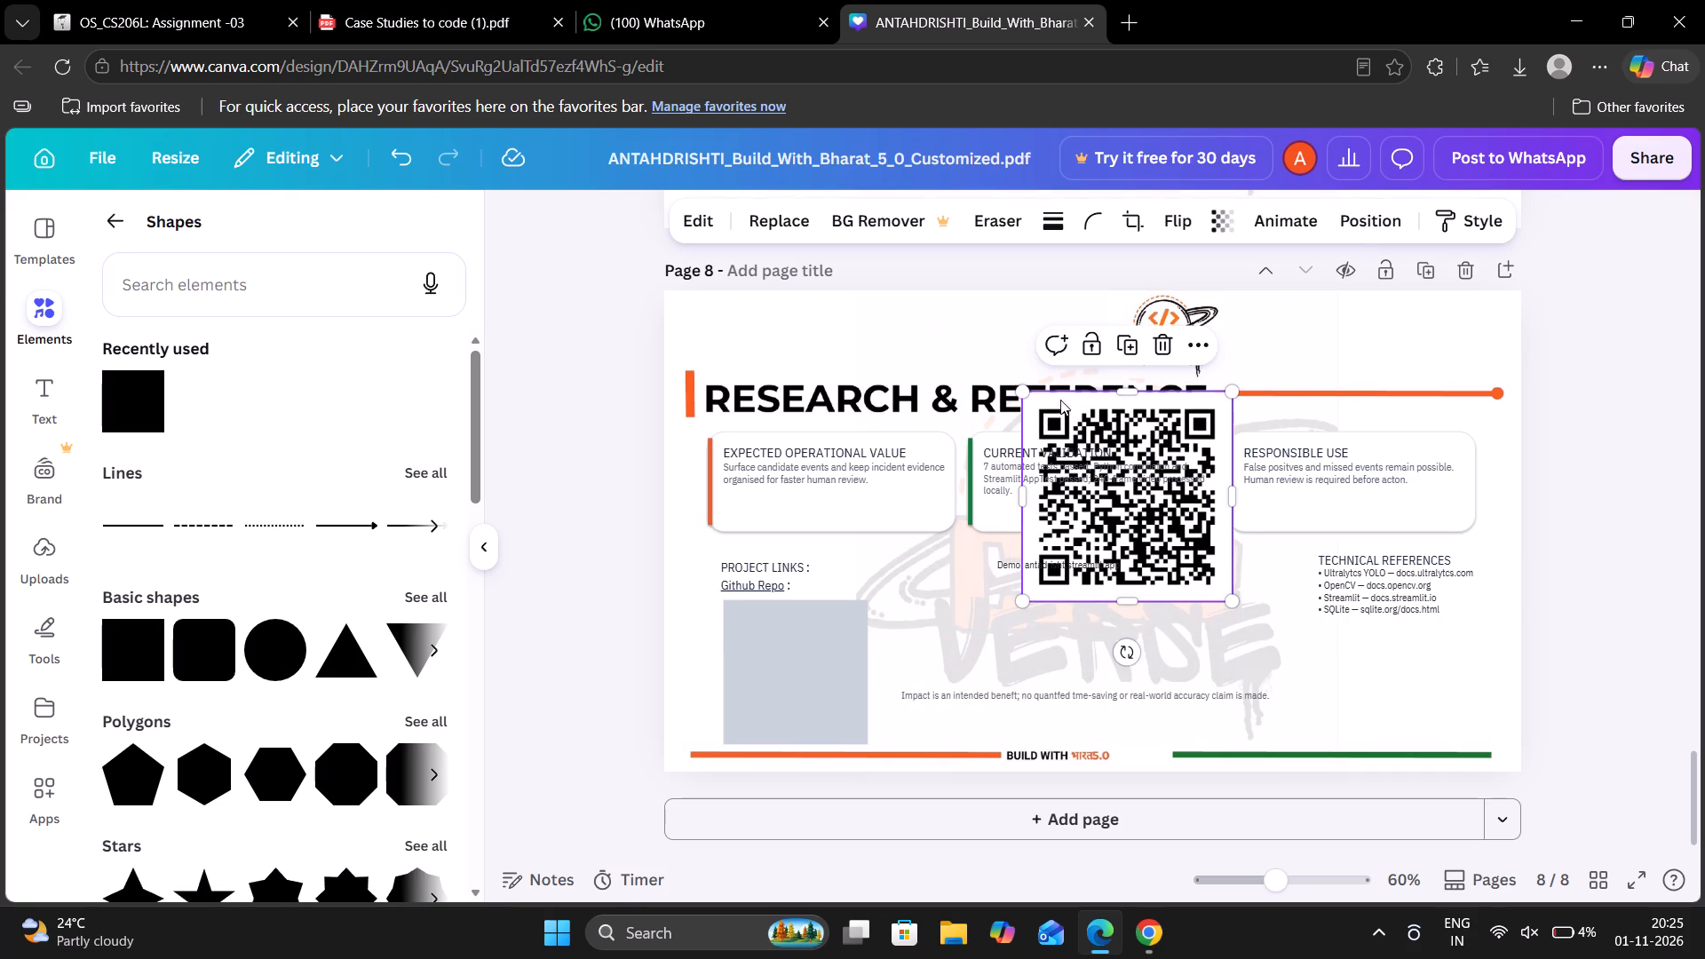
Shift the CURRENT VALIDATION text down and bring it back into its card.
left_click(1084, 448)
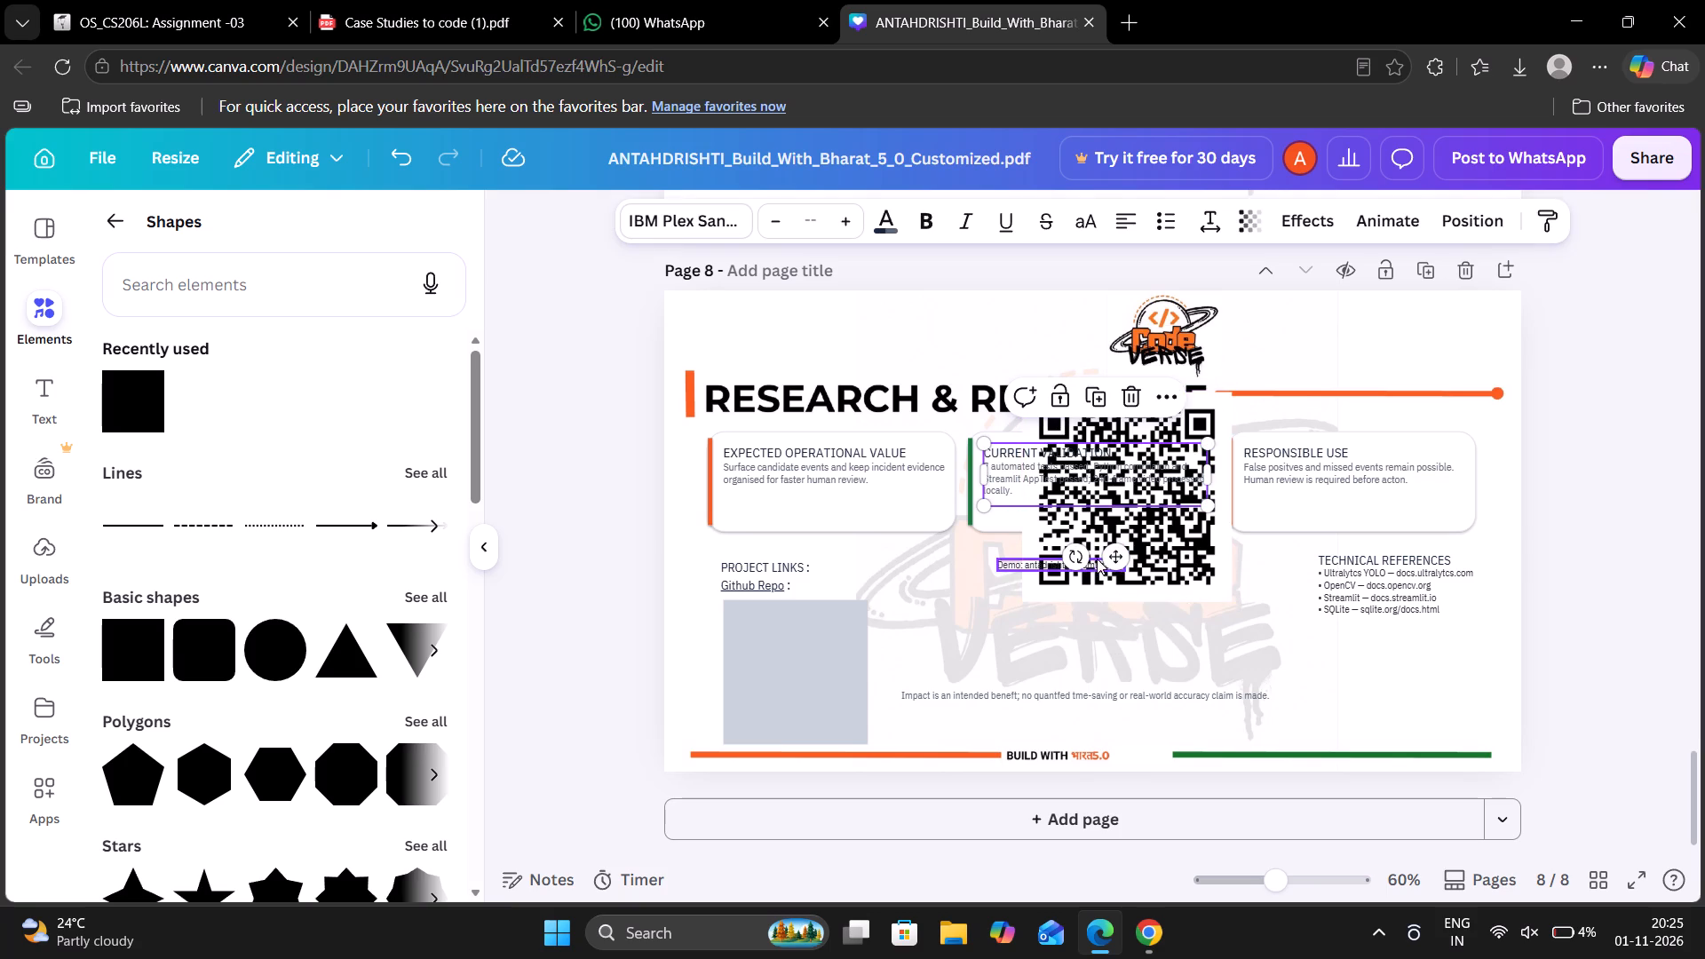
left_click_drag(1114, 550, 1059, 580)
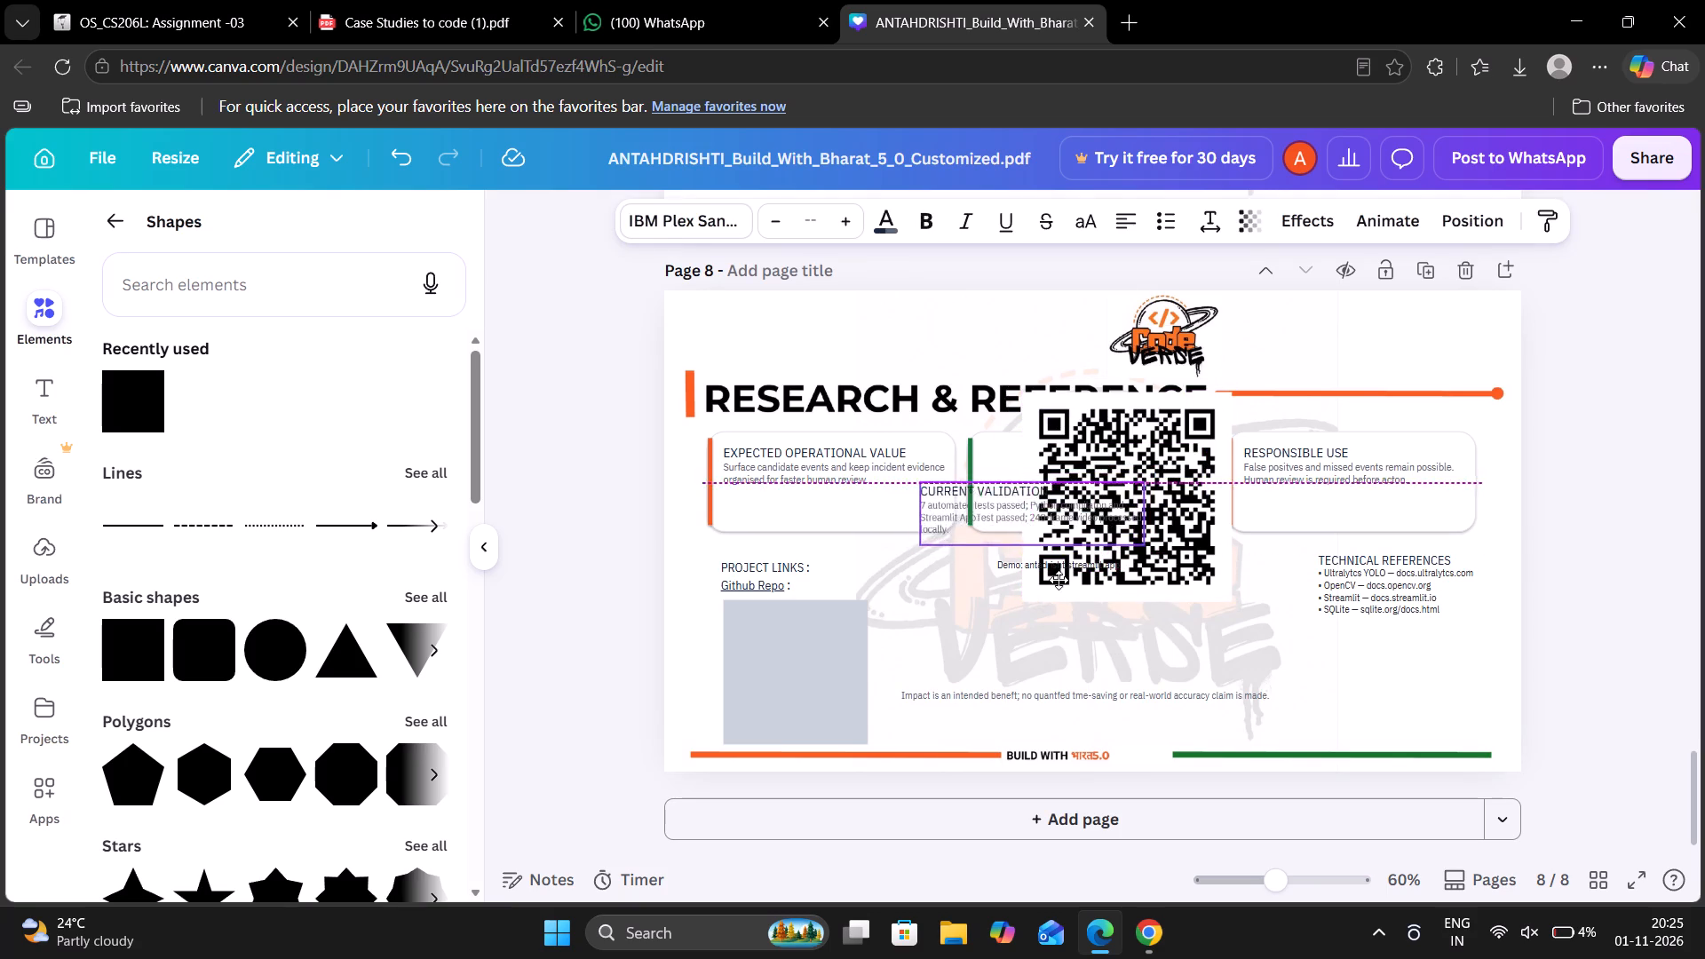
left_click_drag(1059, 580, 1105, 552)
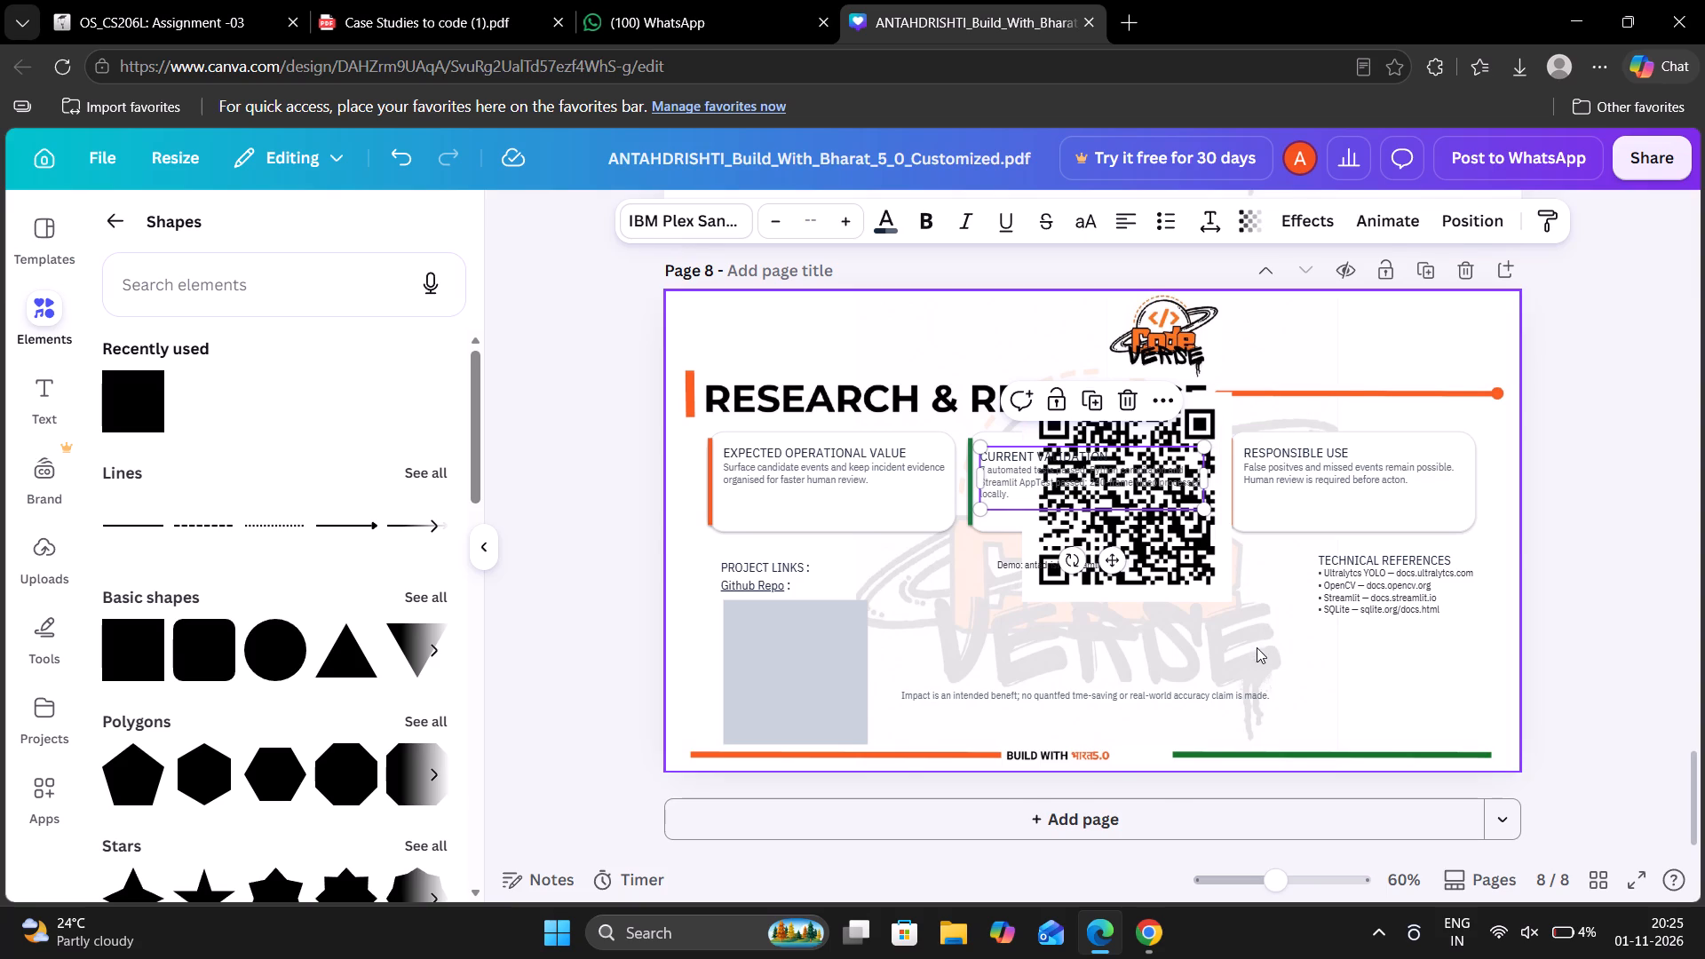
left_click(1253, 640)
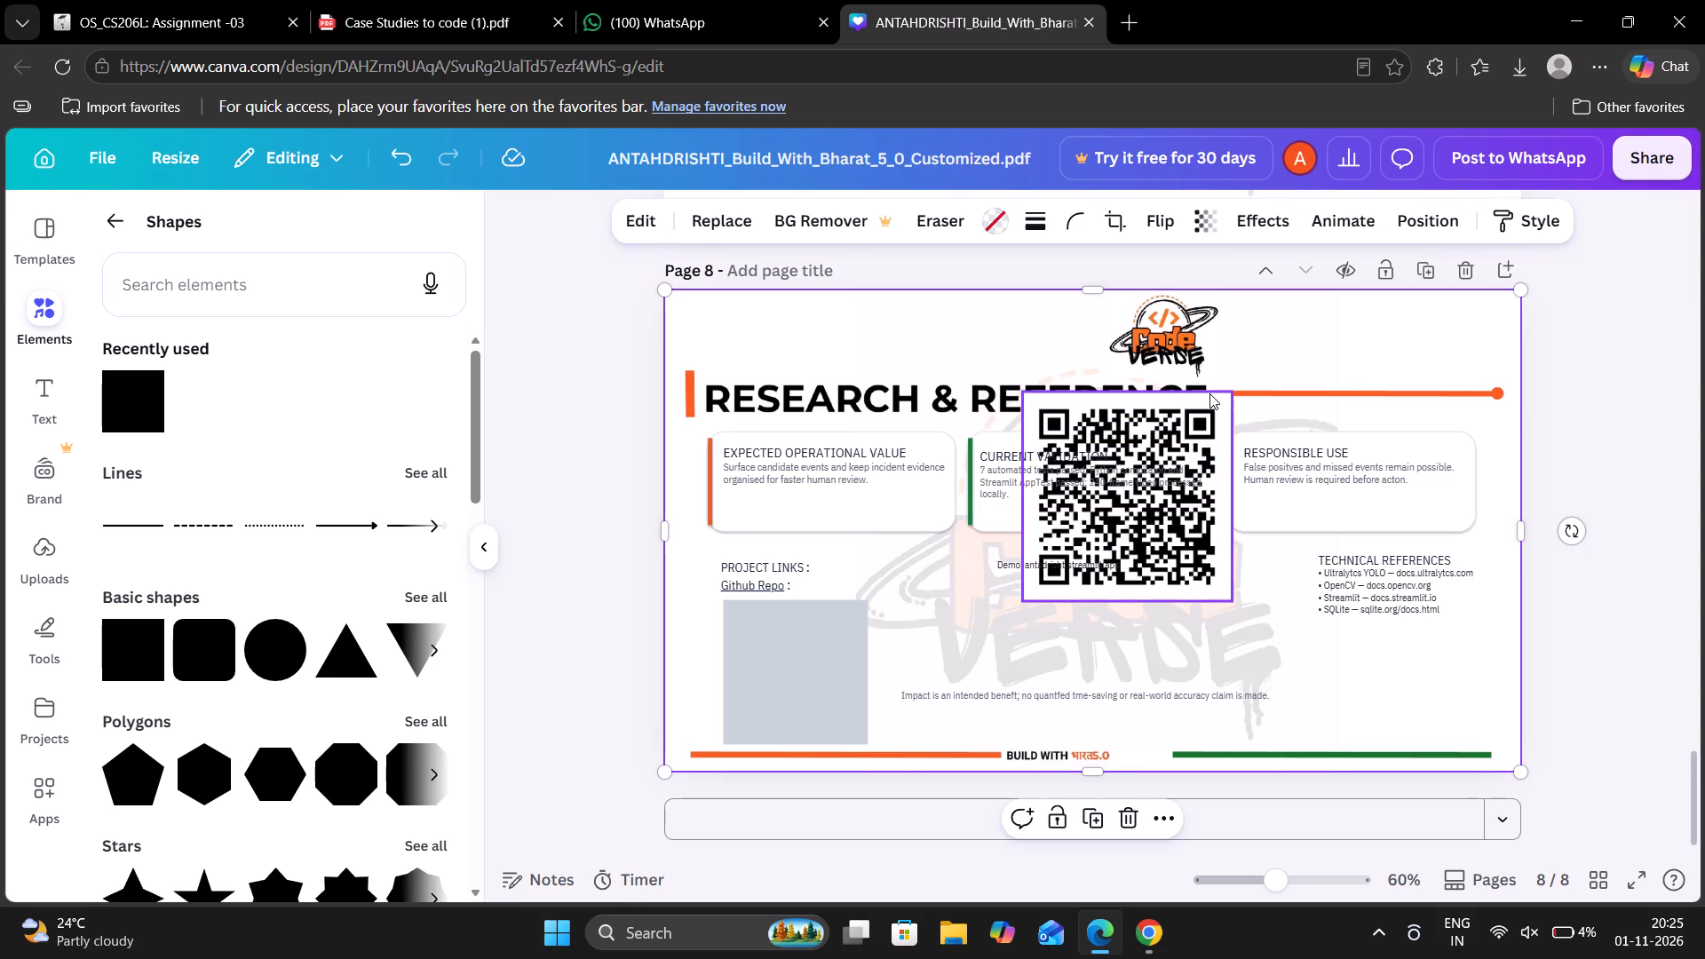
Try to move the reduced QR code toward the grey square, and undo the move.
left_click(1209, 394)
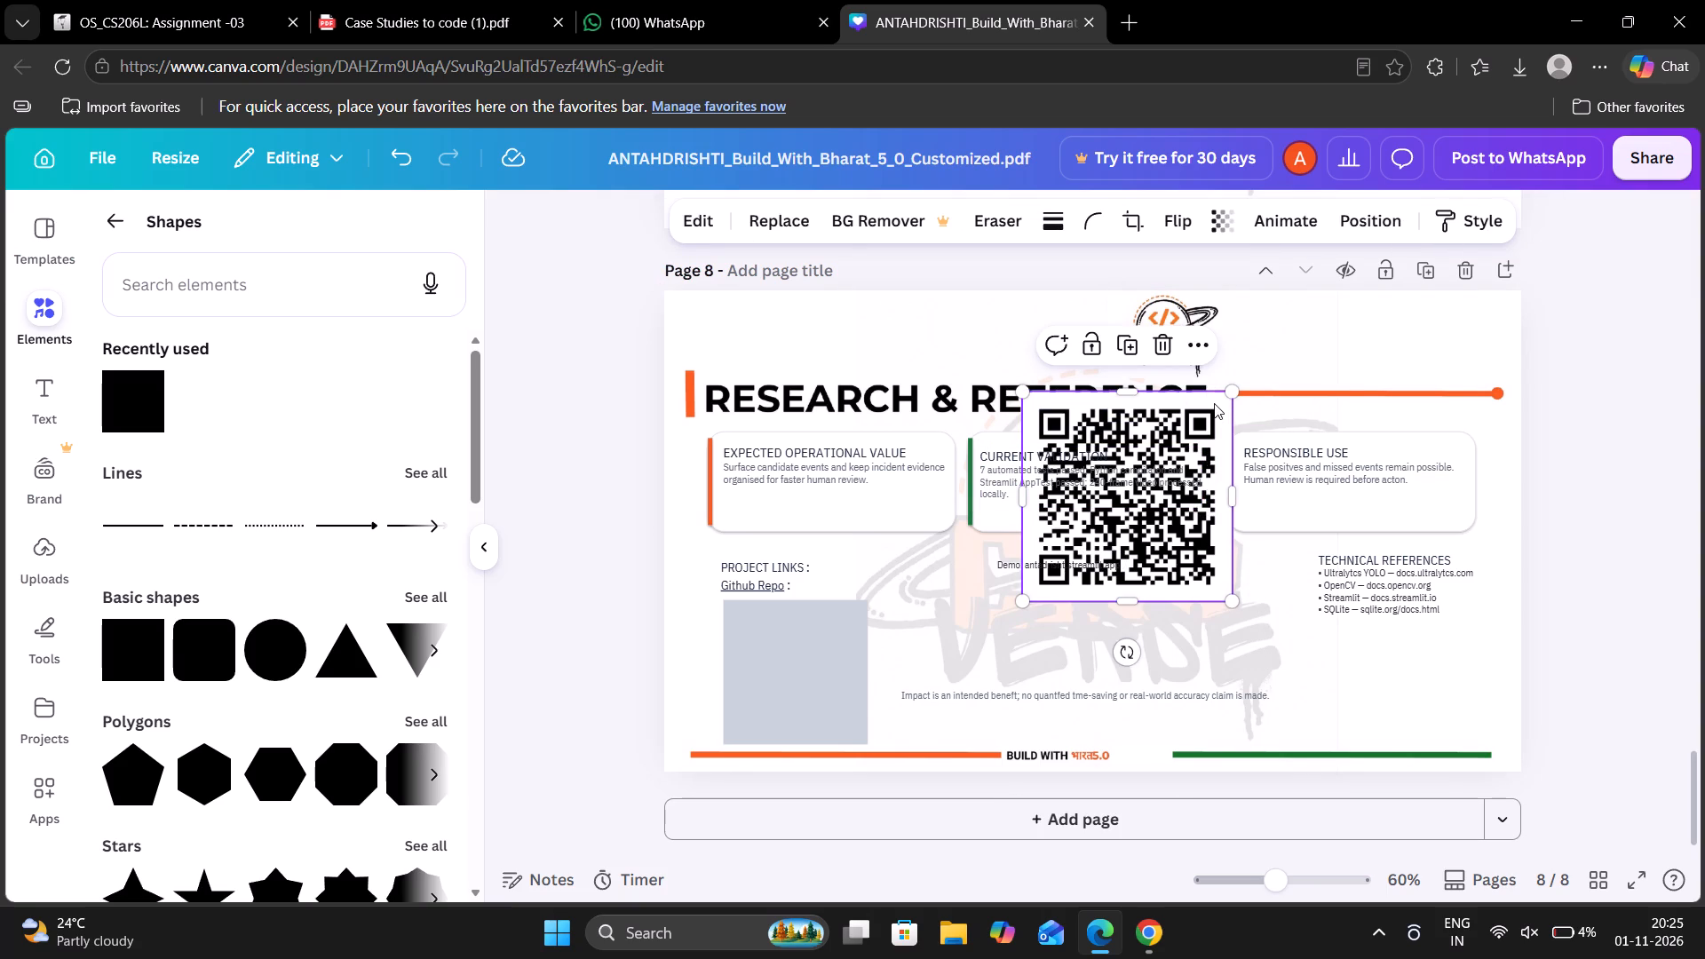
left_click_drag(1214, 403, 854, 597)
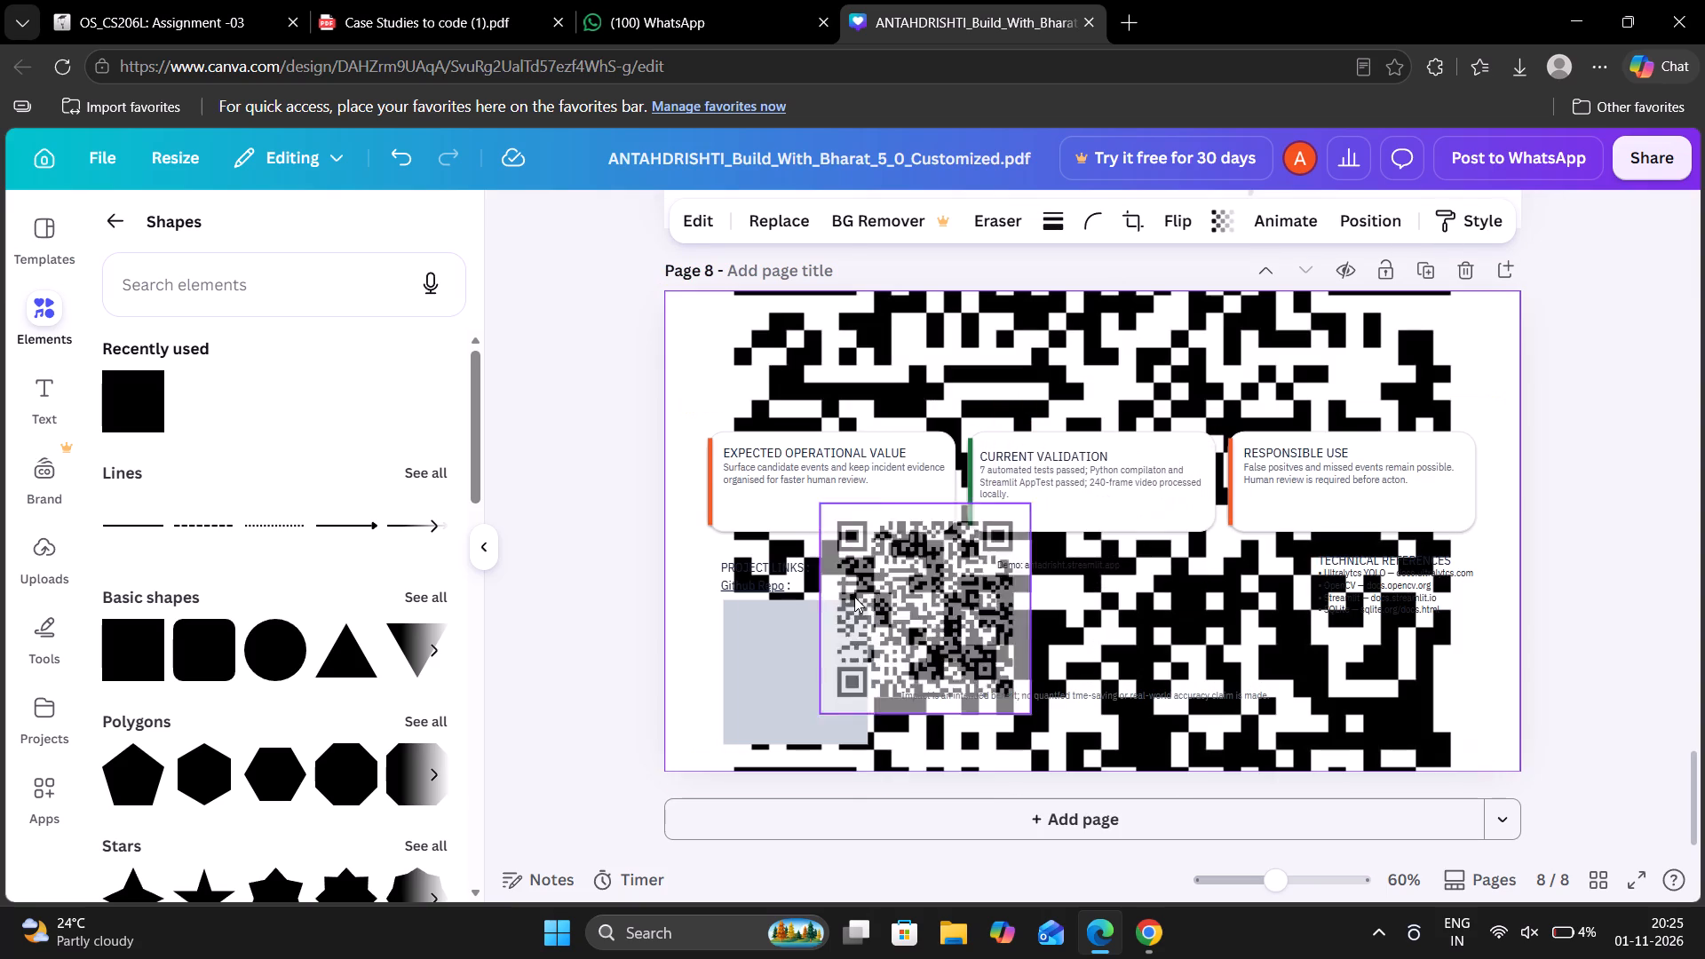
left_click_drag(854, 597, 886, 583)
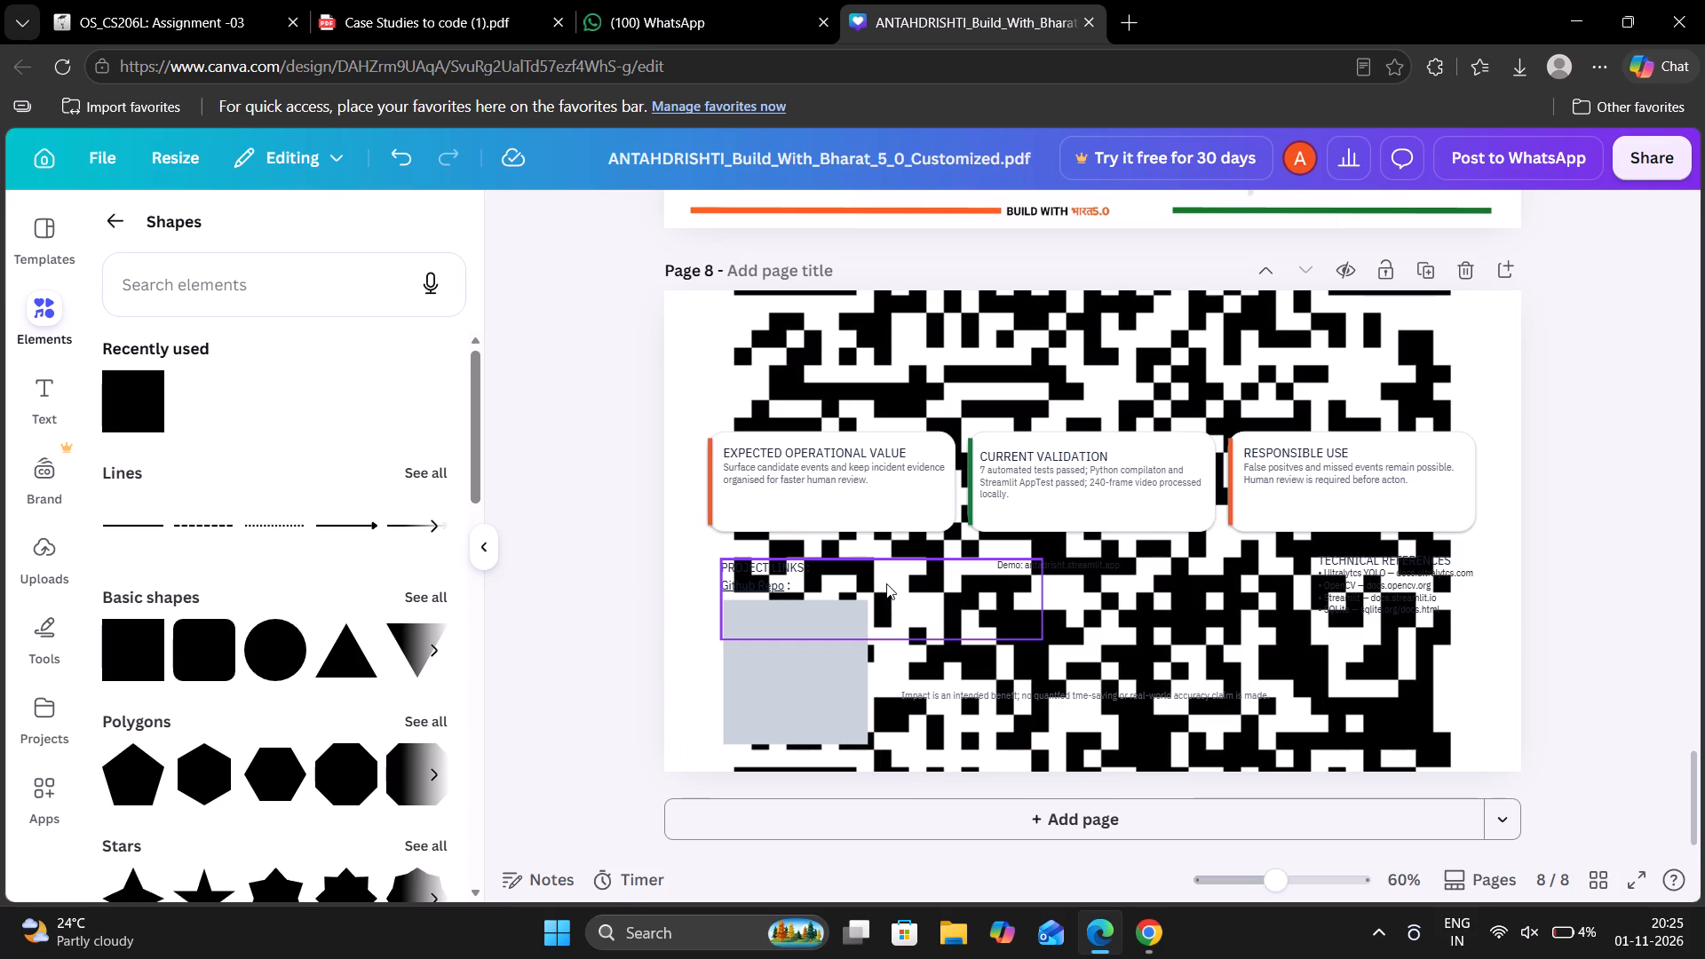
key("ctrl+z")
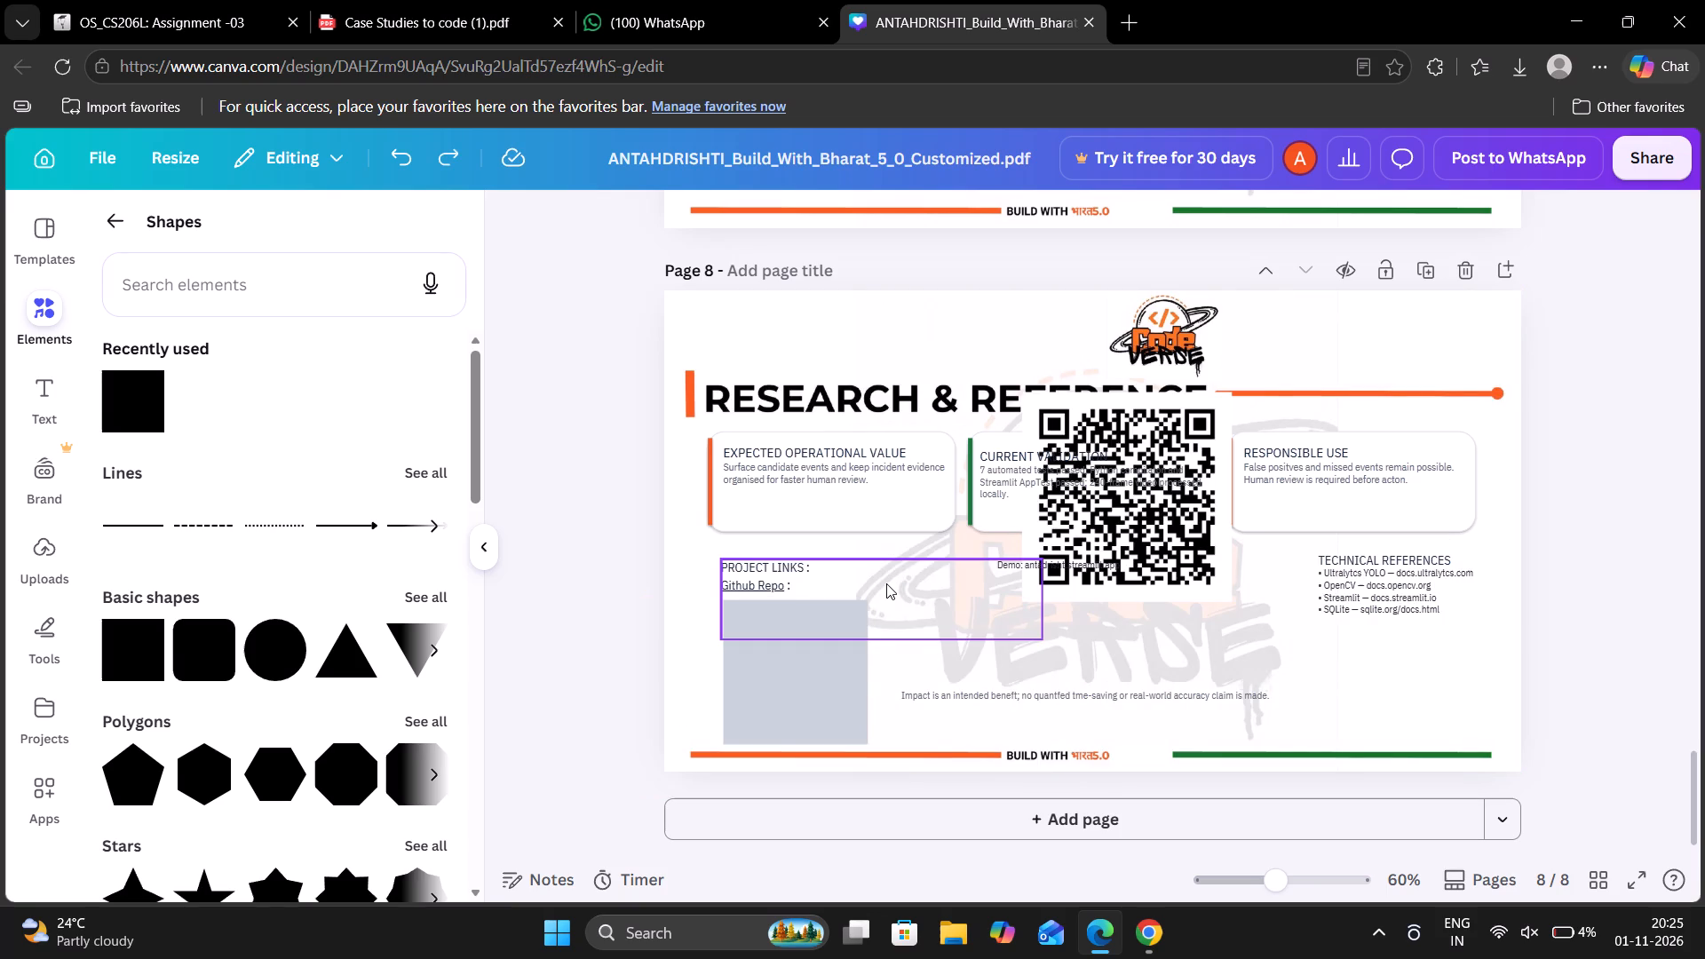
Delete the reduced QR code that overlaps the heading and CURRENT VALIDATION card on page 8.
left_click(1086, 546)
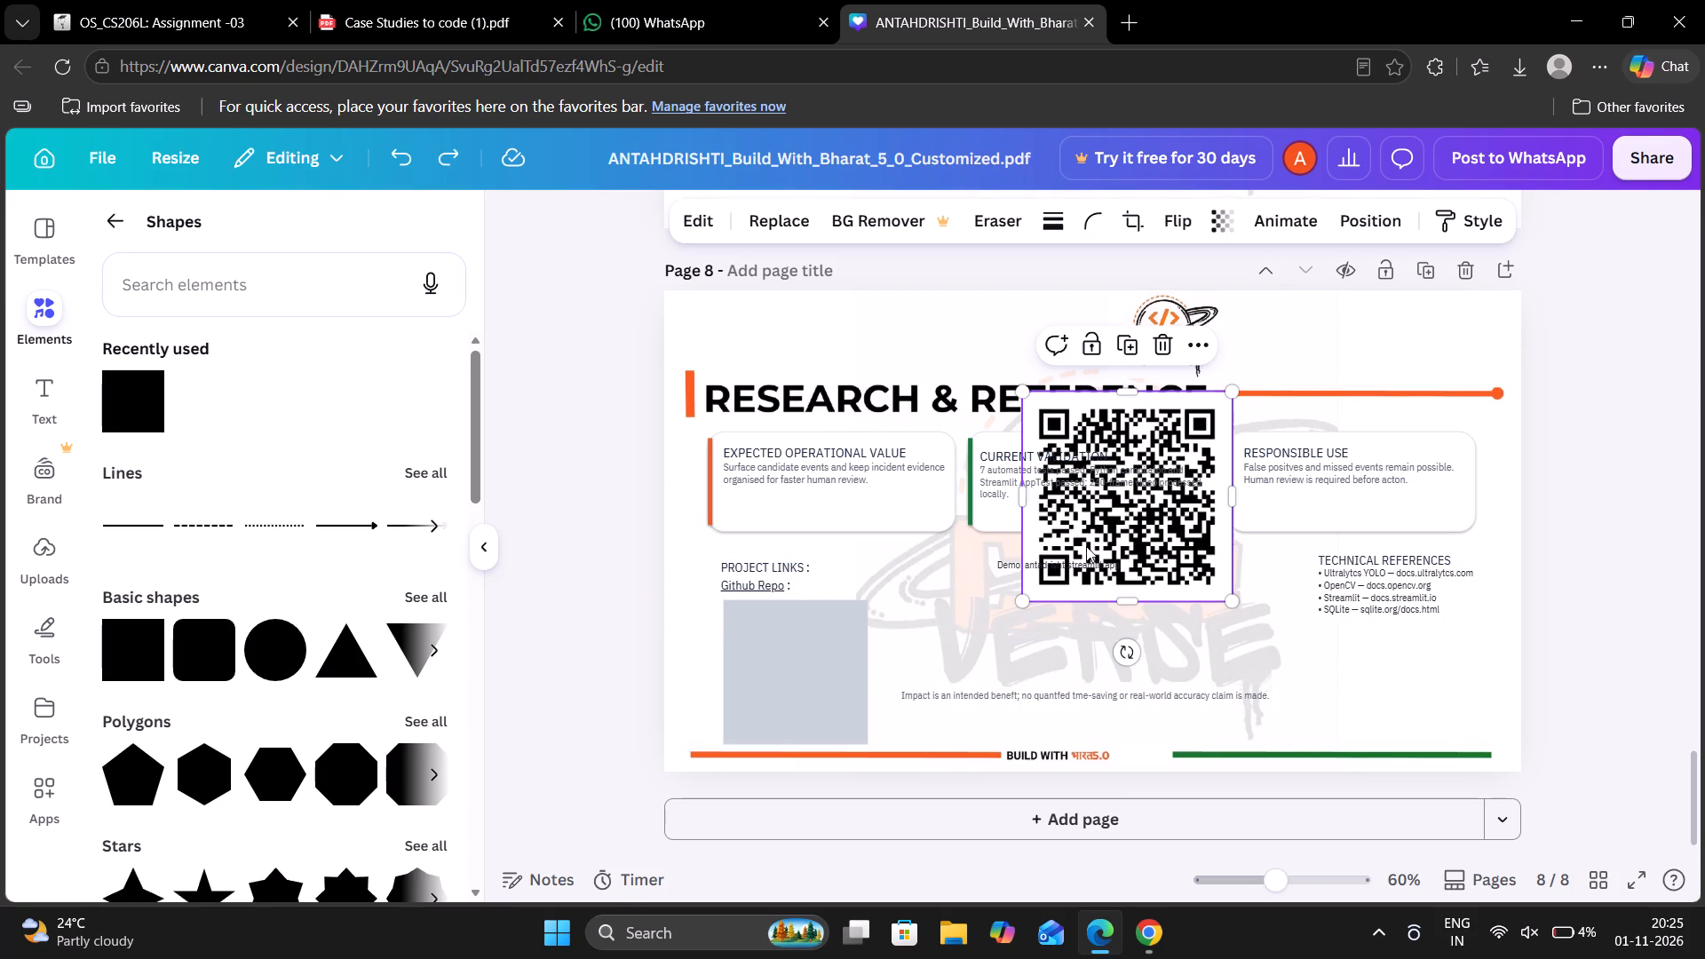
key("Delete")
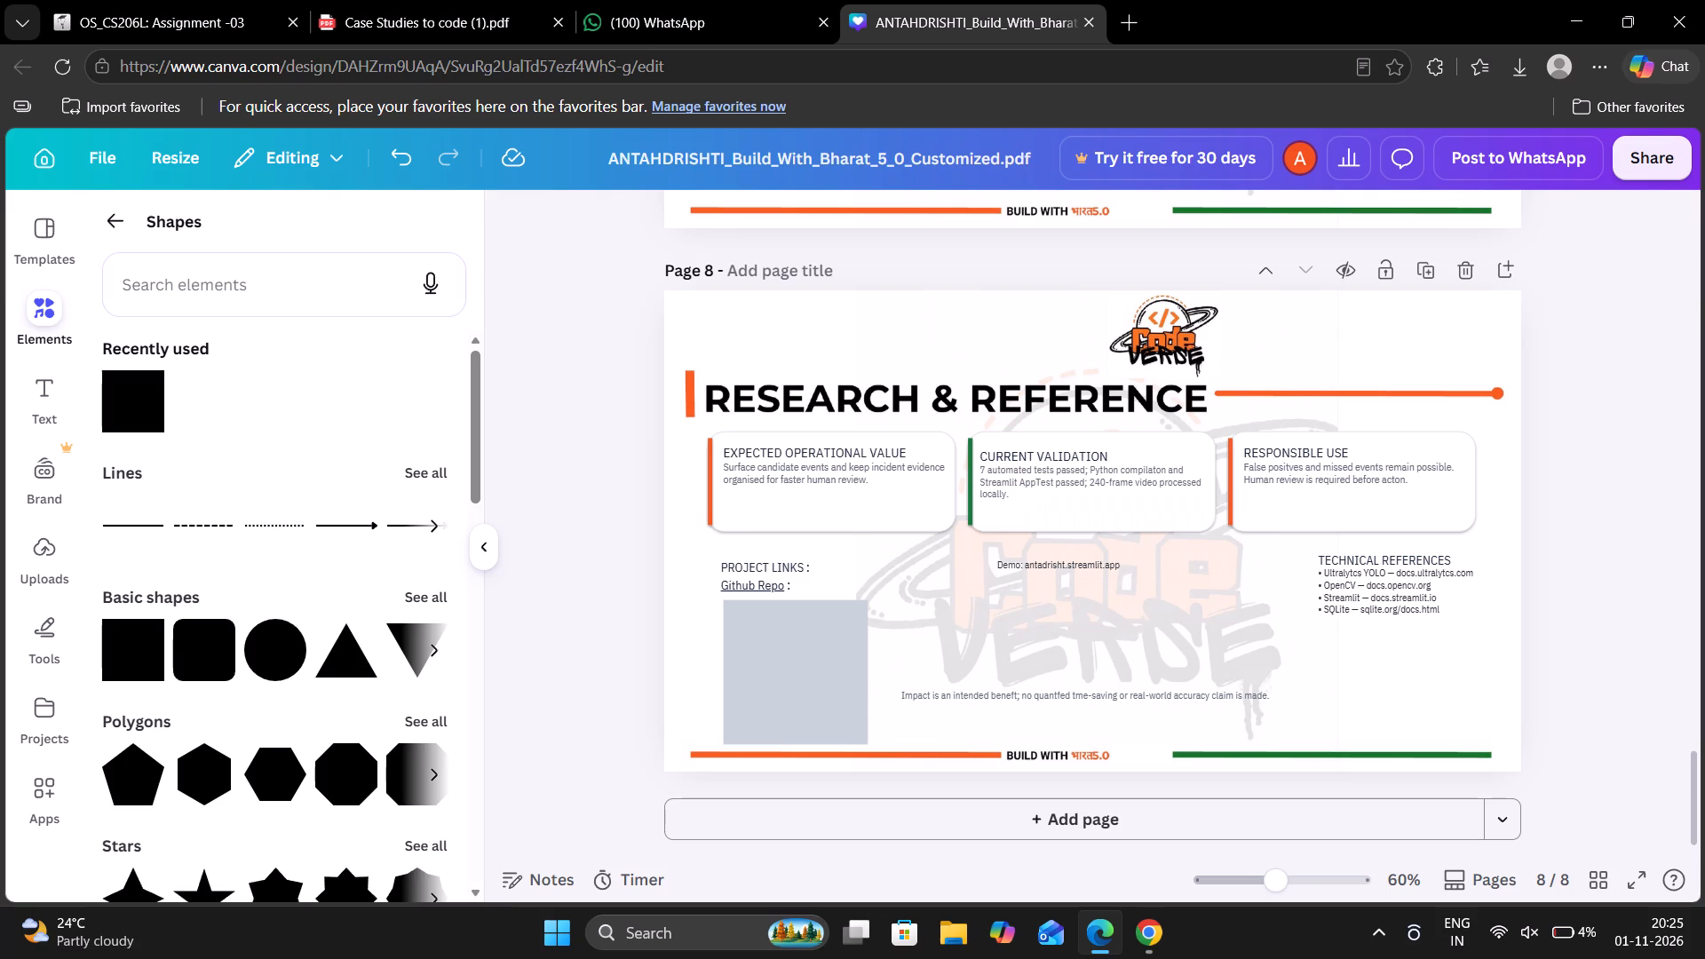
Move the "Impact is an intended benefit" note to just above the green footer line in the slide's lower-right area.
left_click(815, 699)
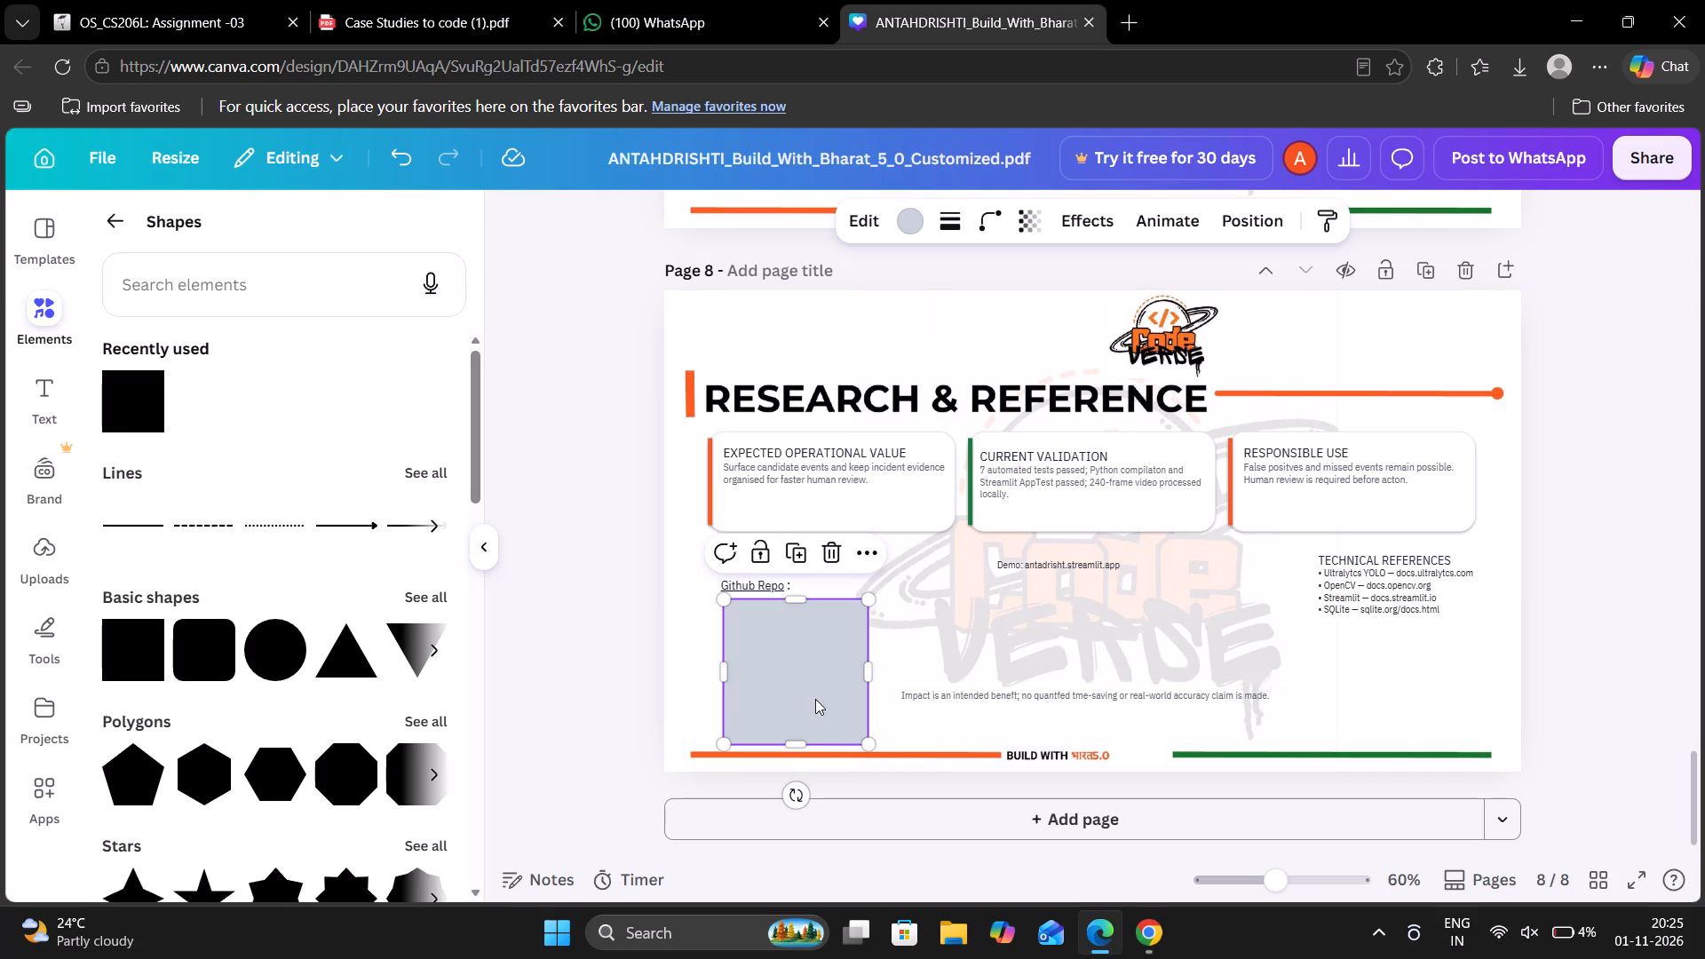
left_click_drag(1027, 698, 1126, 733)
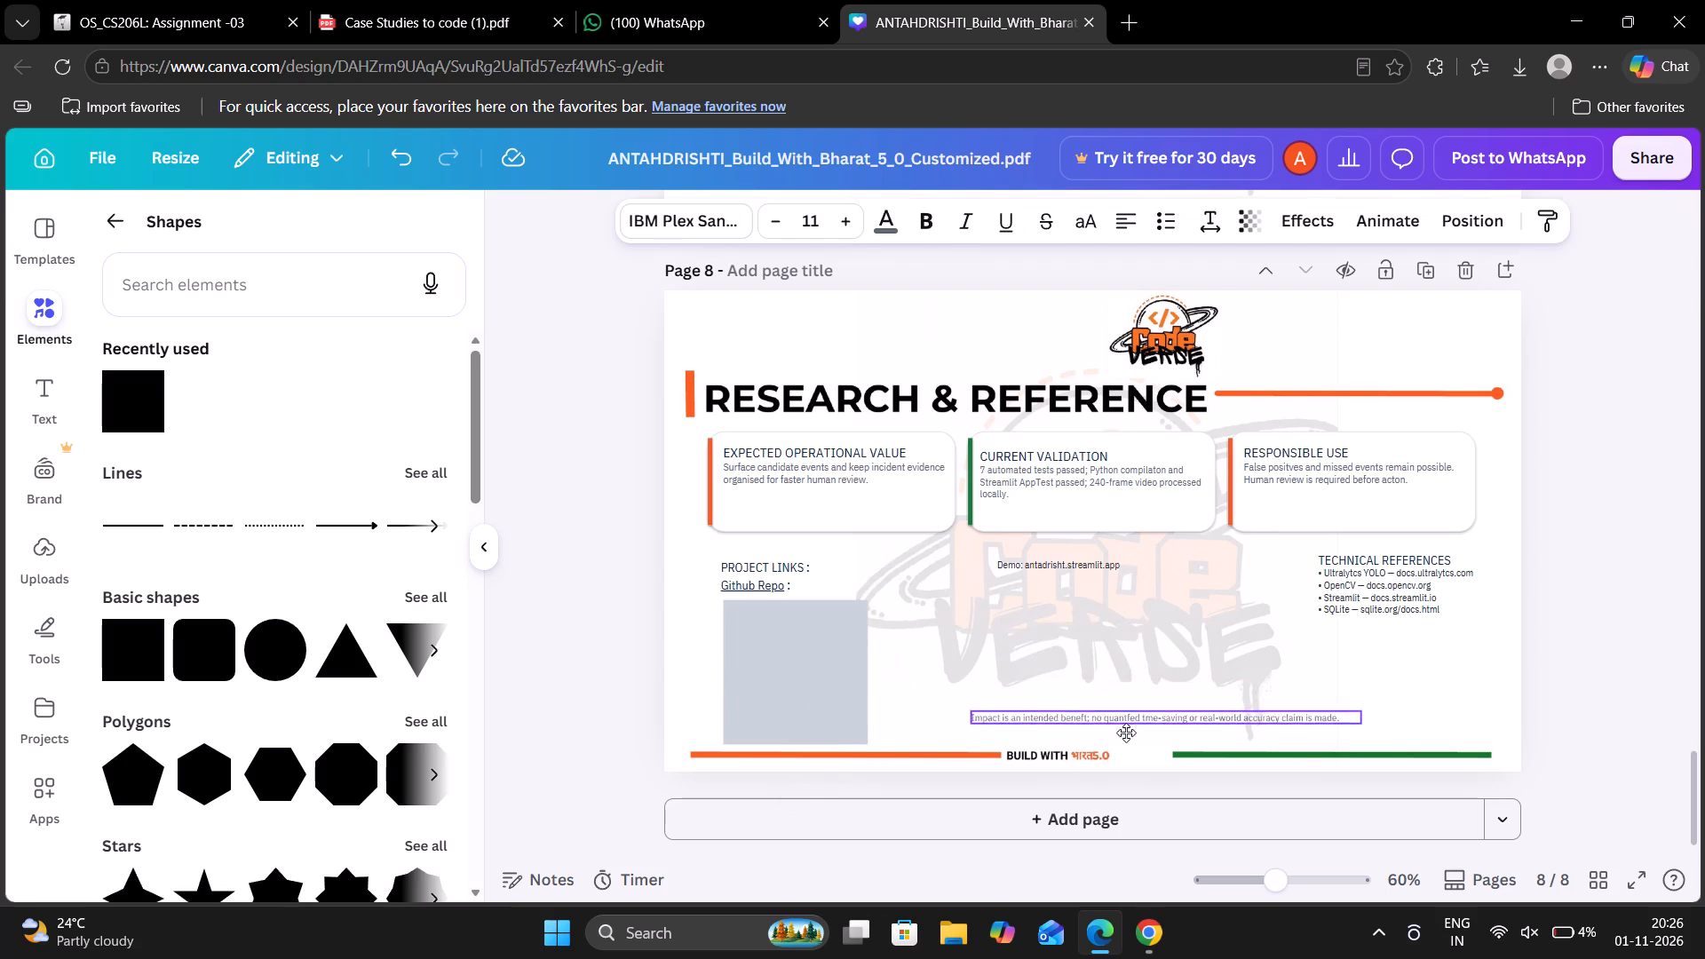
left_click_drag(1126, 733, 1227, 737)
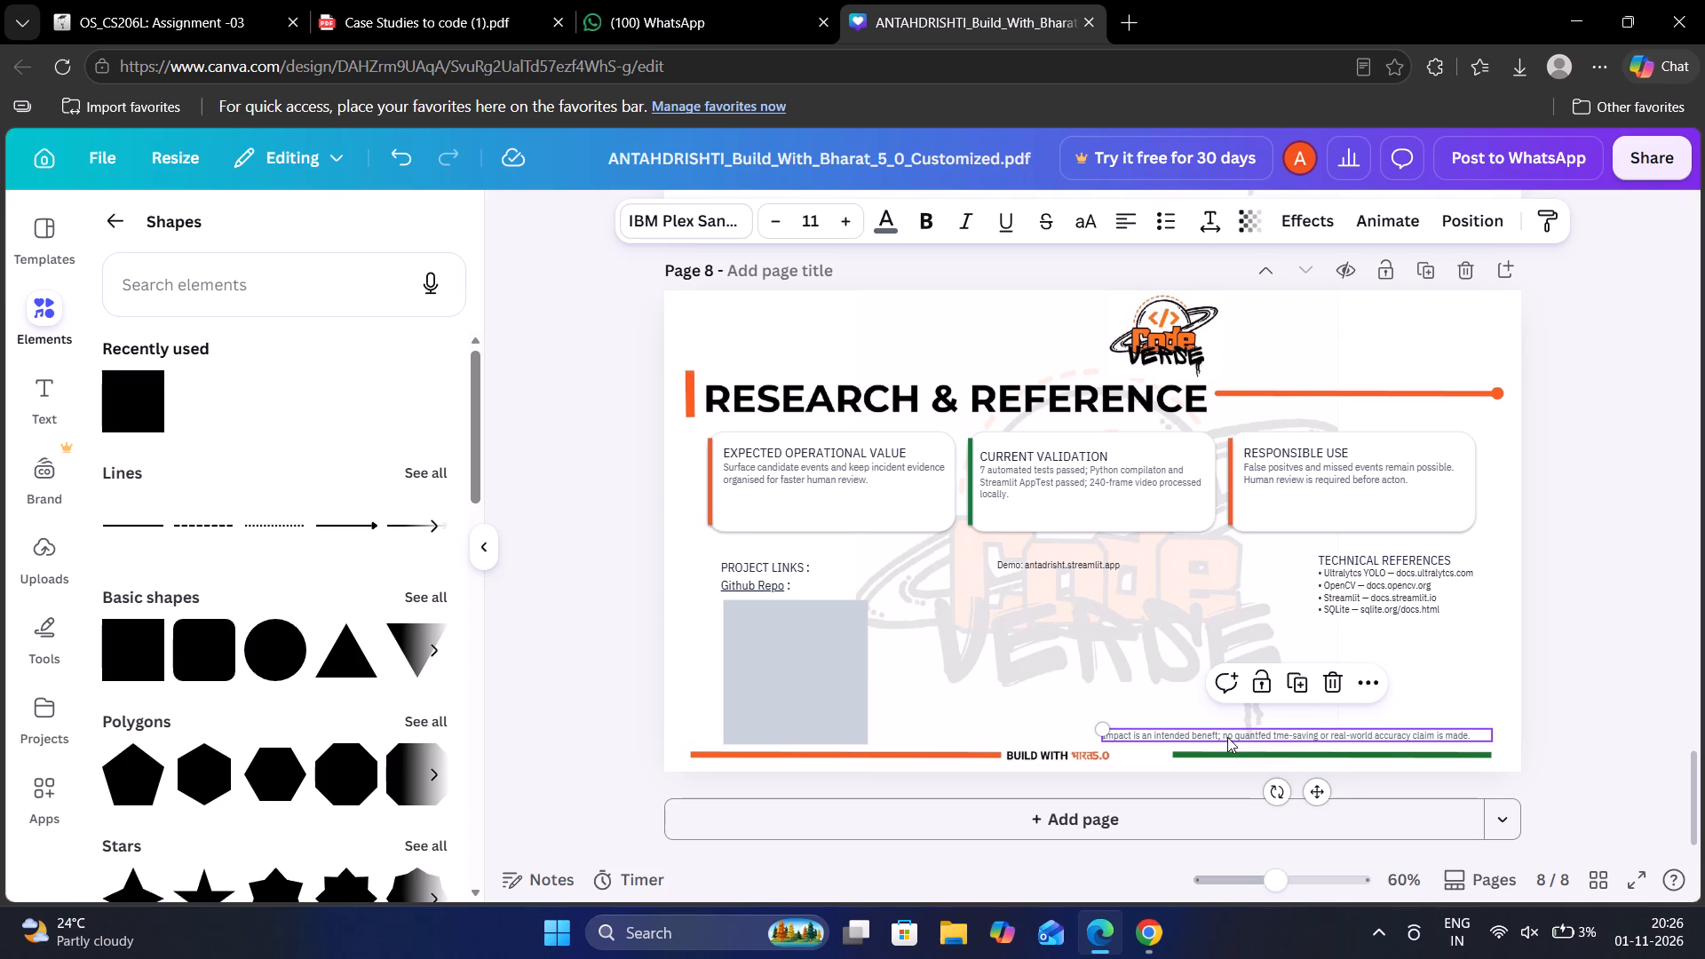
Paste the copied QR code image onto page 8, allowing the site to access the clipboard.
left_click(852, 688)
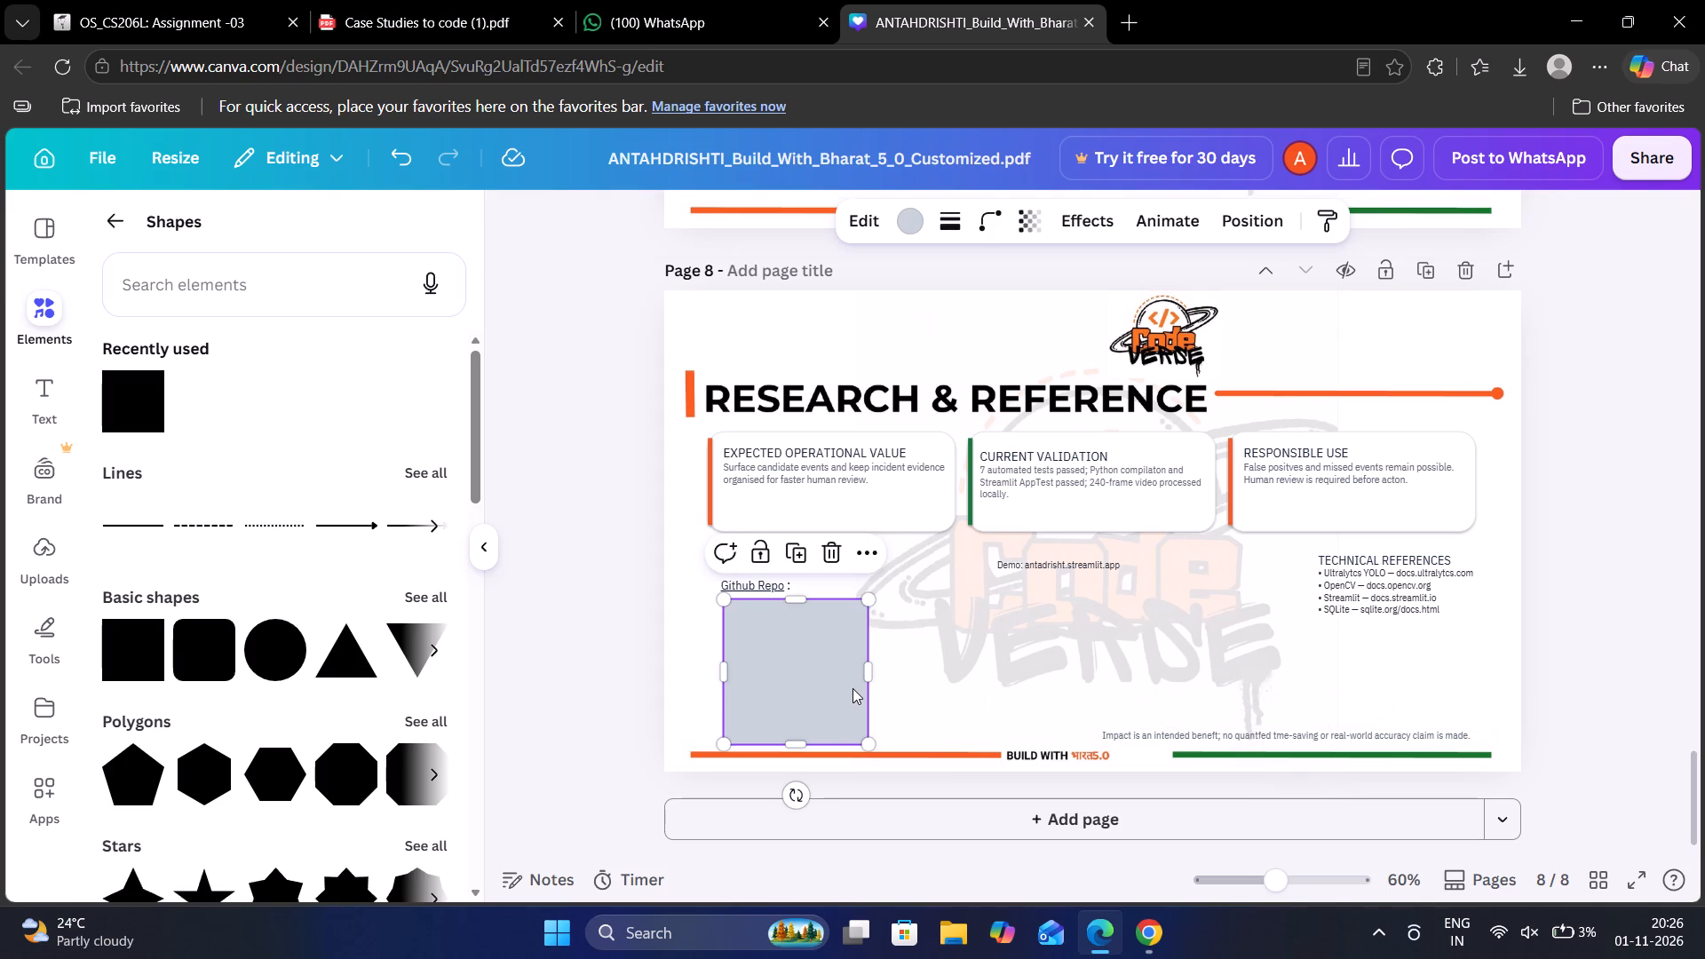
right_click(852, 688)
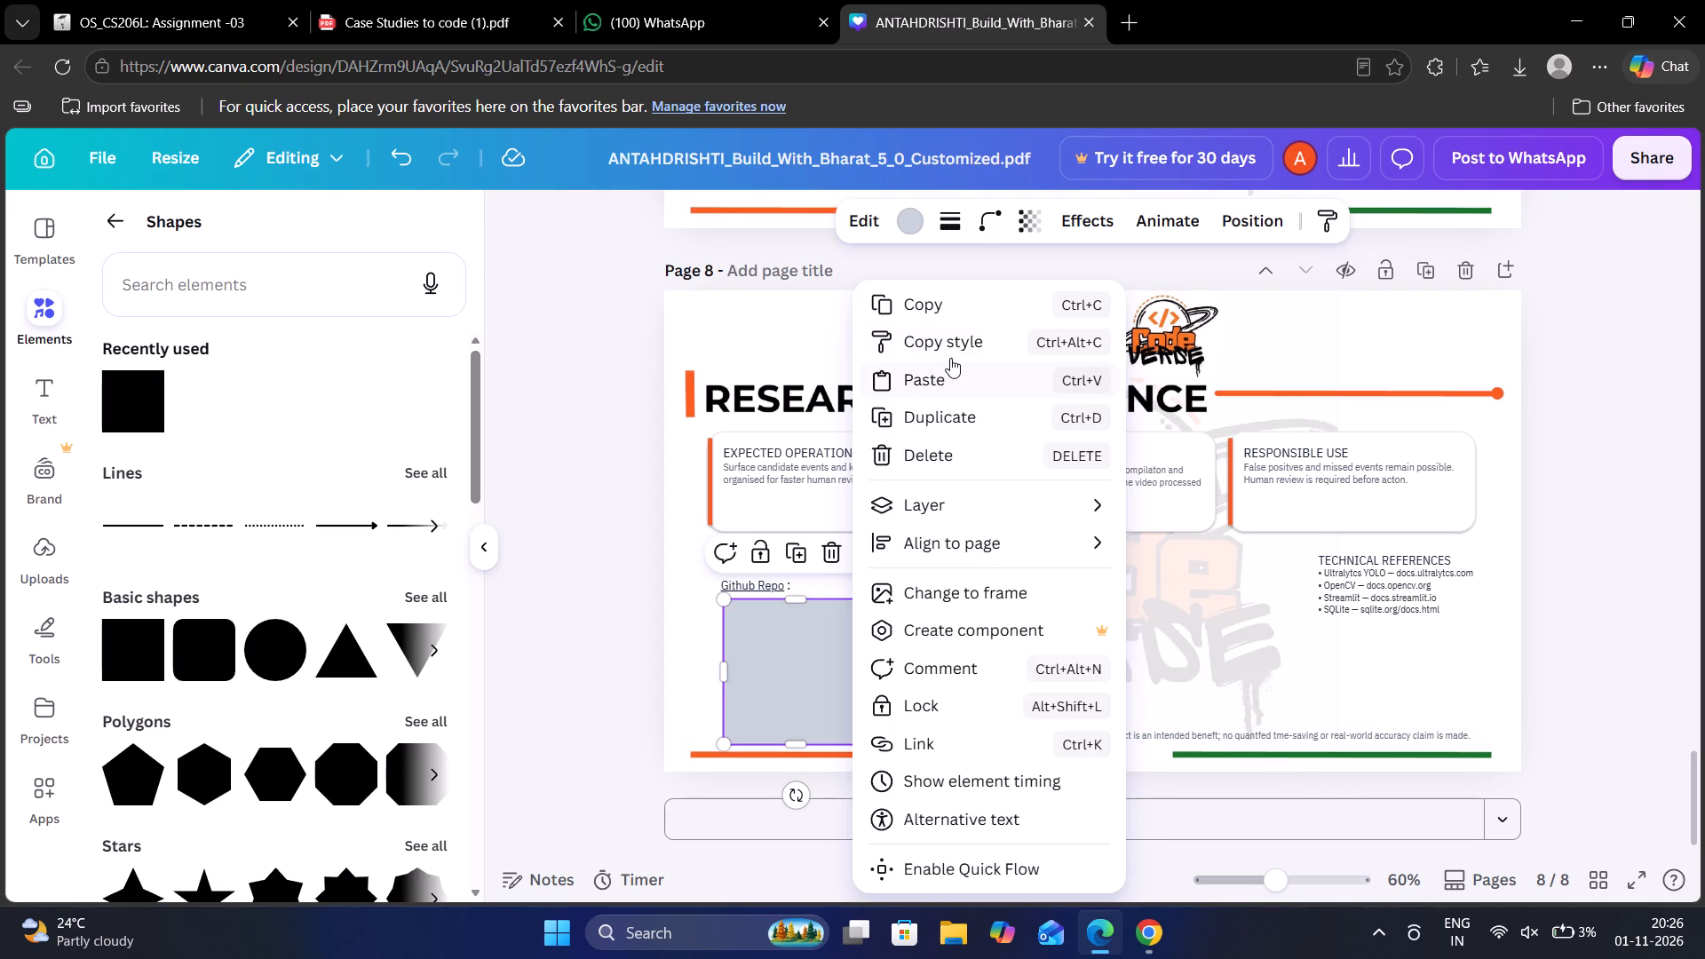
left_click(958, 377)
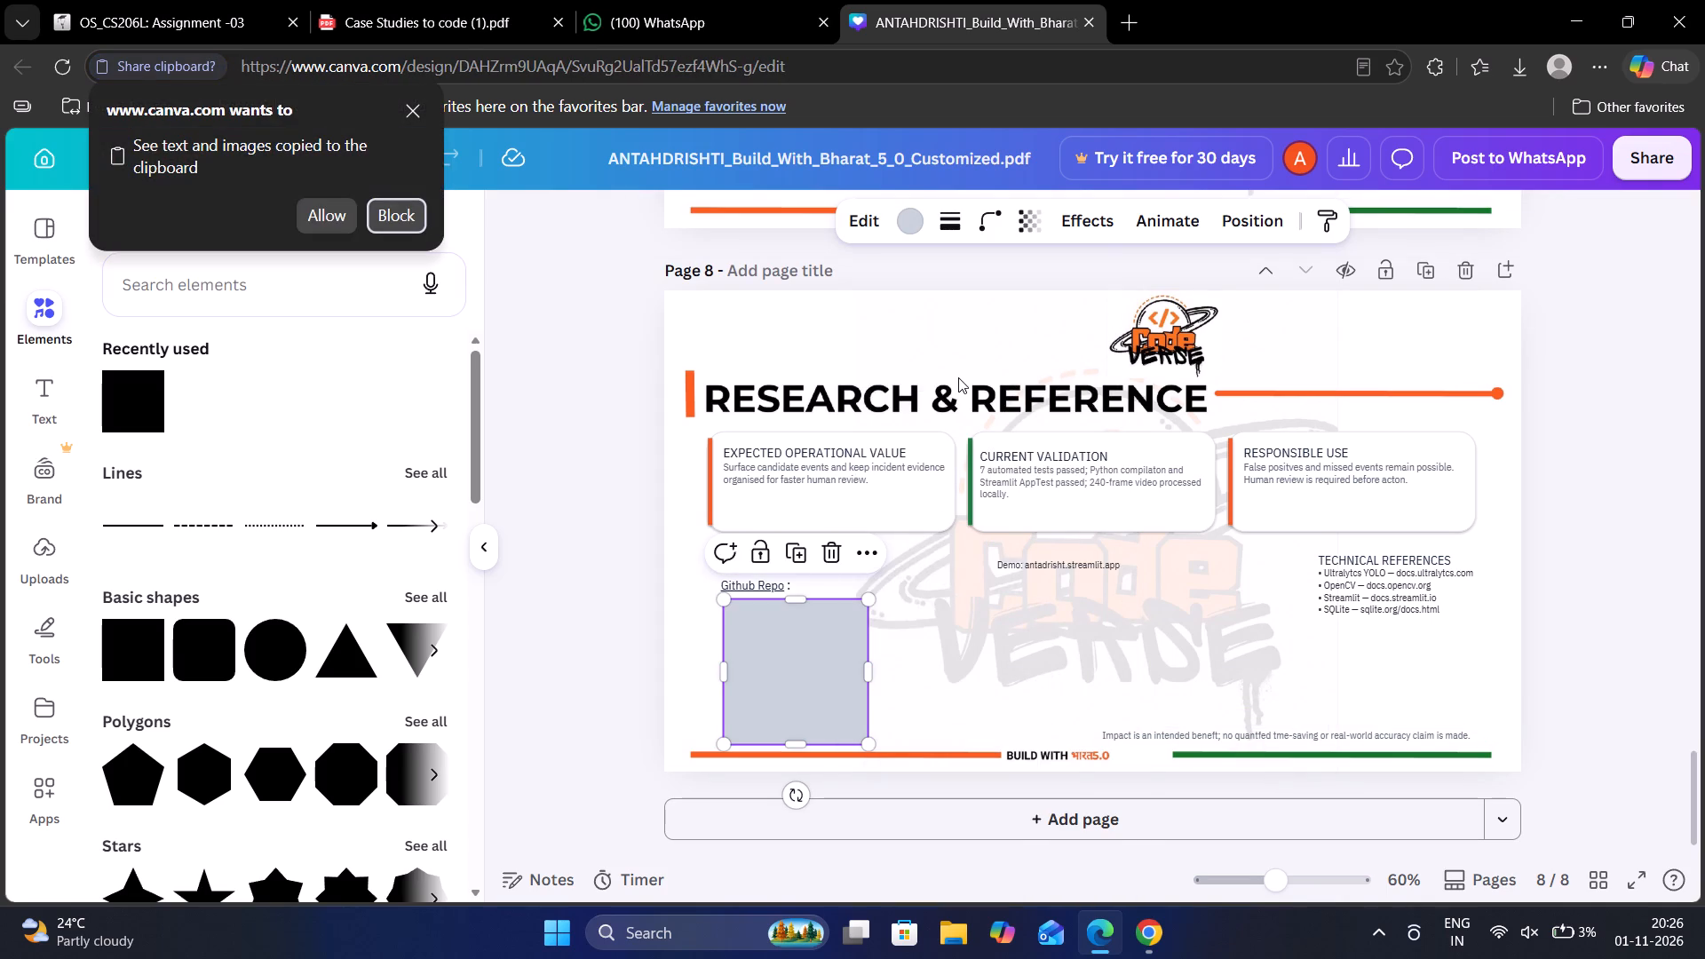
left_click(315, 211)
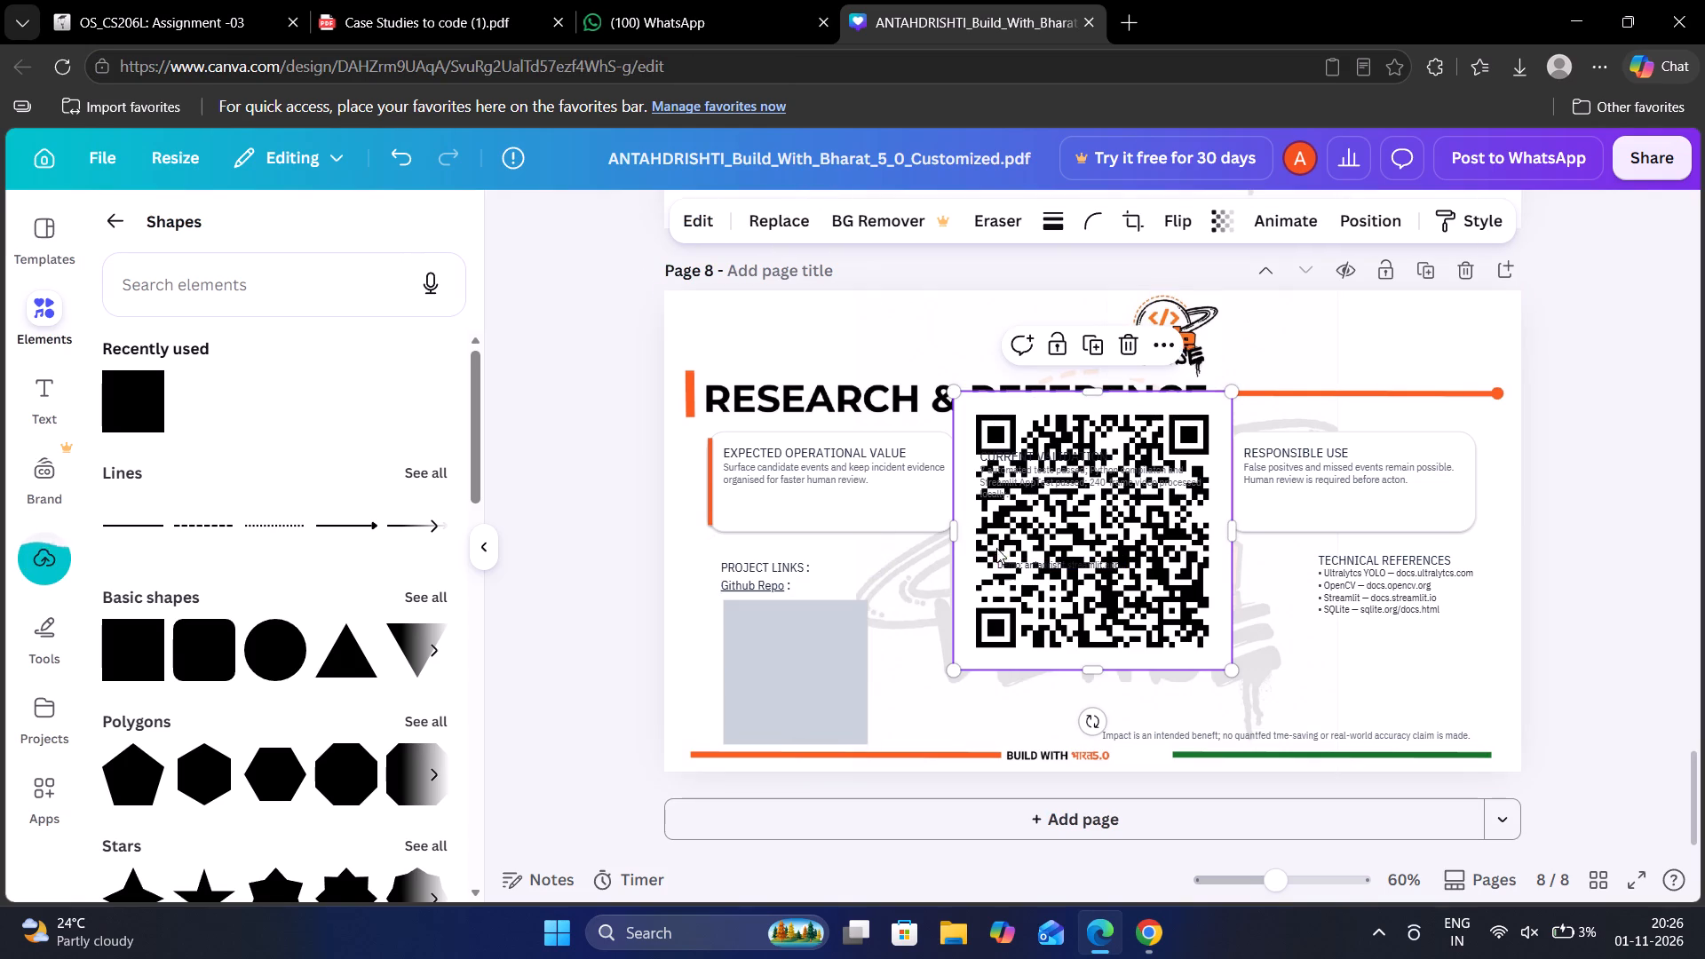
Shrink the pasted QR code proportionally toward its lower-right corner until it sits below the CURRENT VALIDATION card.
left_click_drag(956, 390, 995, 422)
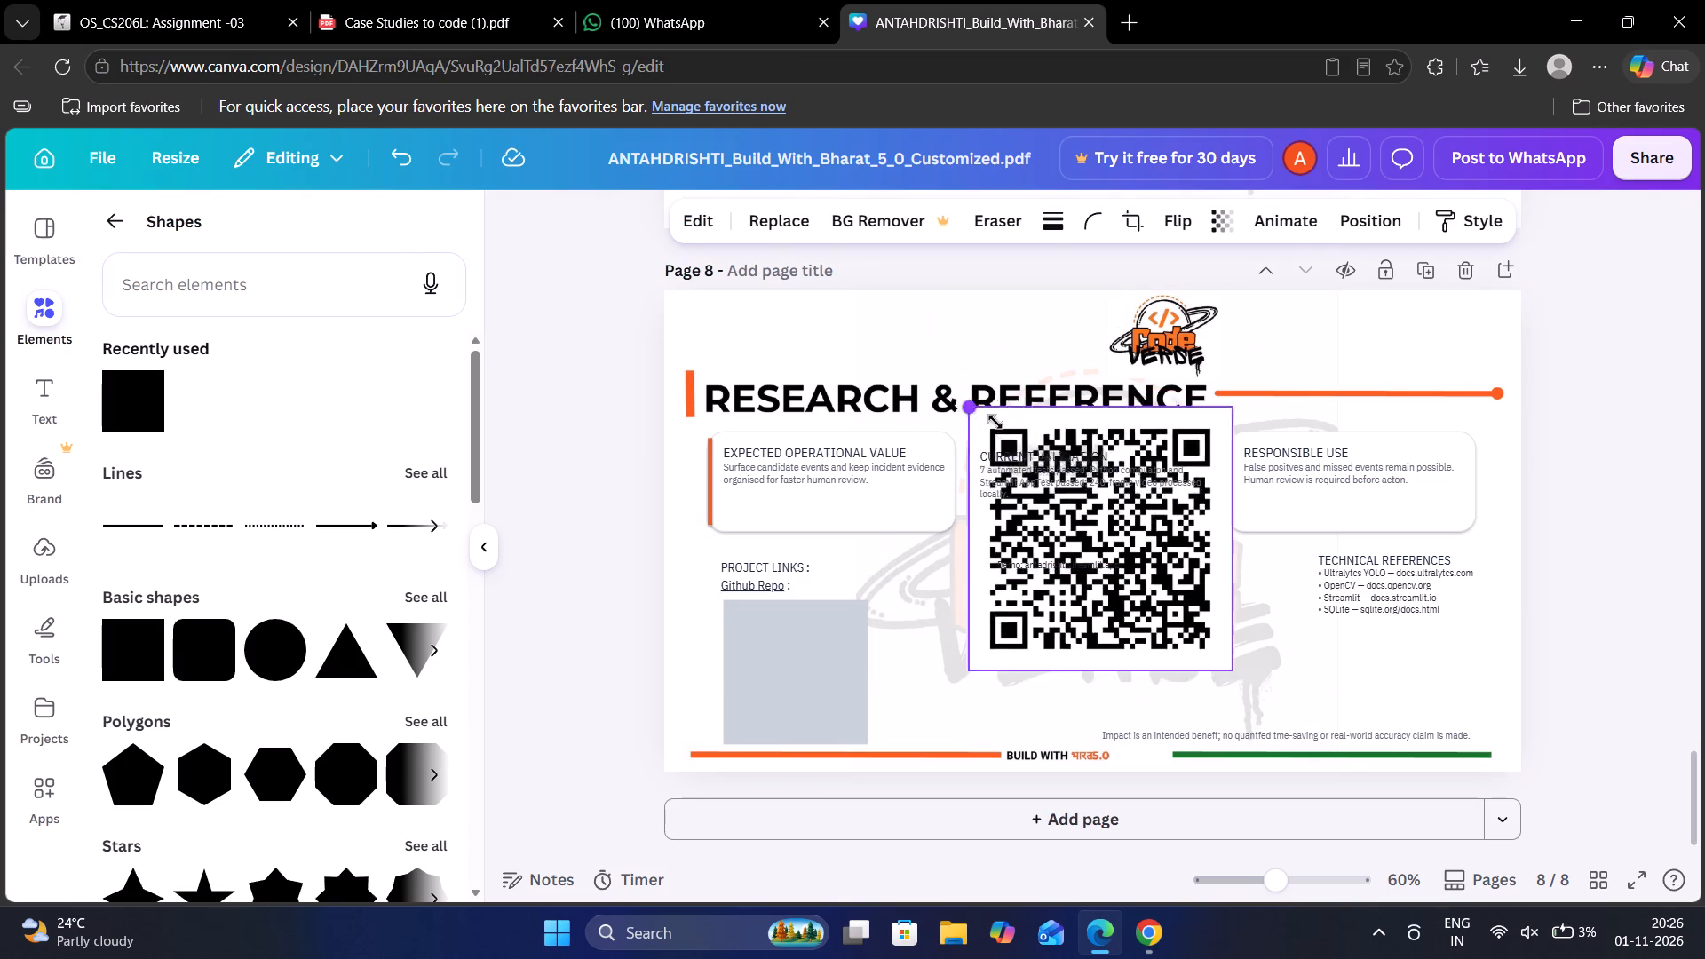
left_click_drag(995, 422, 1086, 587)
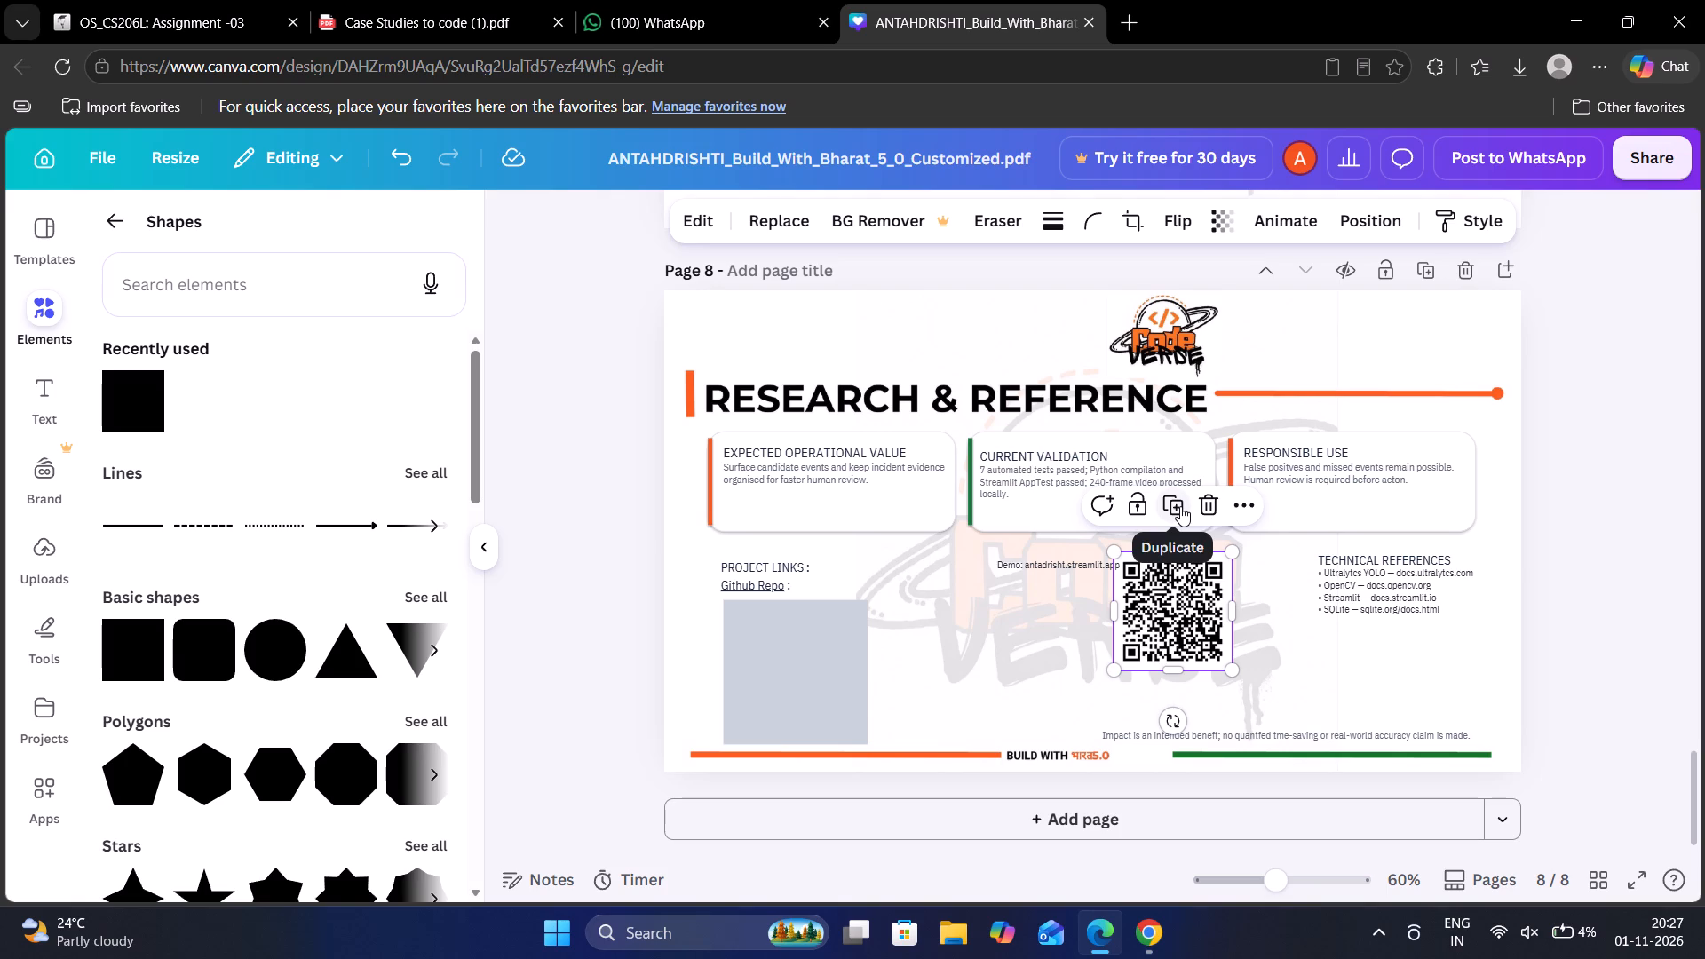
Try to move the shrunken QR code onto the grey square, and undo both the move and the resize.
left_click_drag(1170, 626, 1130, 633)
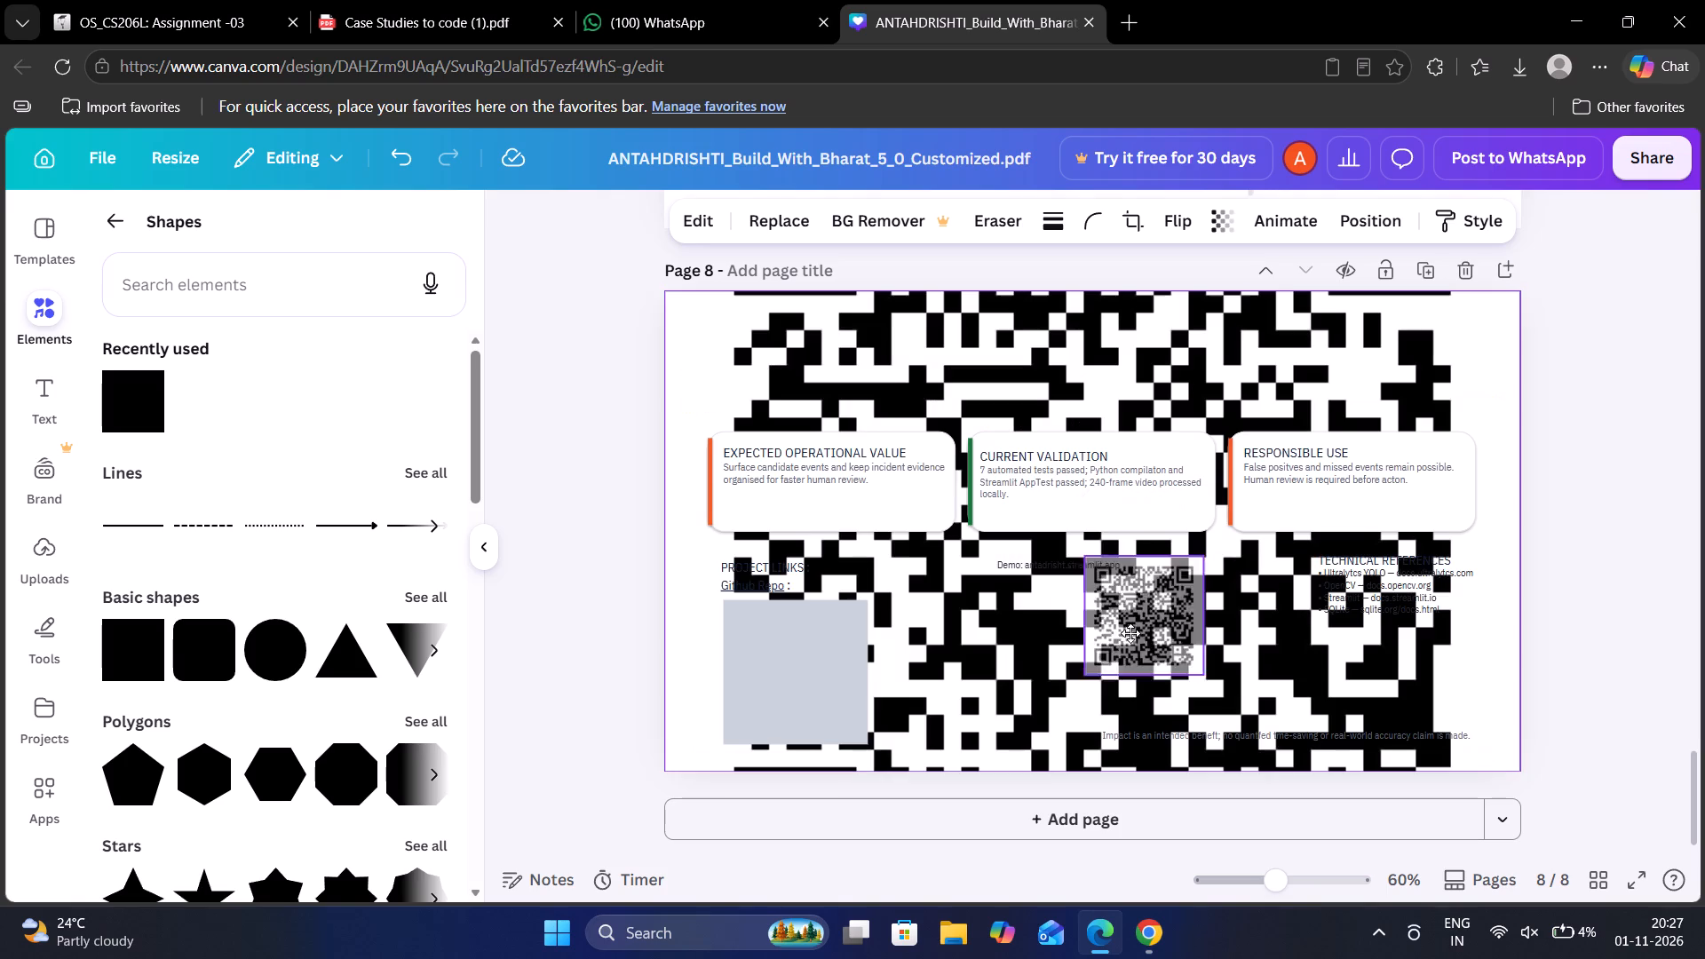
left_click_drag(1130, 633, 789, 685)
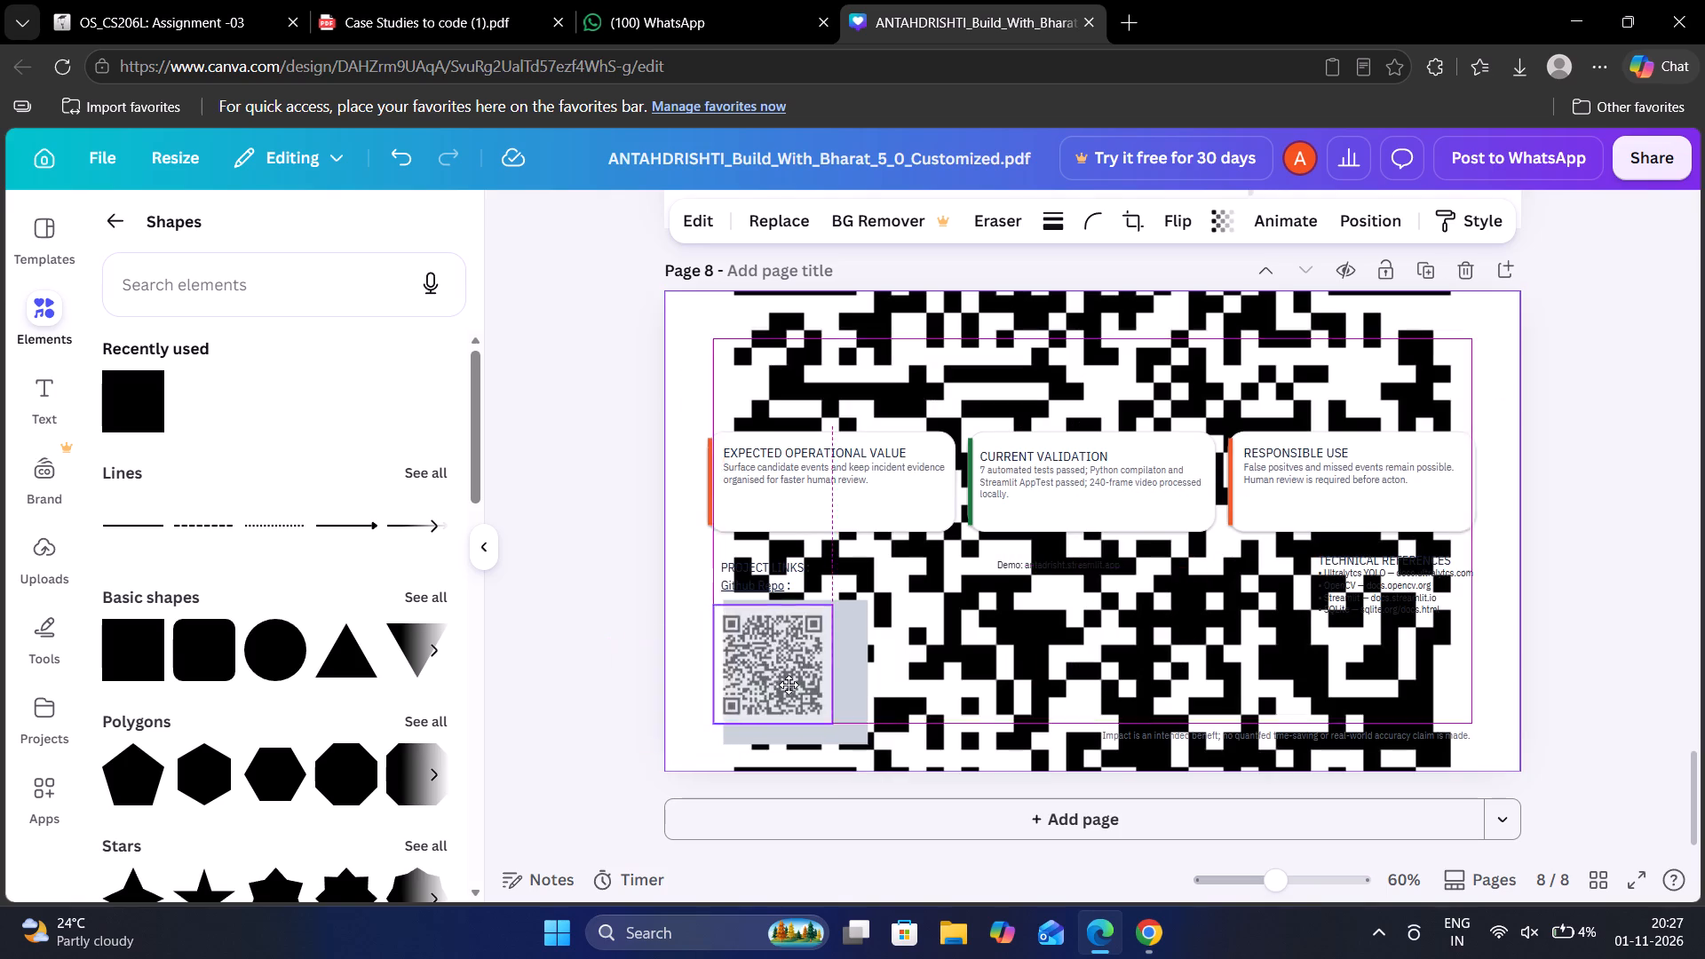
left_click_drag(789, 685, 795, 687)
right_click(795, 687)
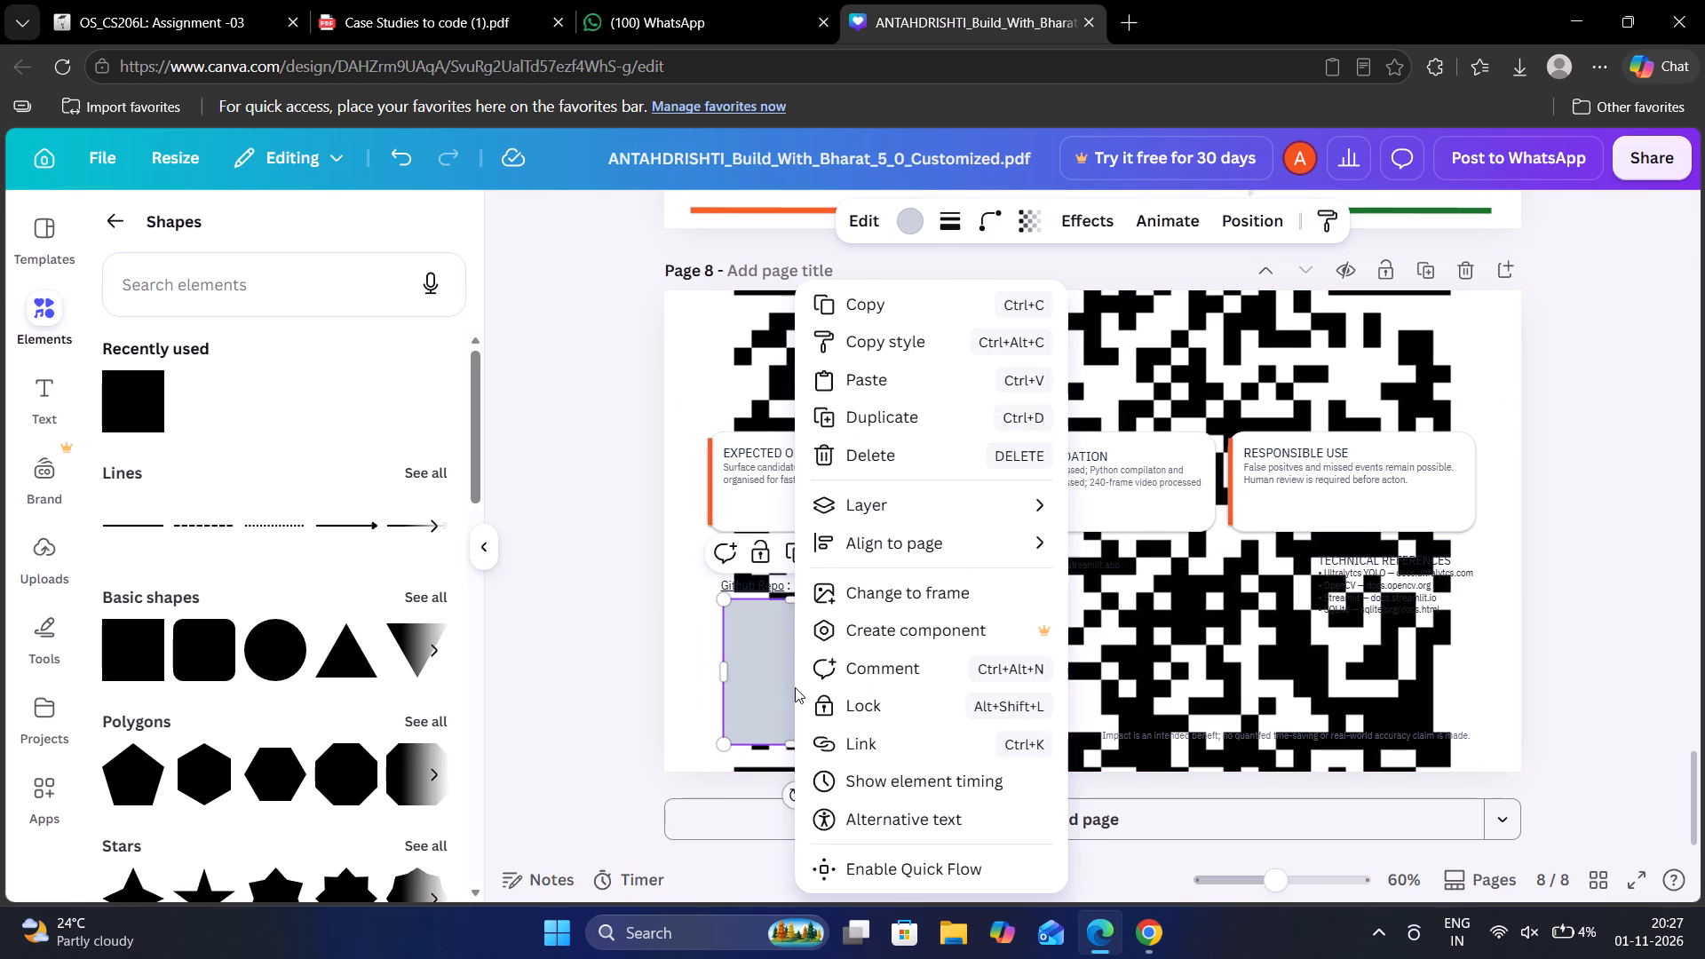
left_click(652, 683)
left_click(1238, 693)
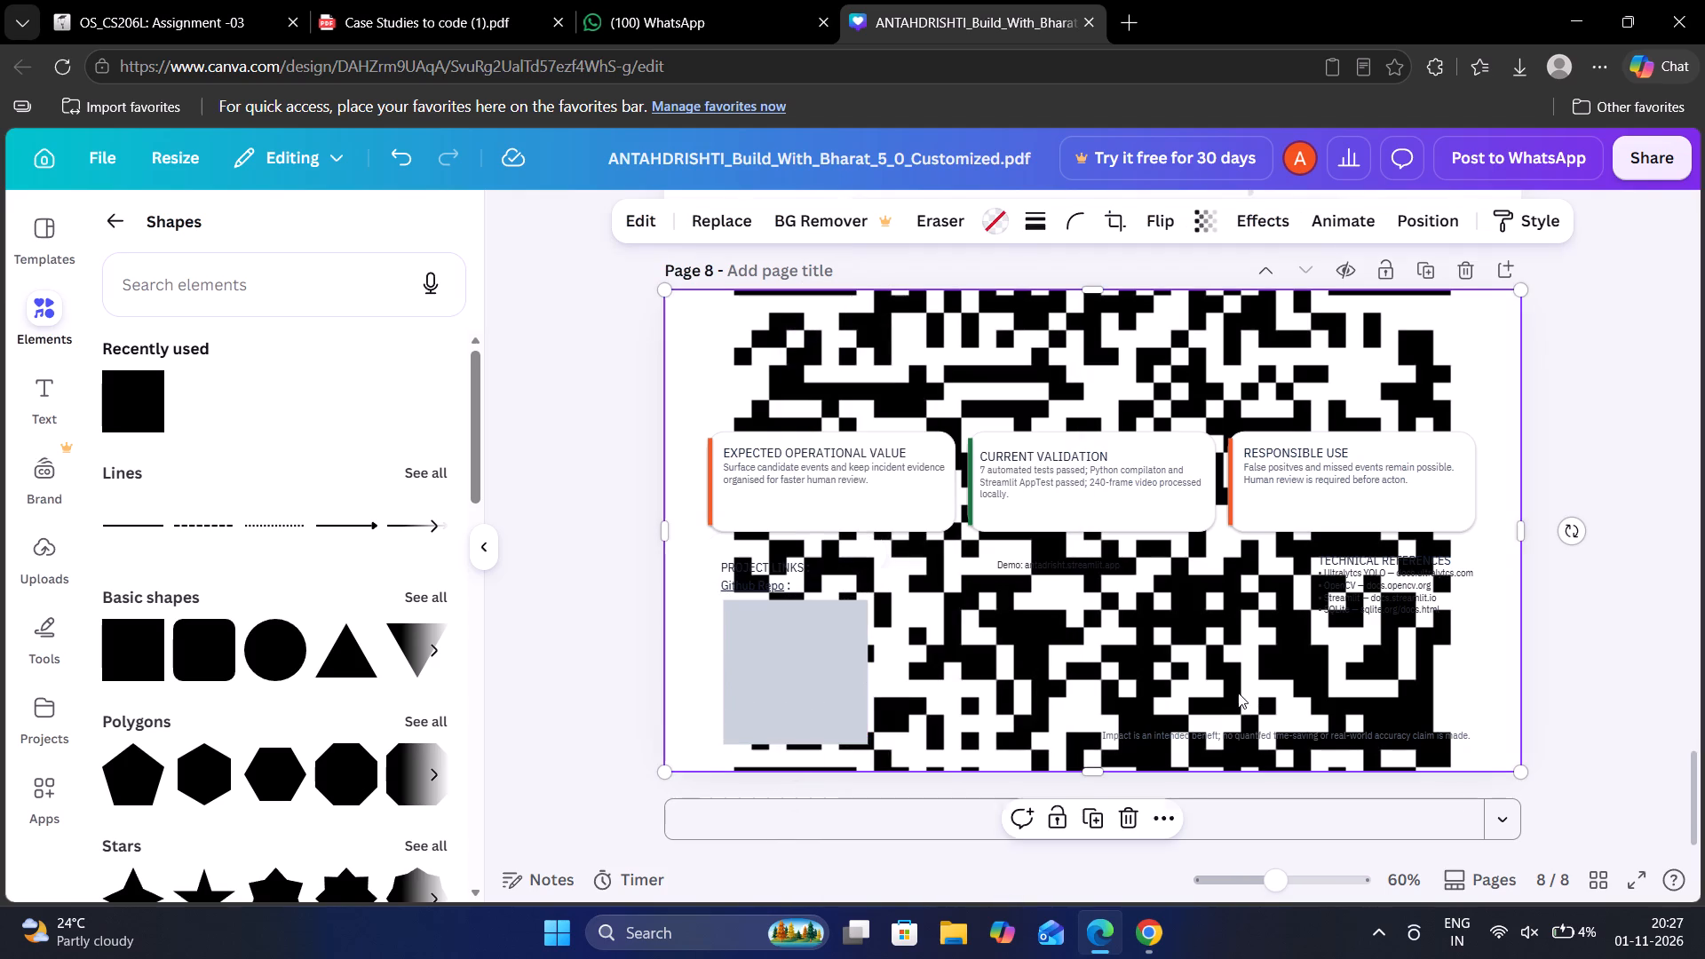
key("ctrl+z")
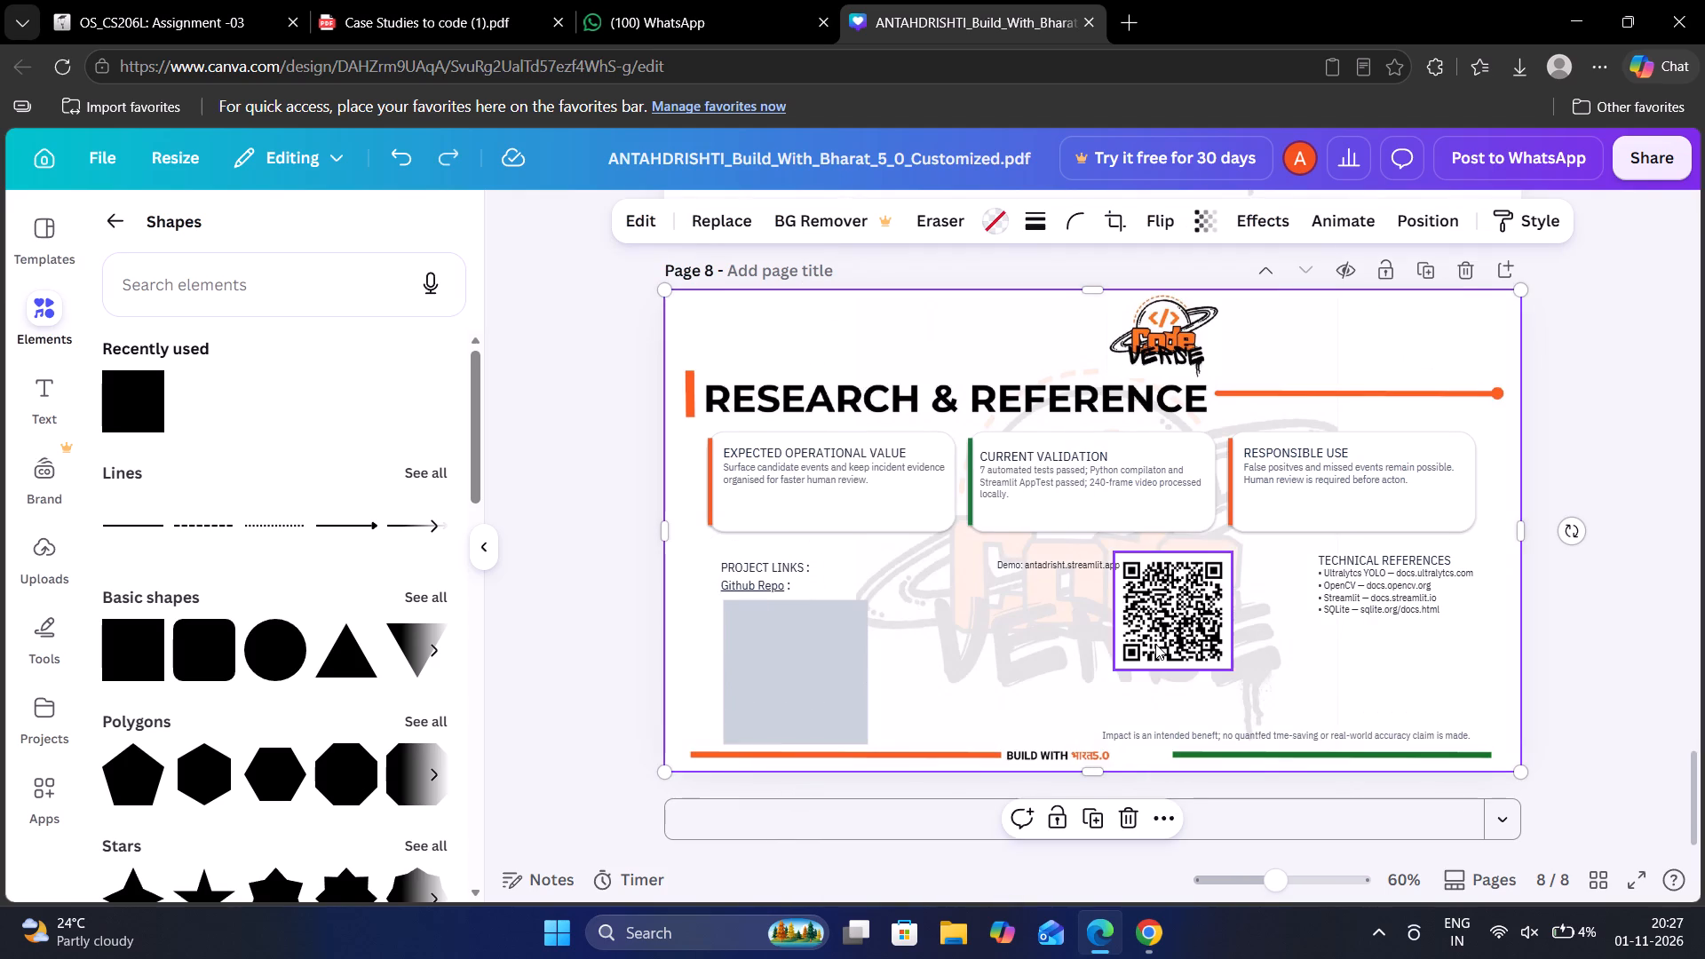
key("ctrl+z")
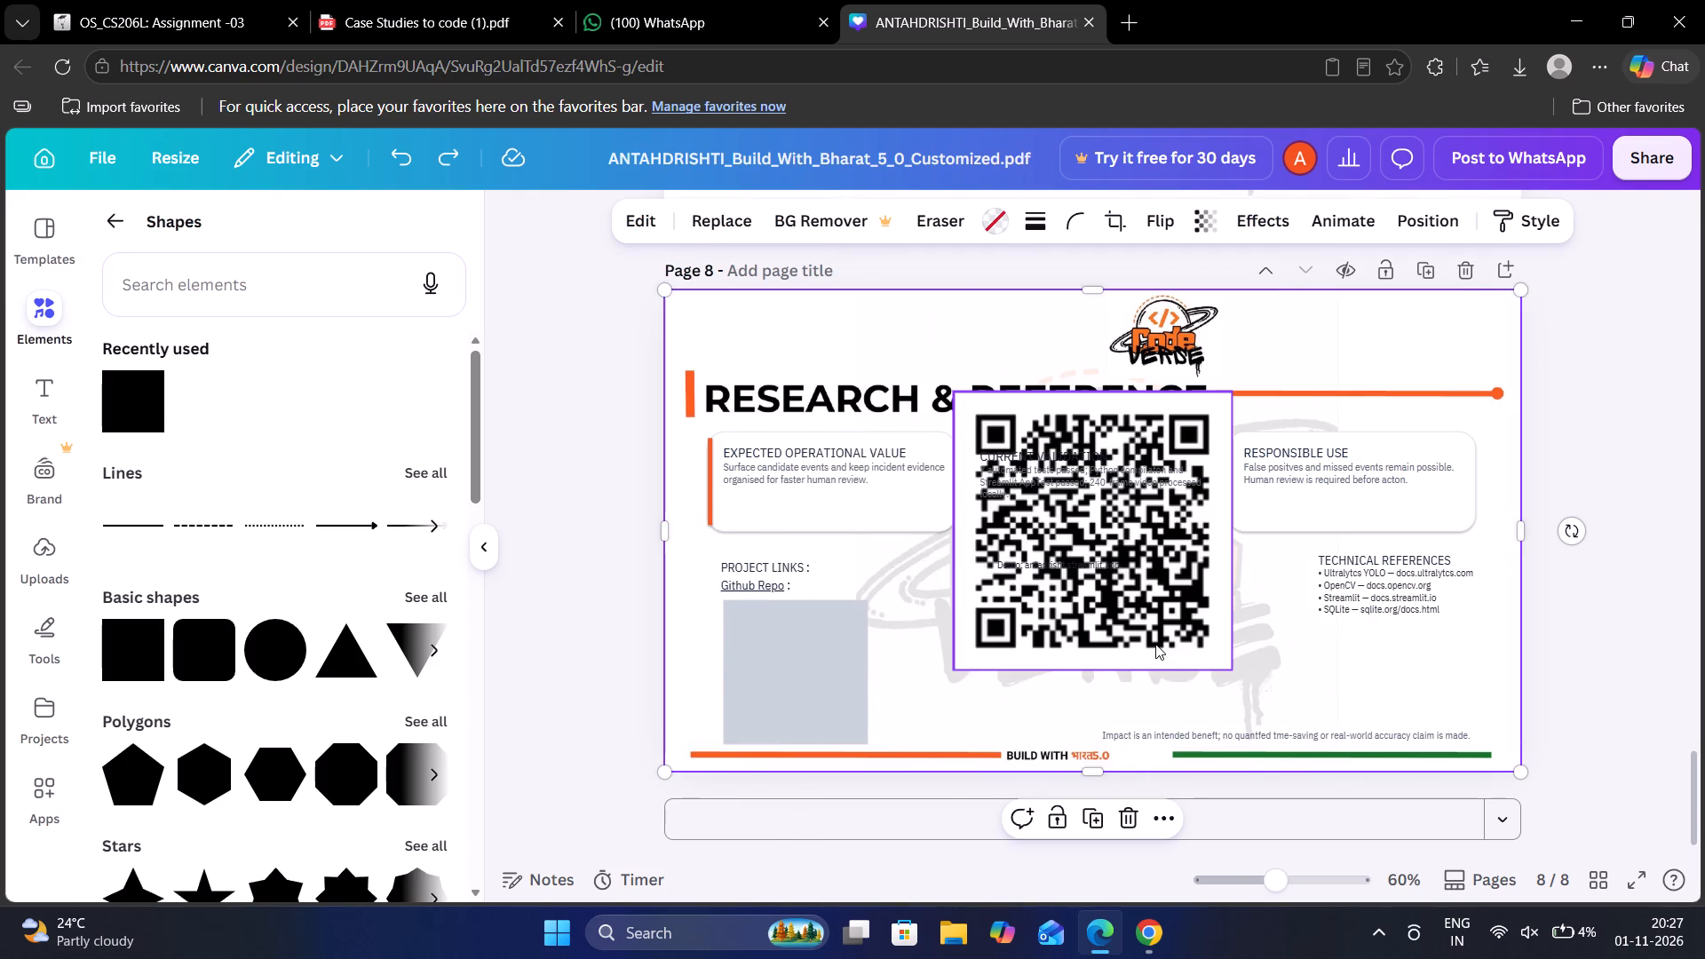
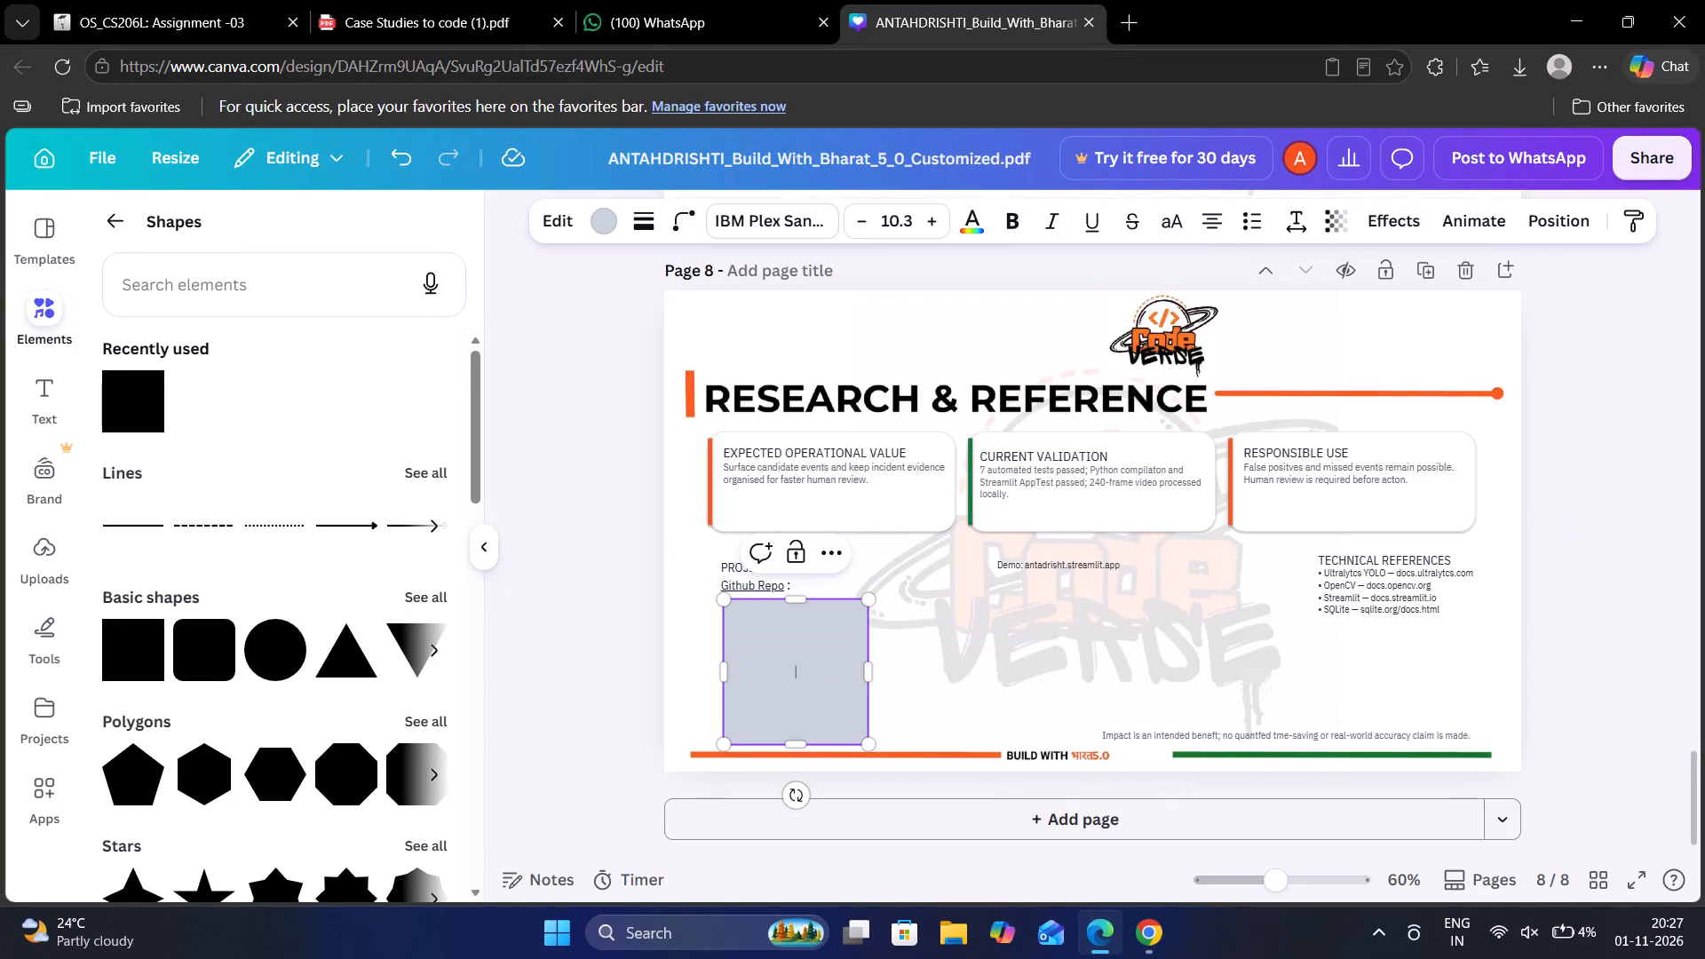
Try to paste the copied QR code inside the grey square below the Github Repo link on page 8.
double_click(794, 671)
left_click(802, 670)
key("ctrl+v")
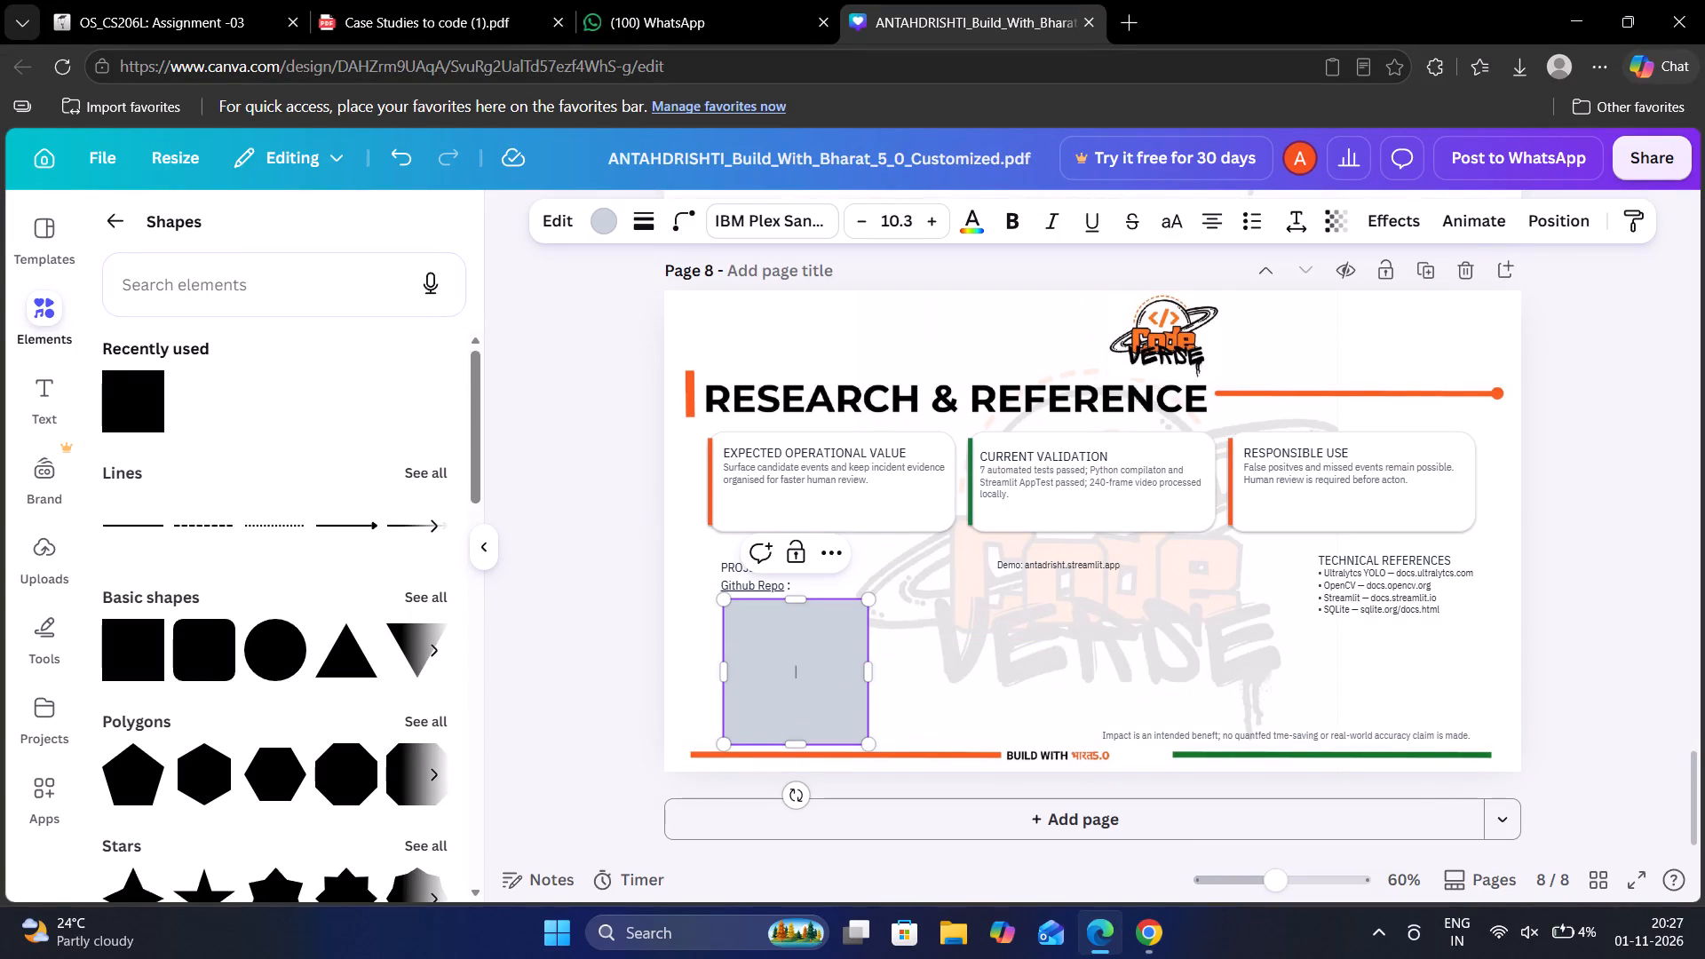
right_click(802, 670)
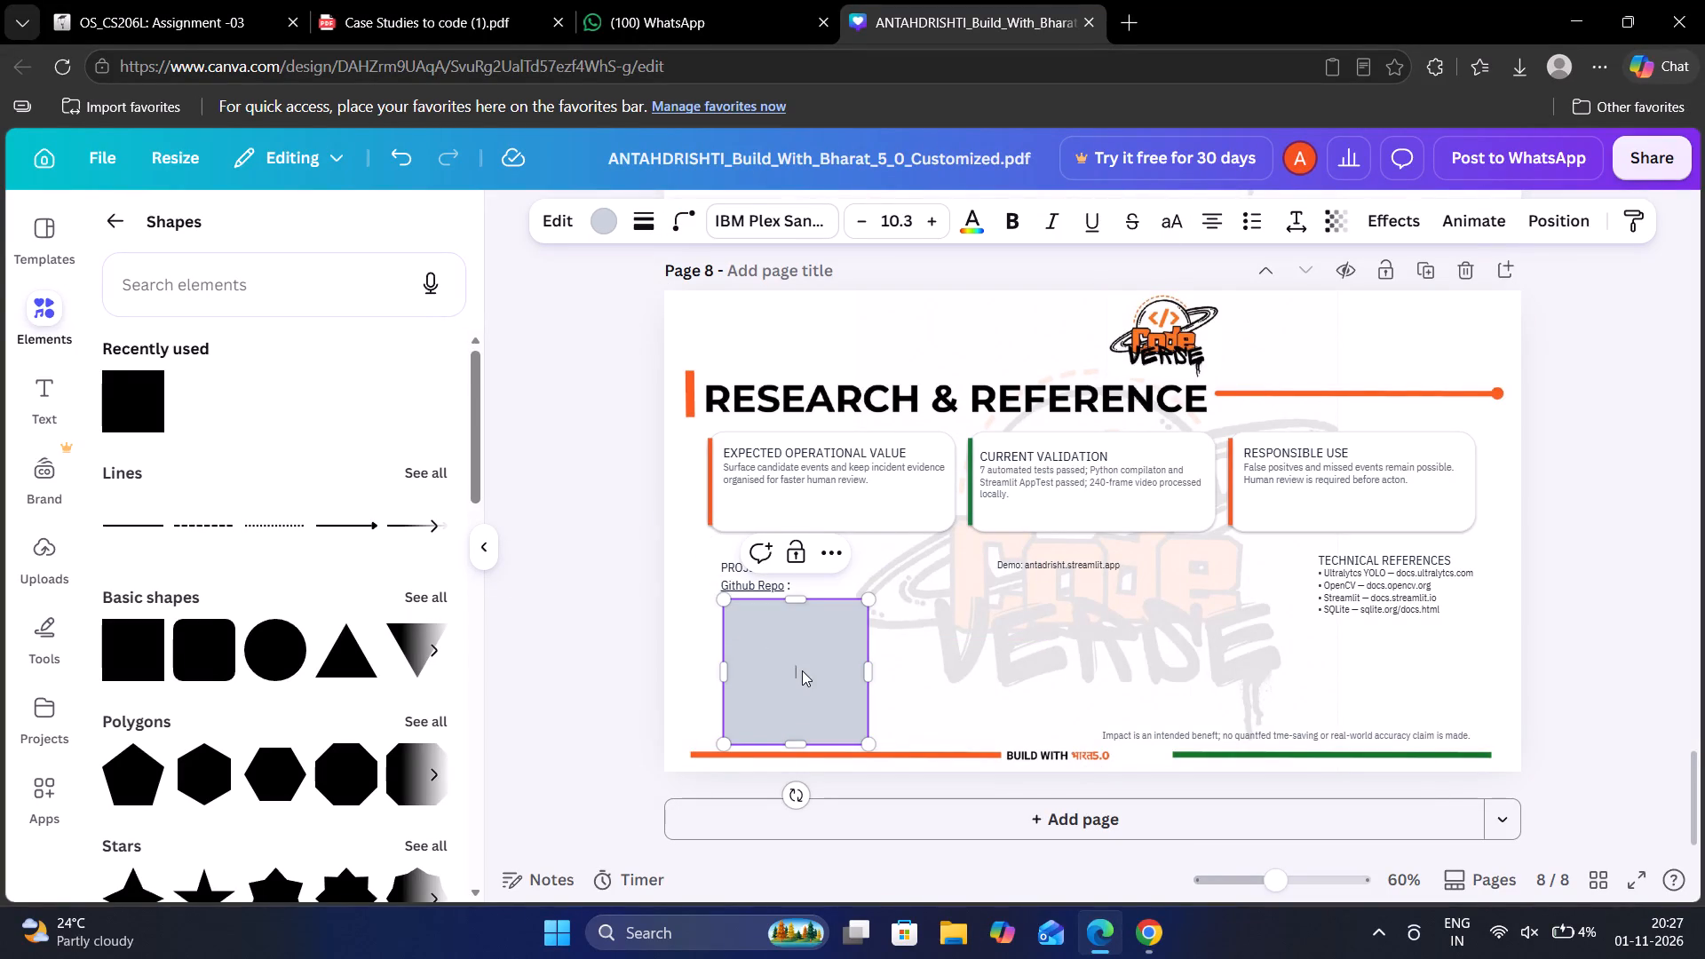
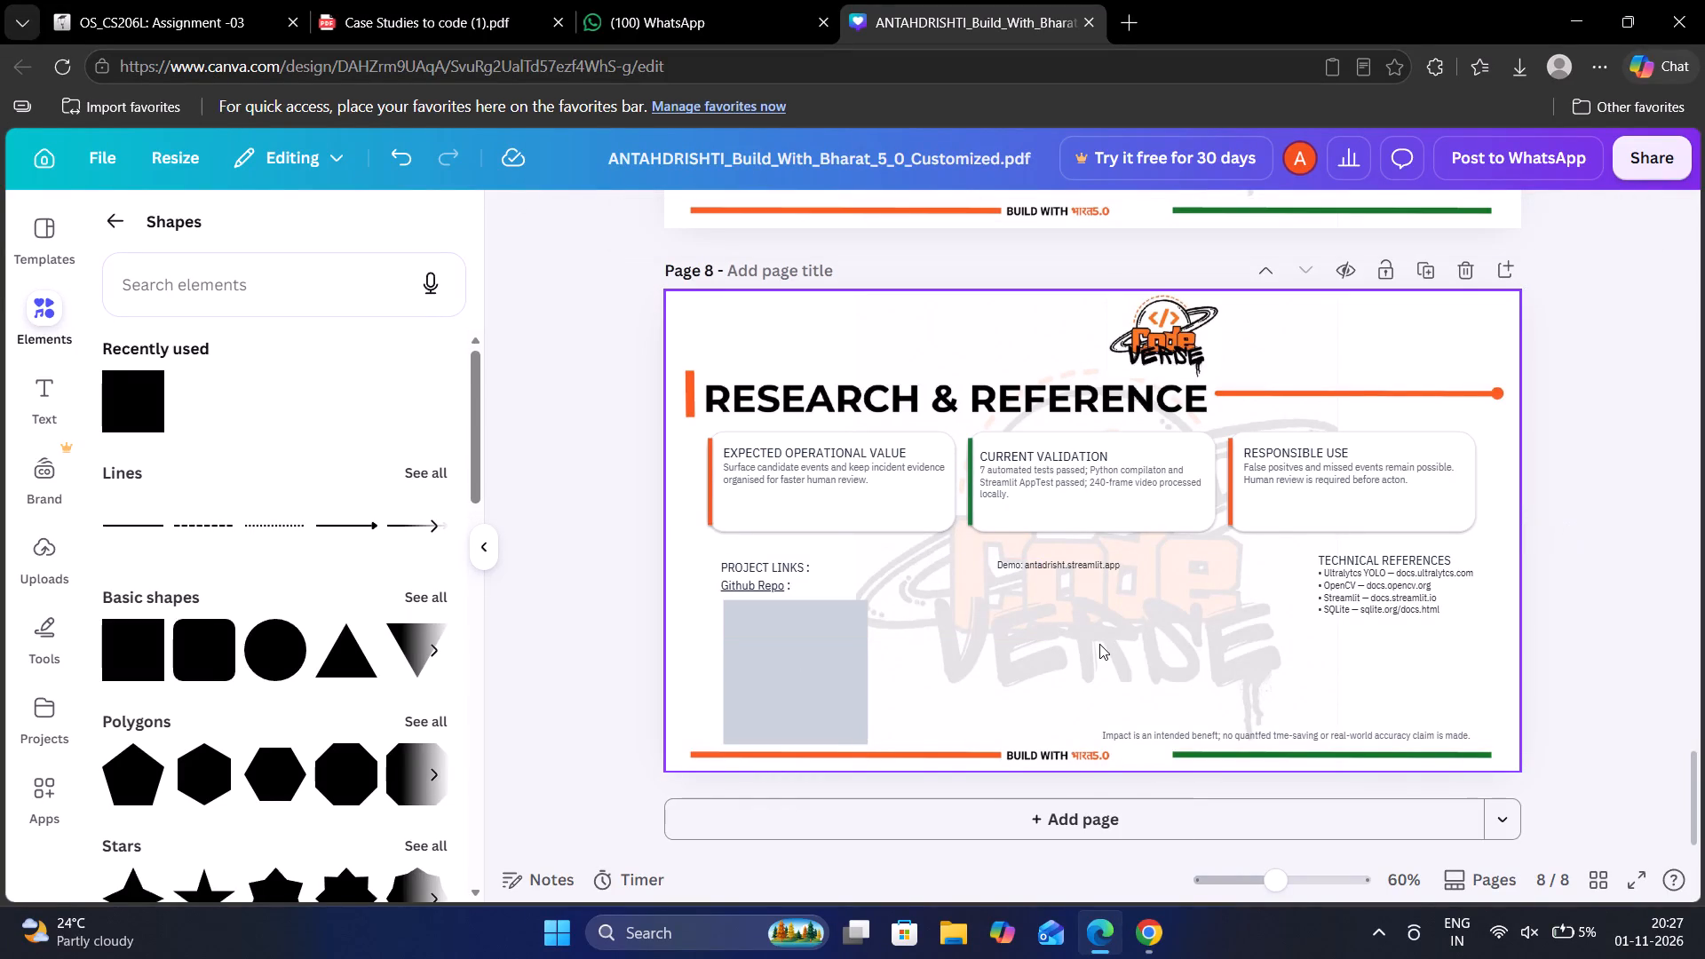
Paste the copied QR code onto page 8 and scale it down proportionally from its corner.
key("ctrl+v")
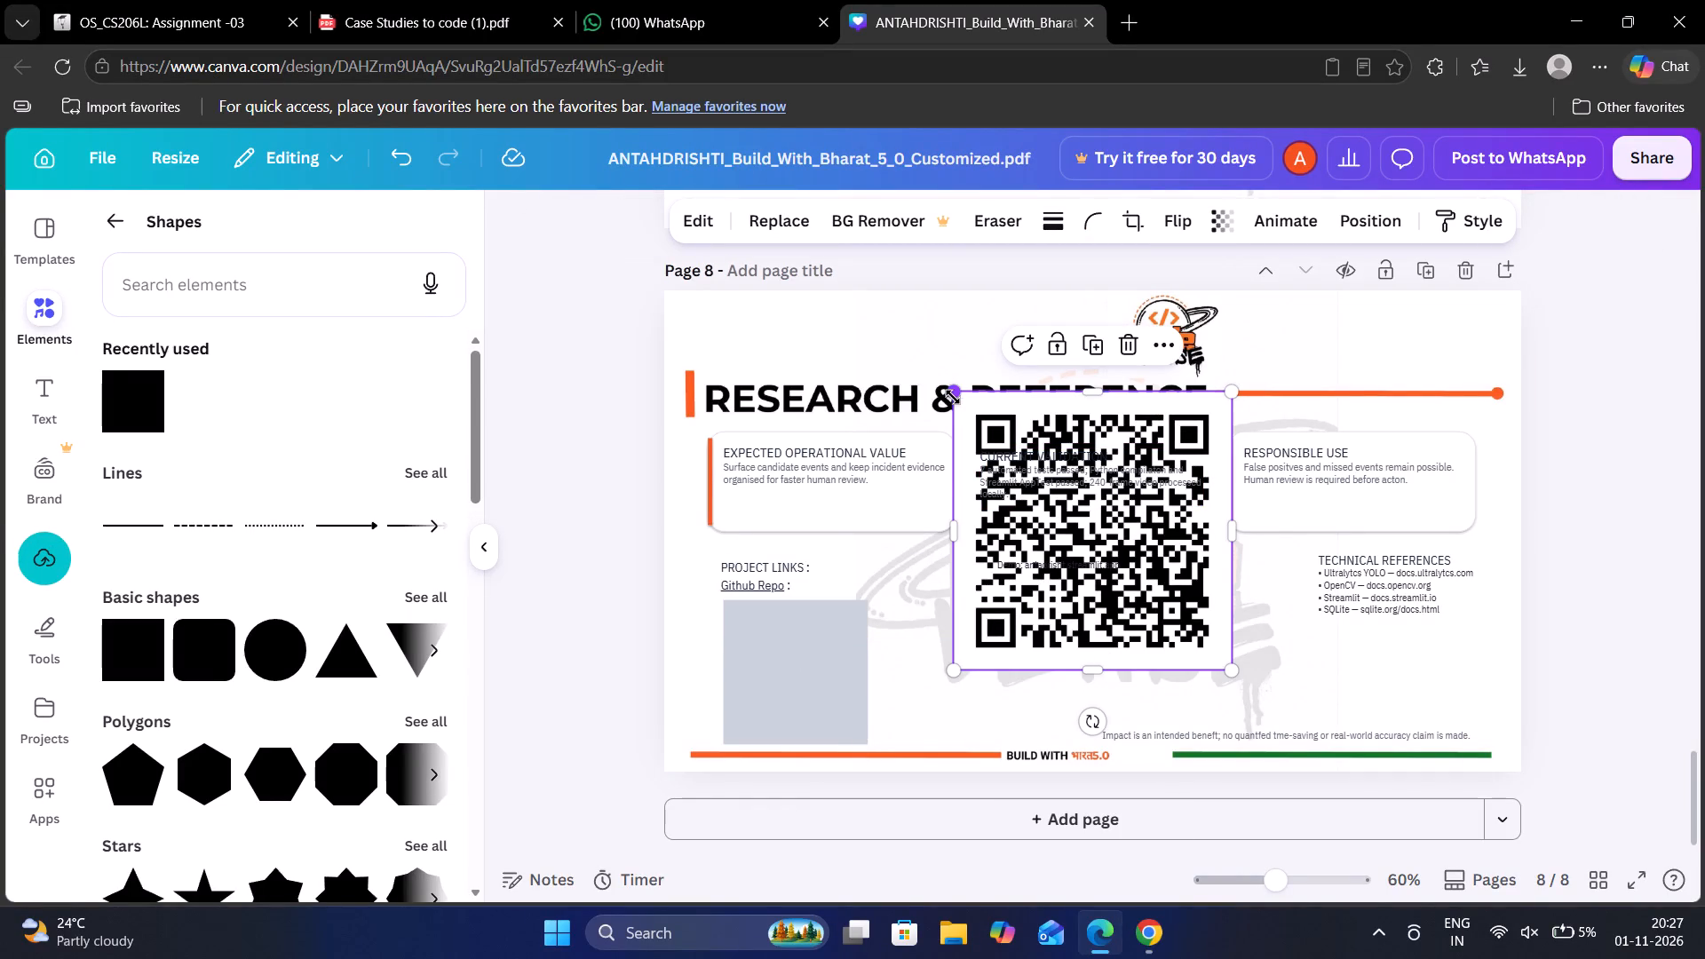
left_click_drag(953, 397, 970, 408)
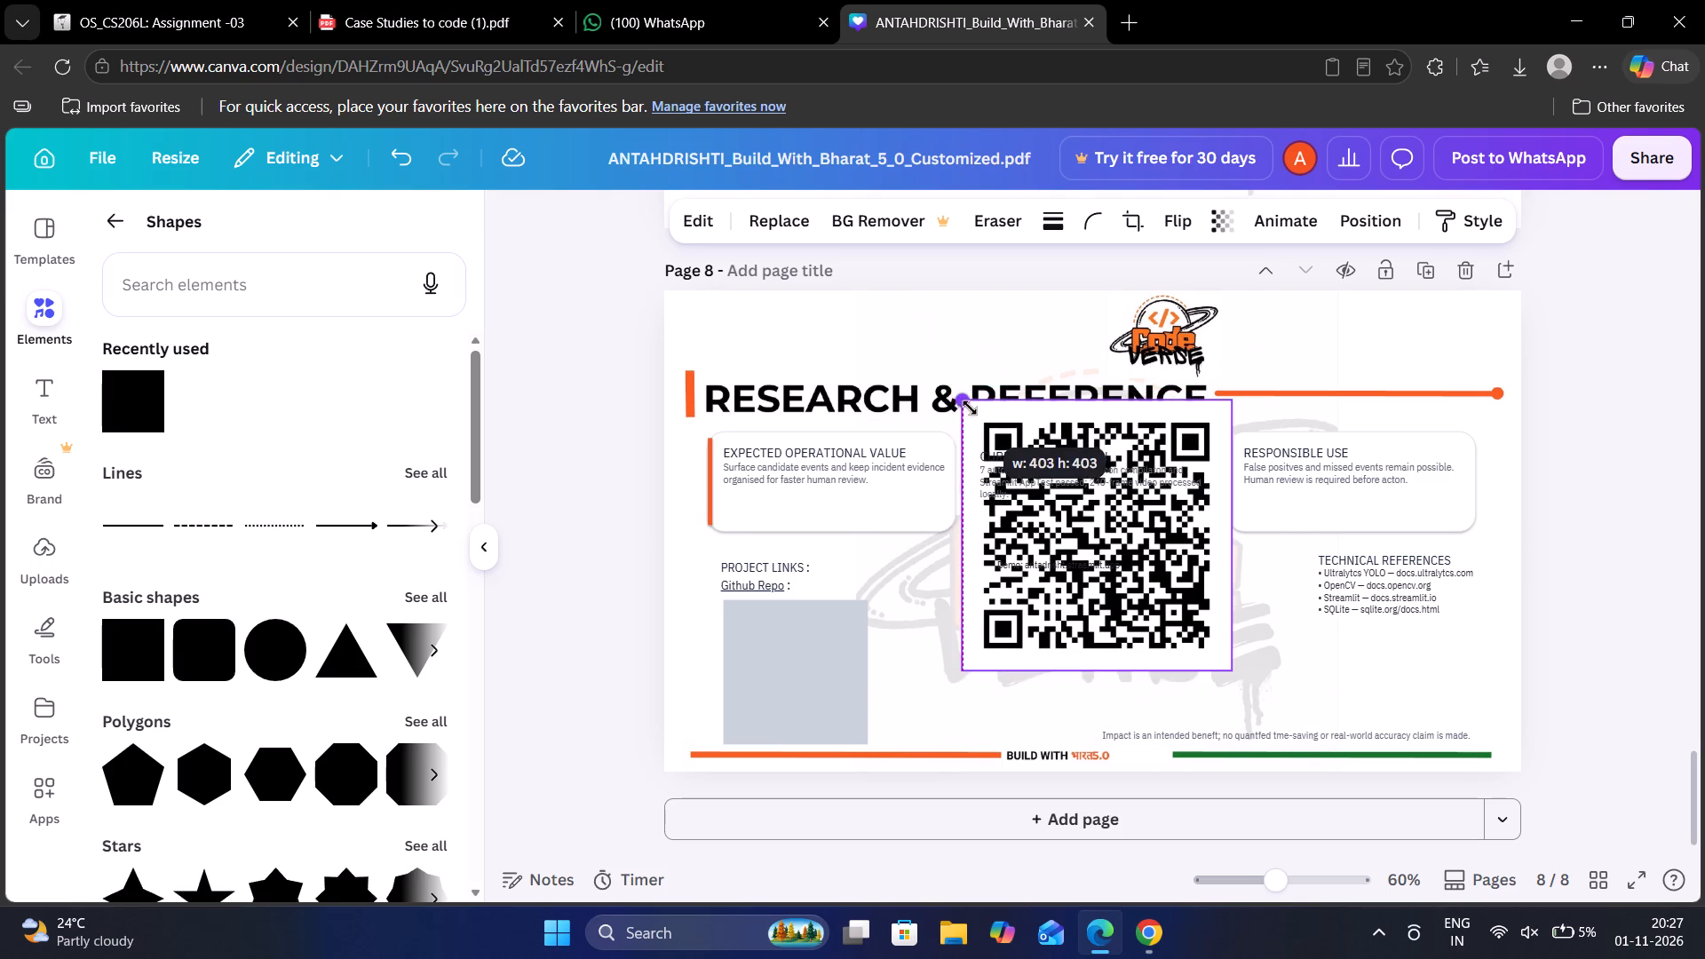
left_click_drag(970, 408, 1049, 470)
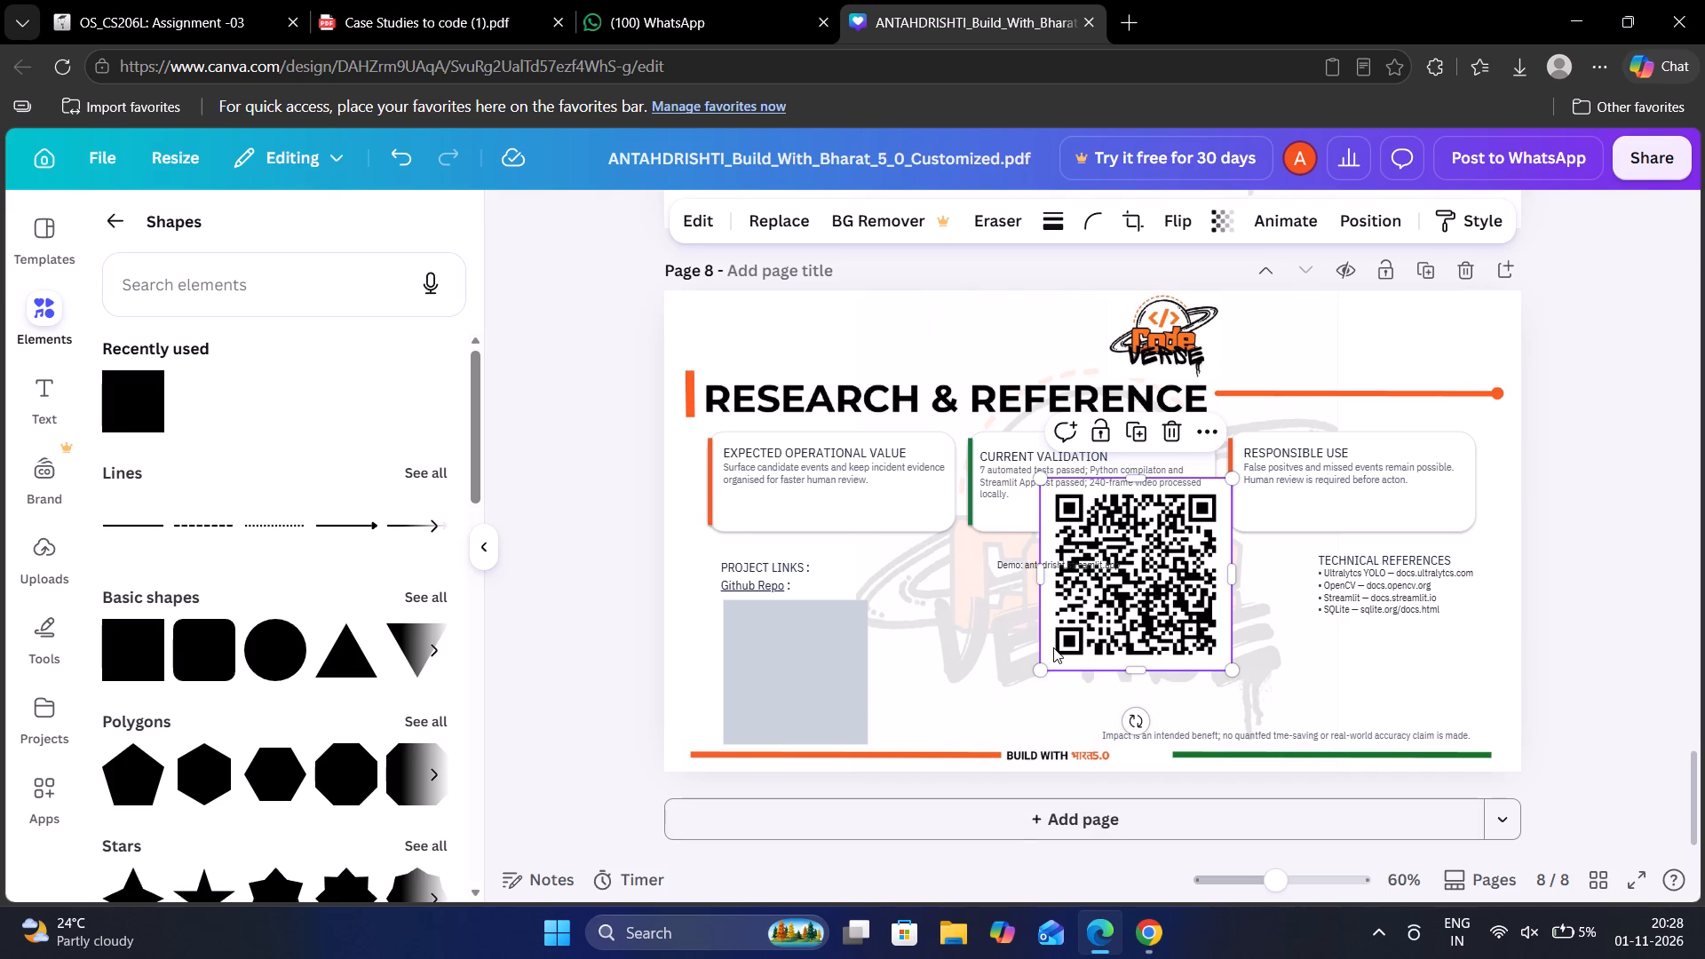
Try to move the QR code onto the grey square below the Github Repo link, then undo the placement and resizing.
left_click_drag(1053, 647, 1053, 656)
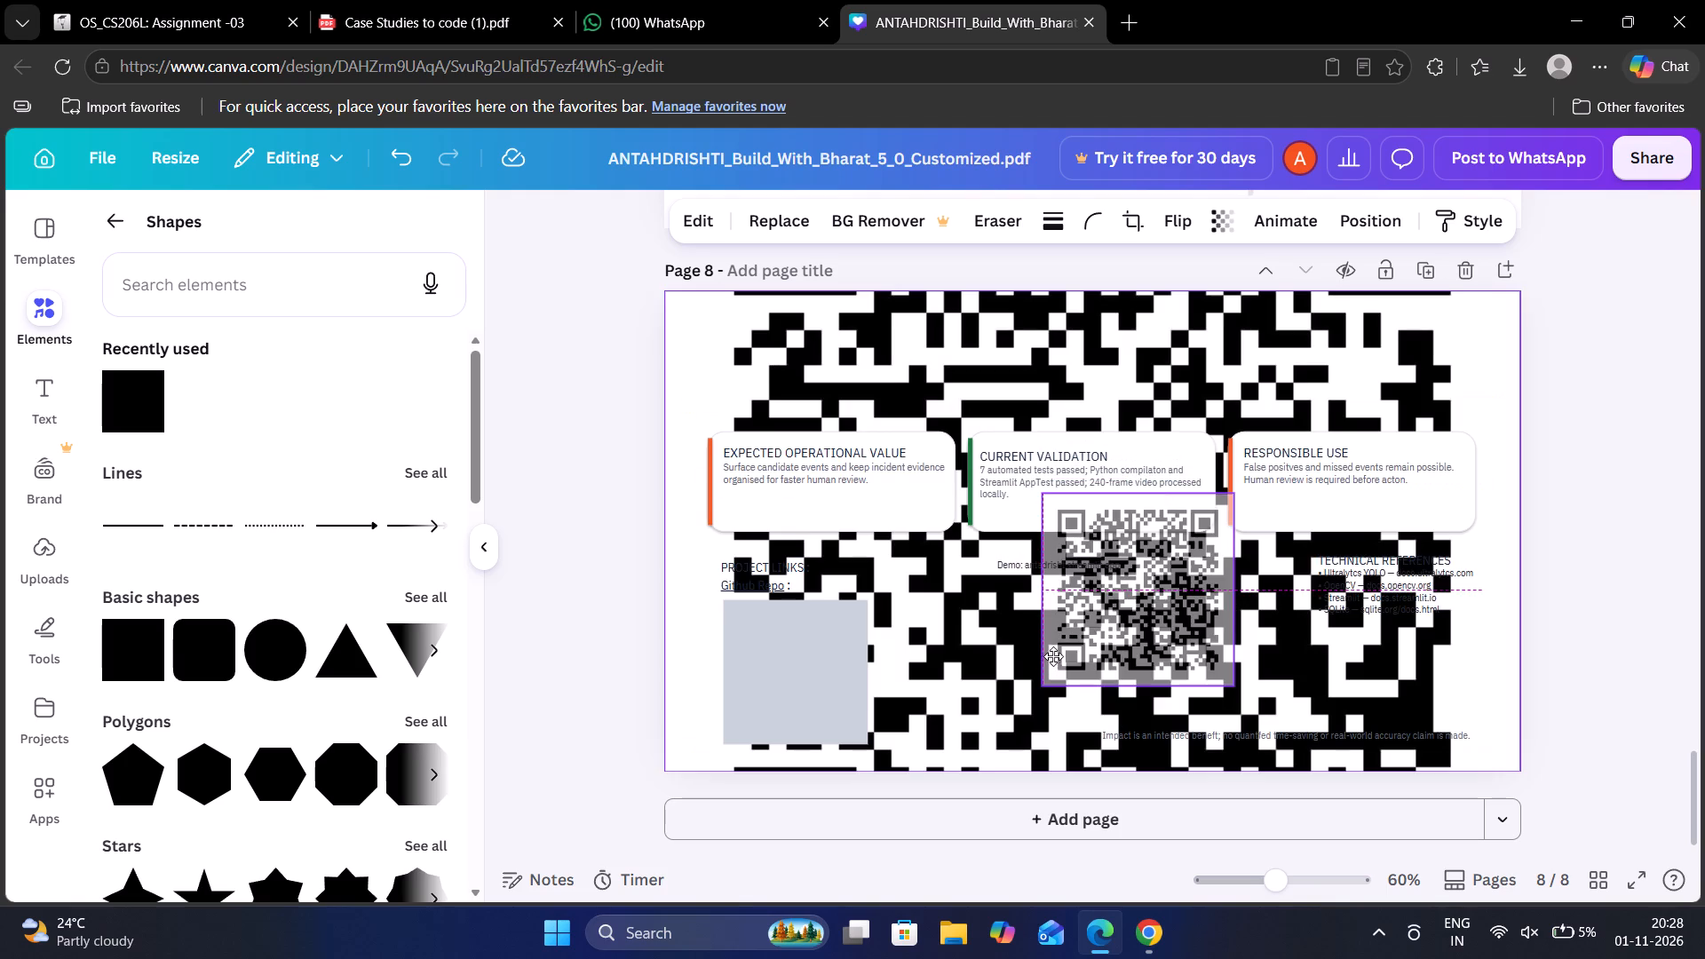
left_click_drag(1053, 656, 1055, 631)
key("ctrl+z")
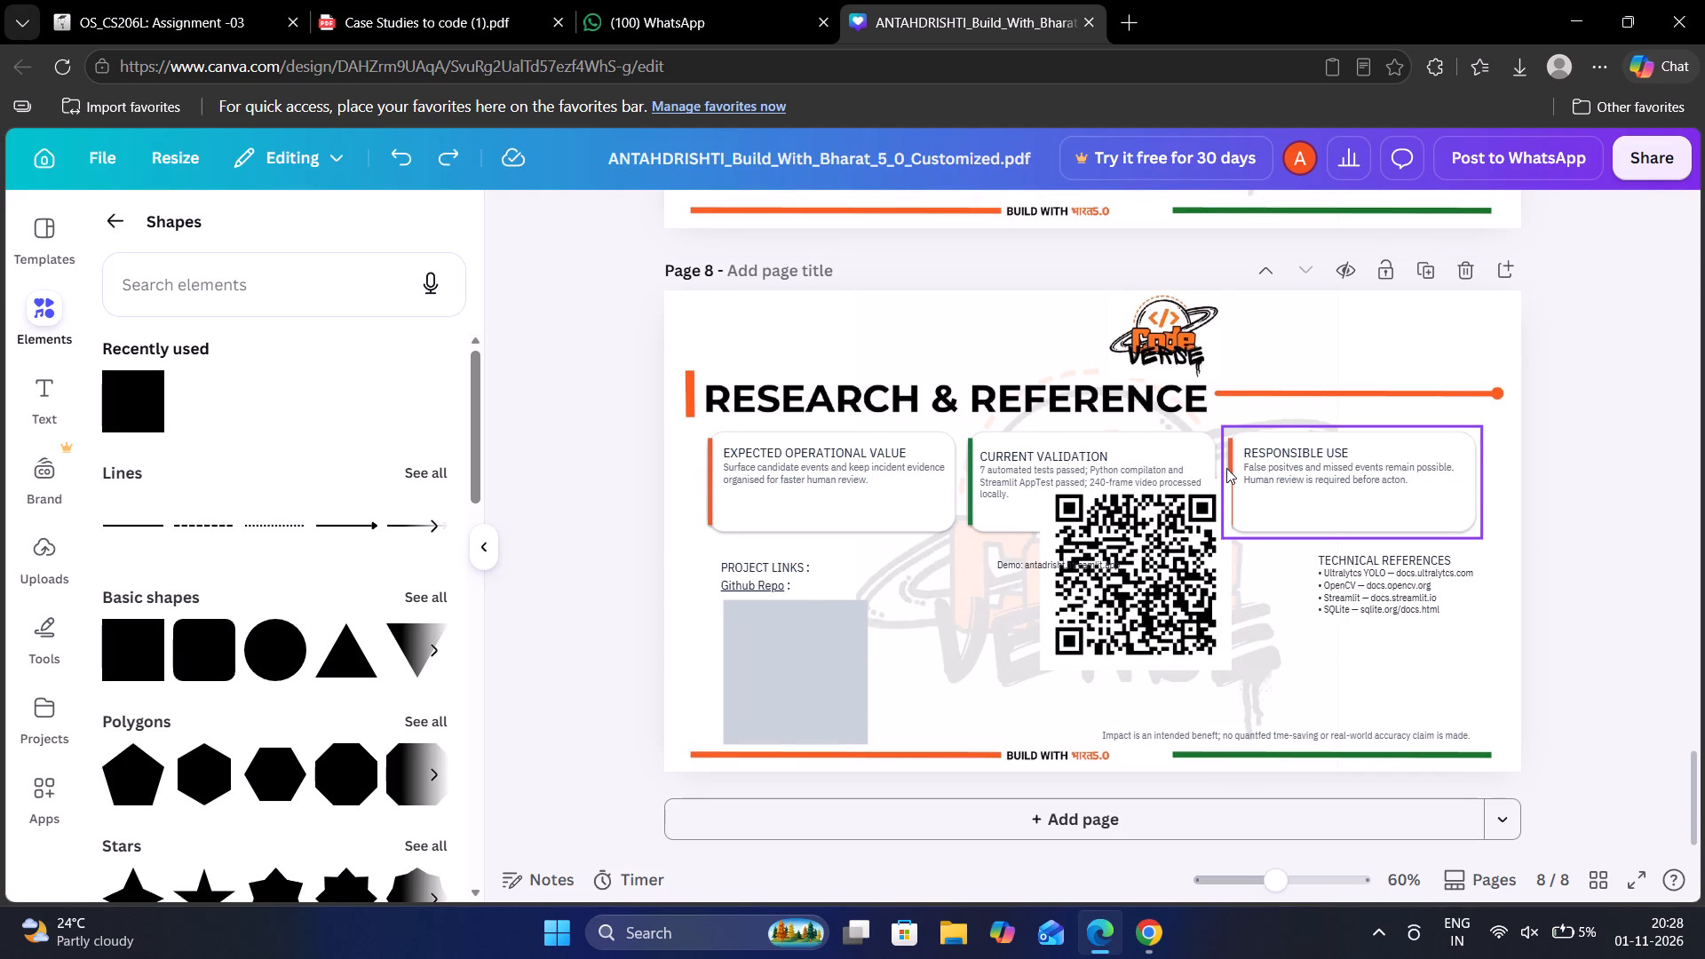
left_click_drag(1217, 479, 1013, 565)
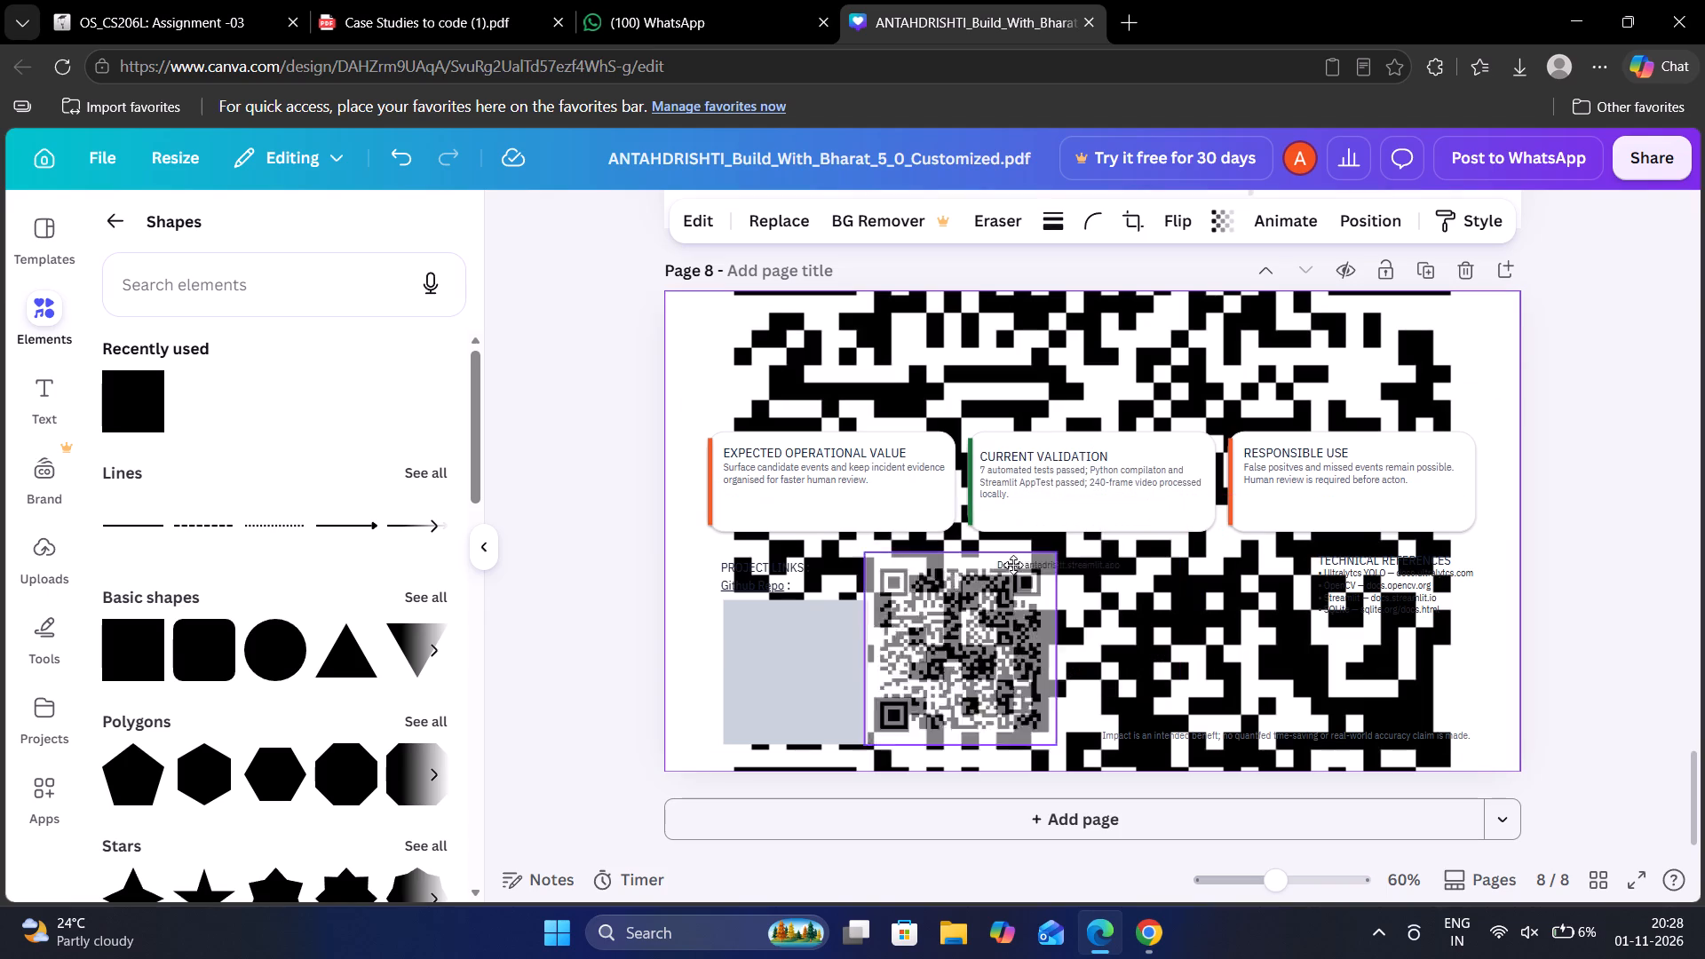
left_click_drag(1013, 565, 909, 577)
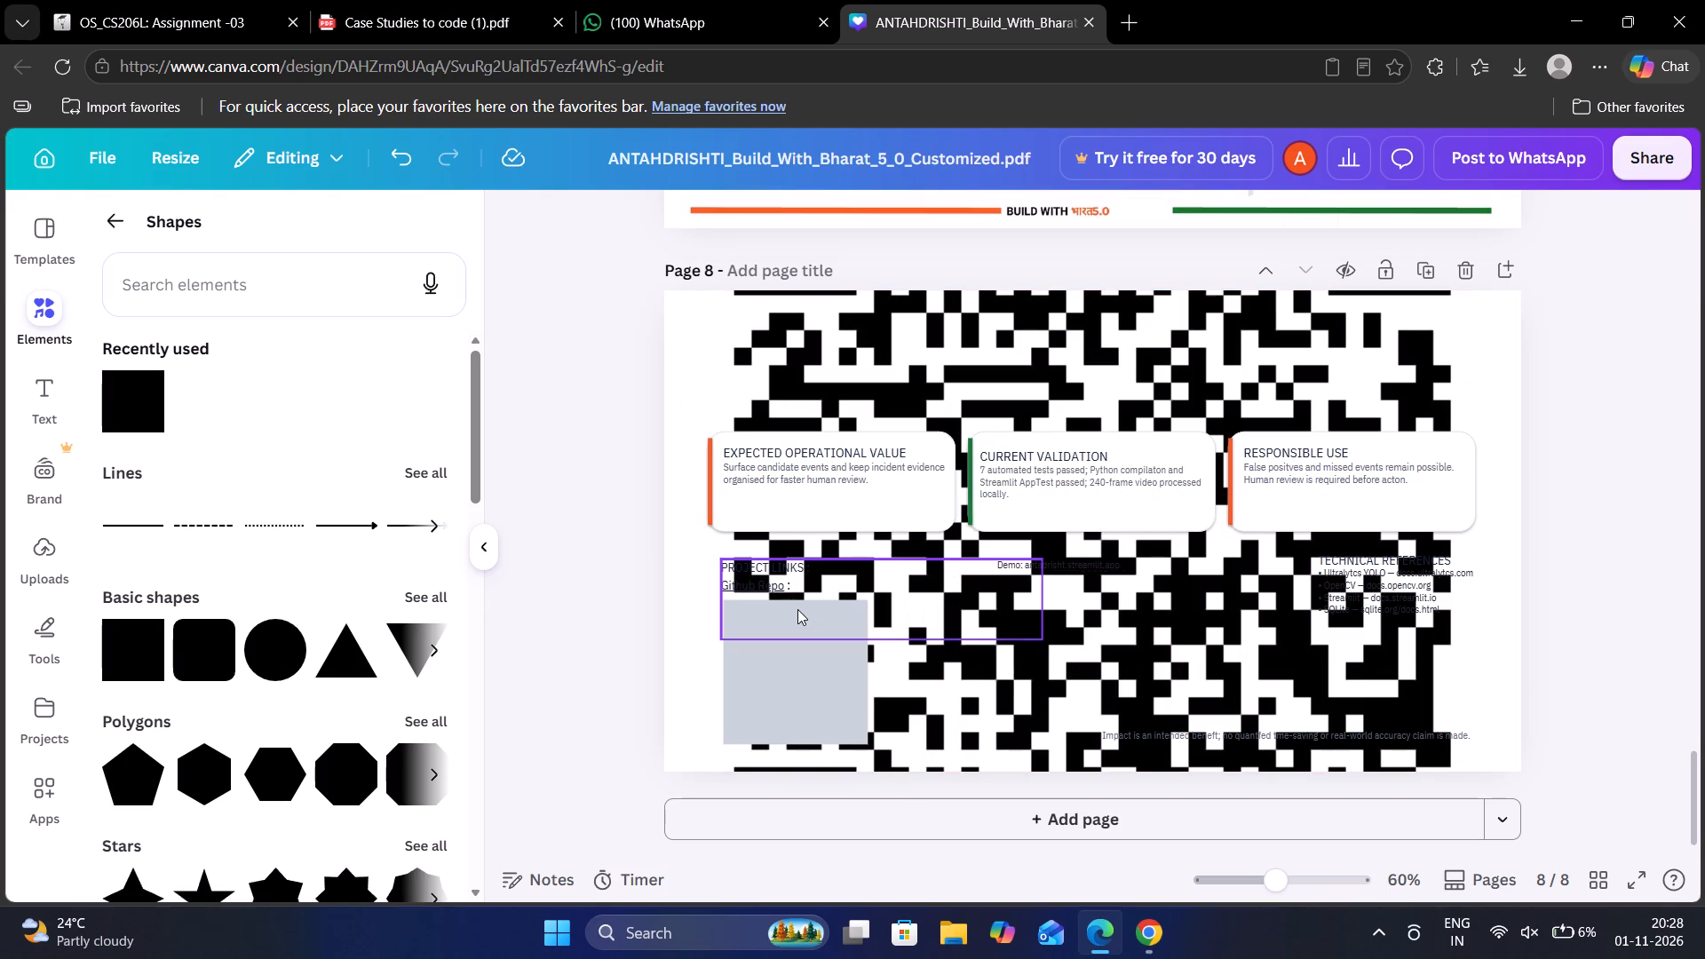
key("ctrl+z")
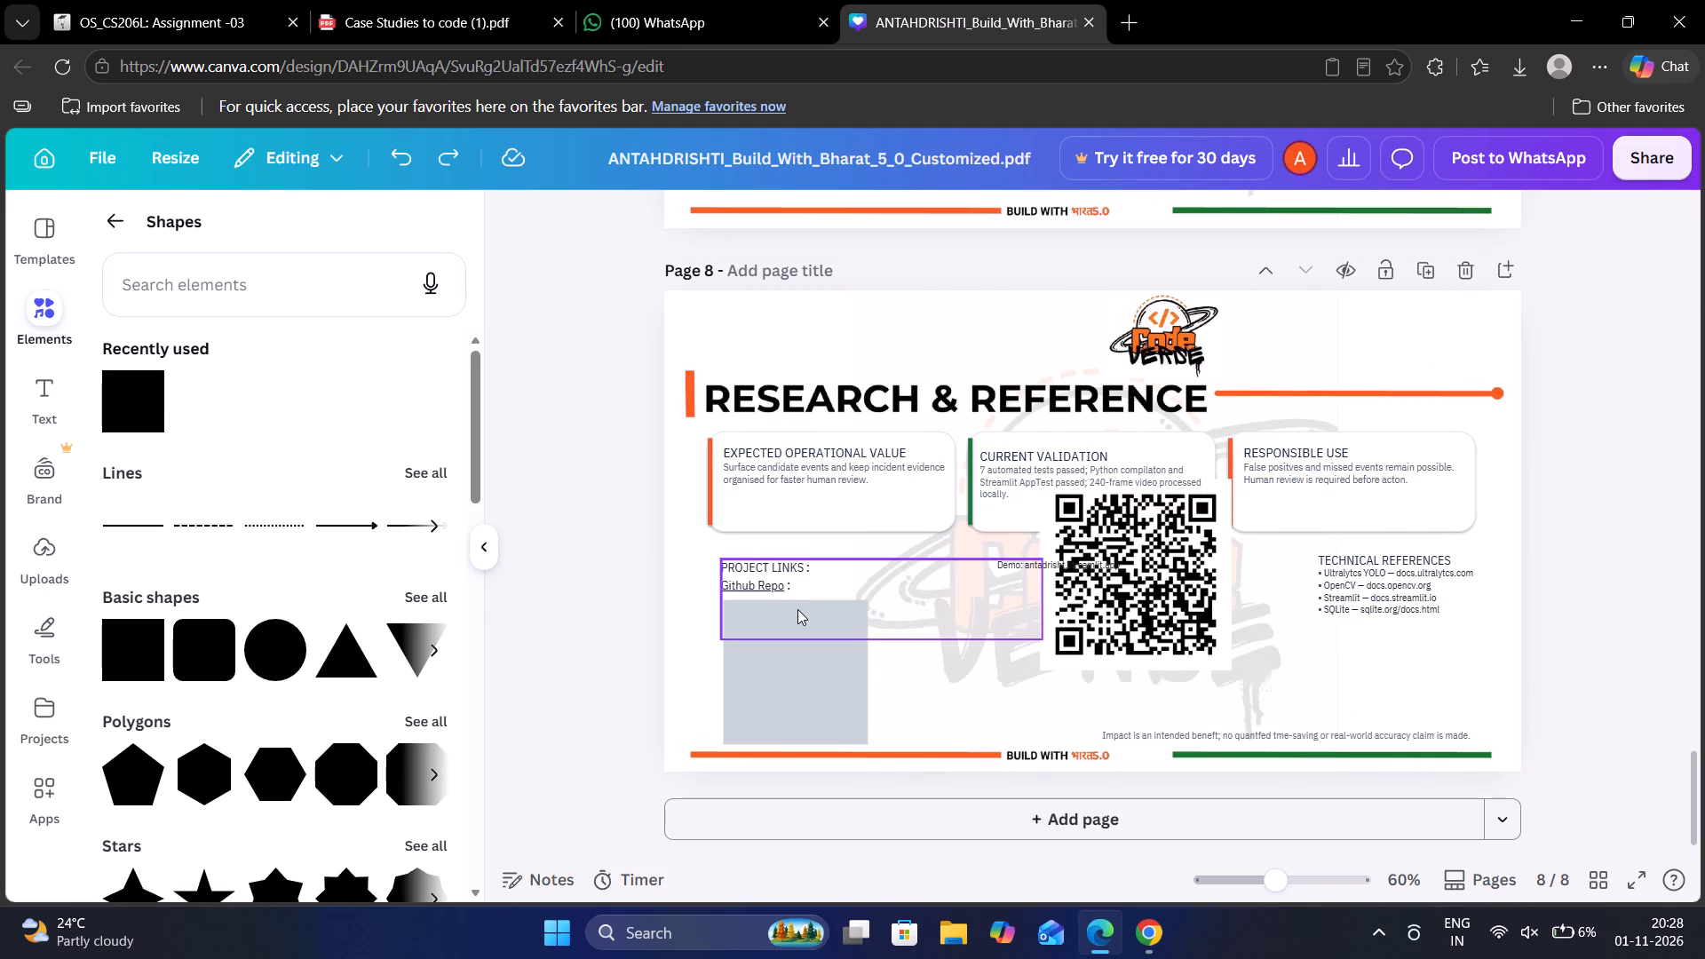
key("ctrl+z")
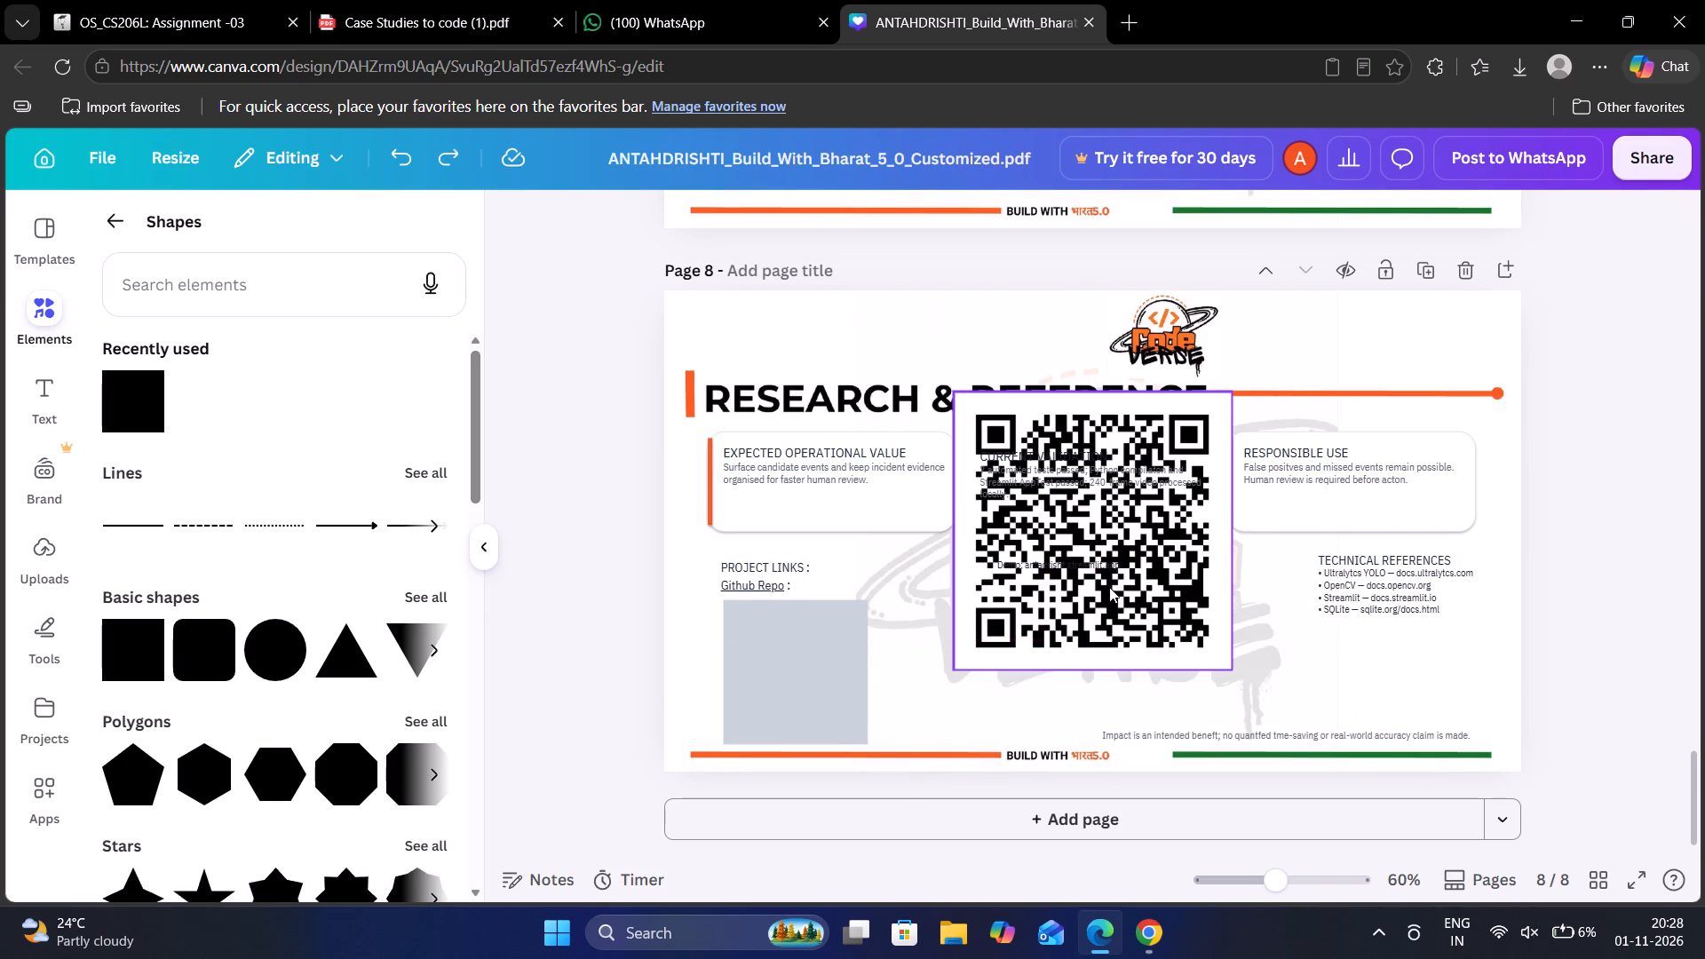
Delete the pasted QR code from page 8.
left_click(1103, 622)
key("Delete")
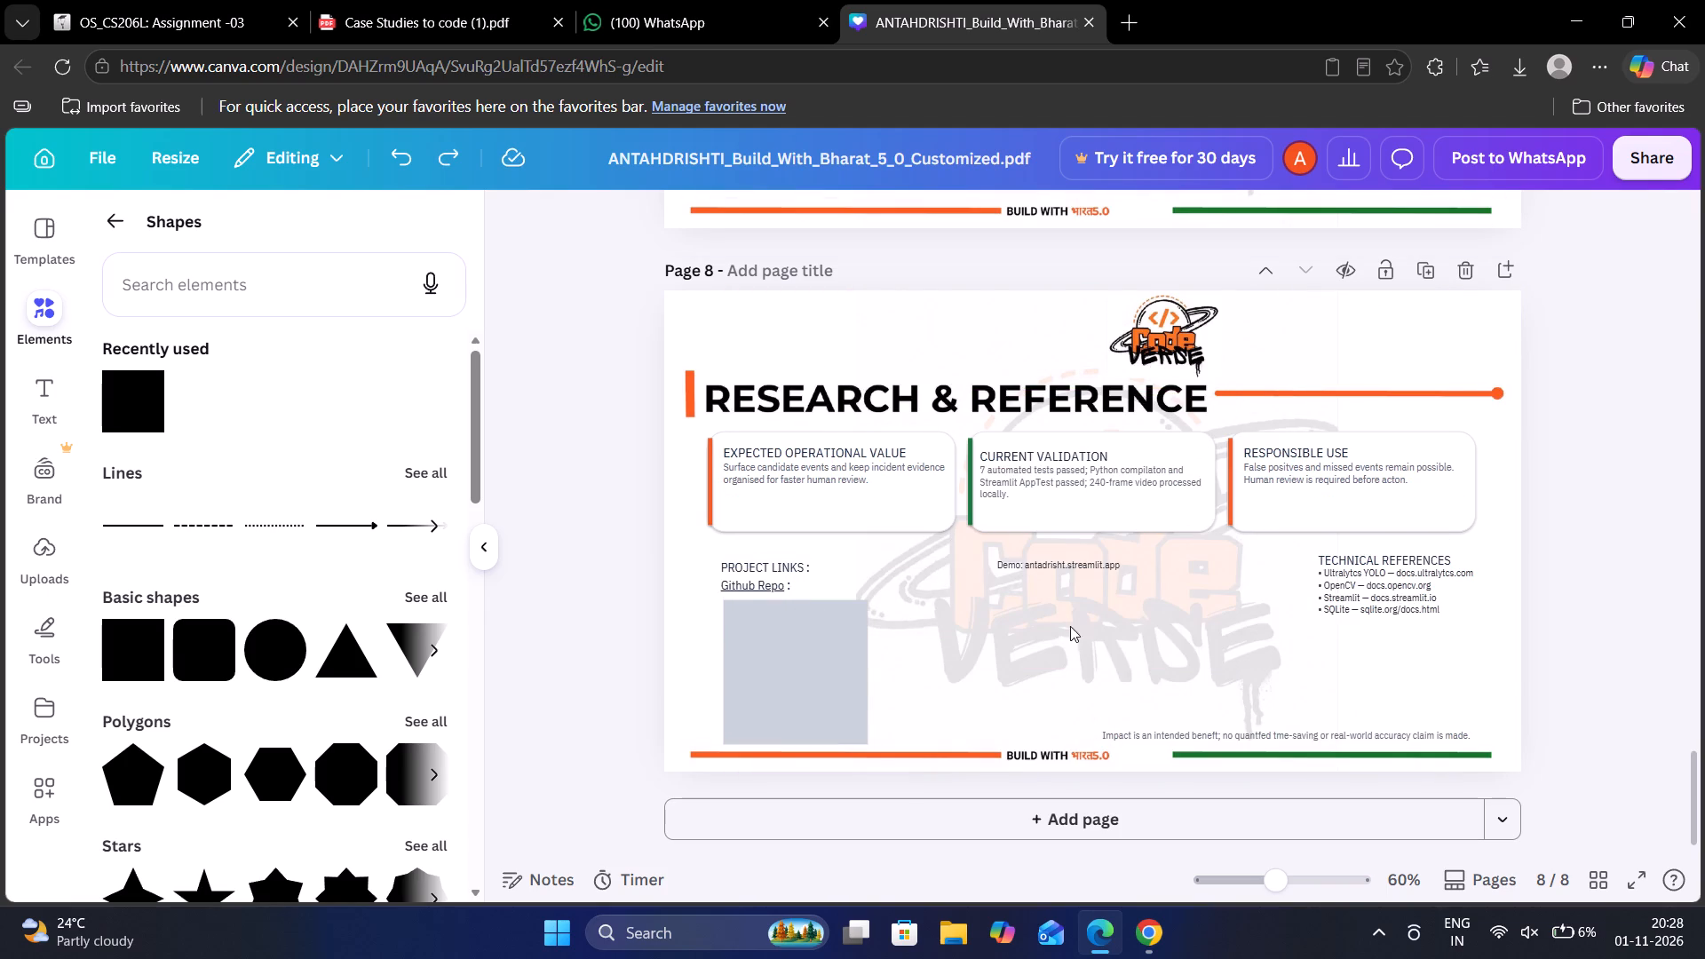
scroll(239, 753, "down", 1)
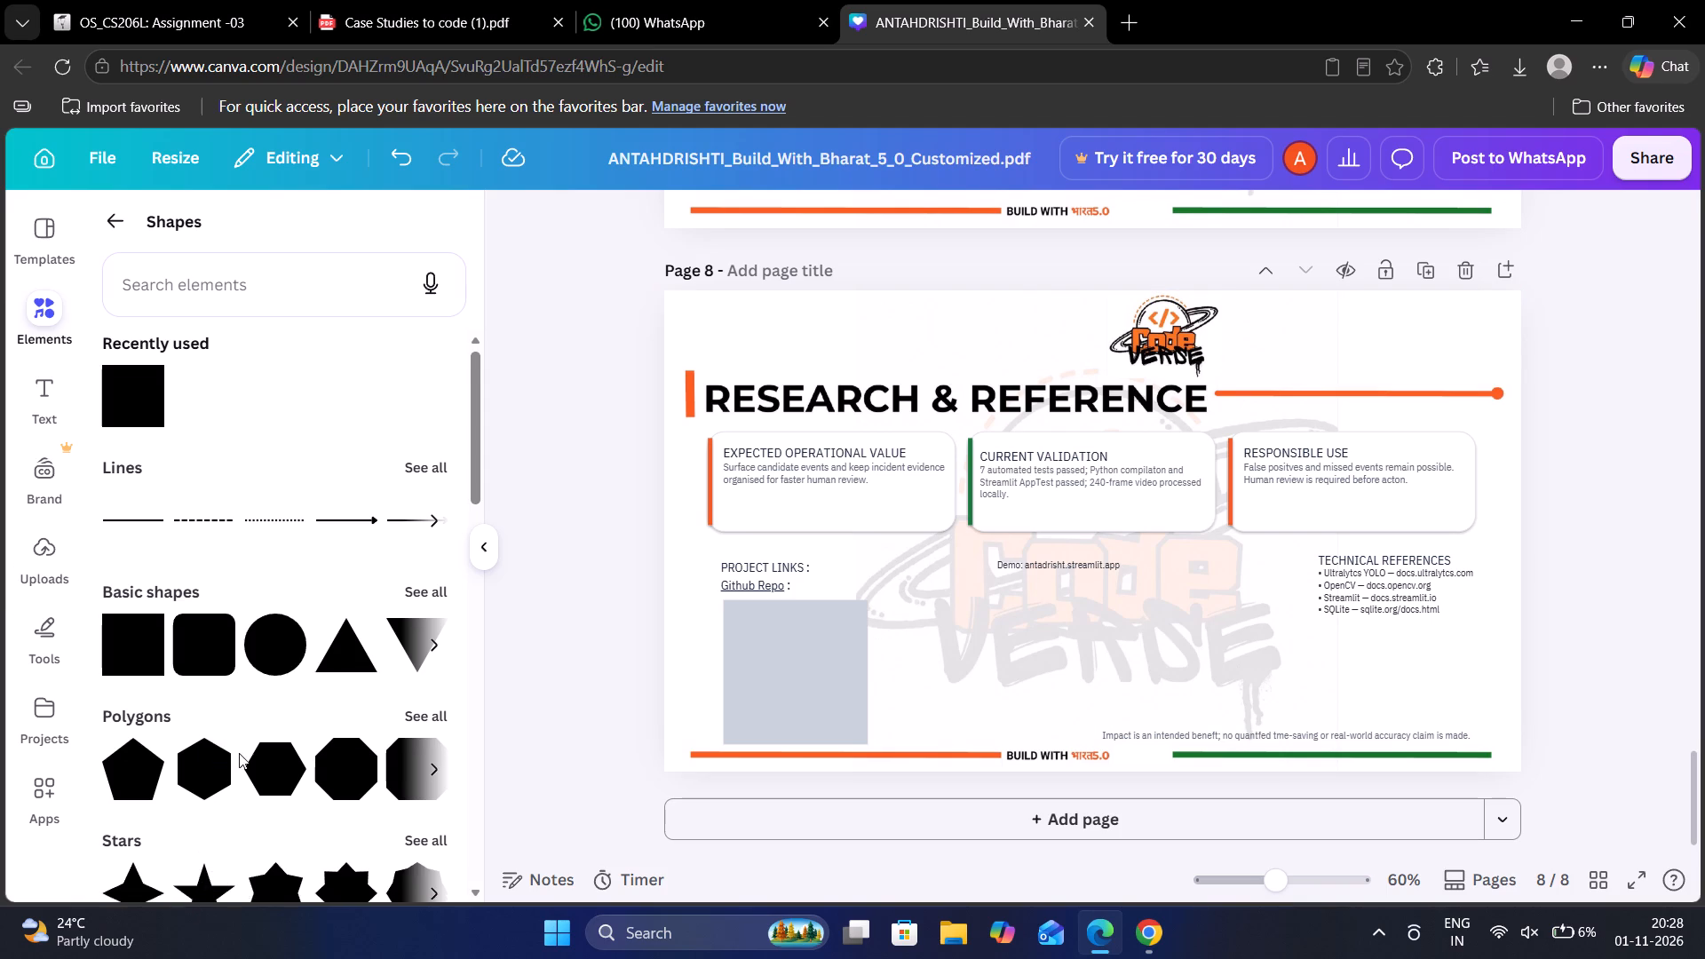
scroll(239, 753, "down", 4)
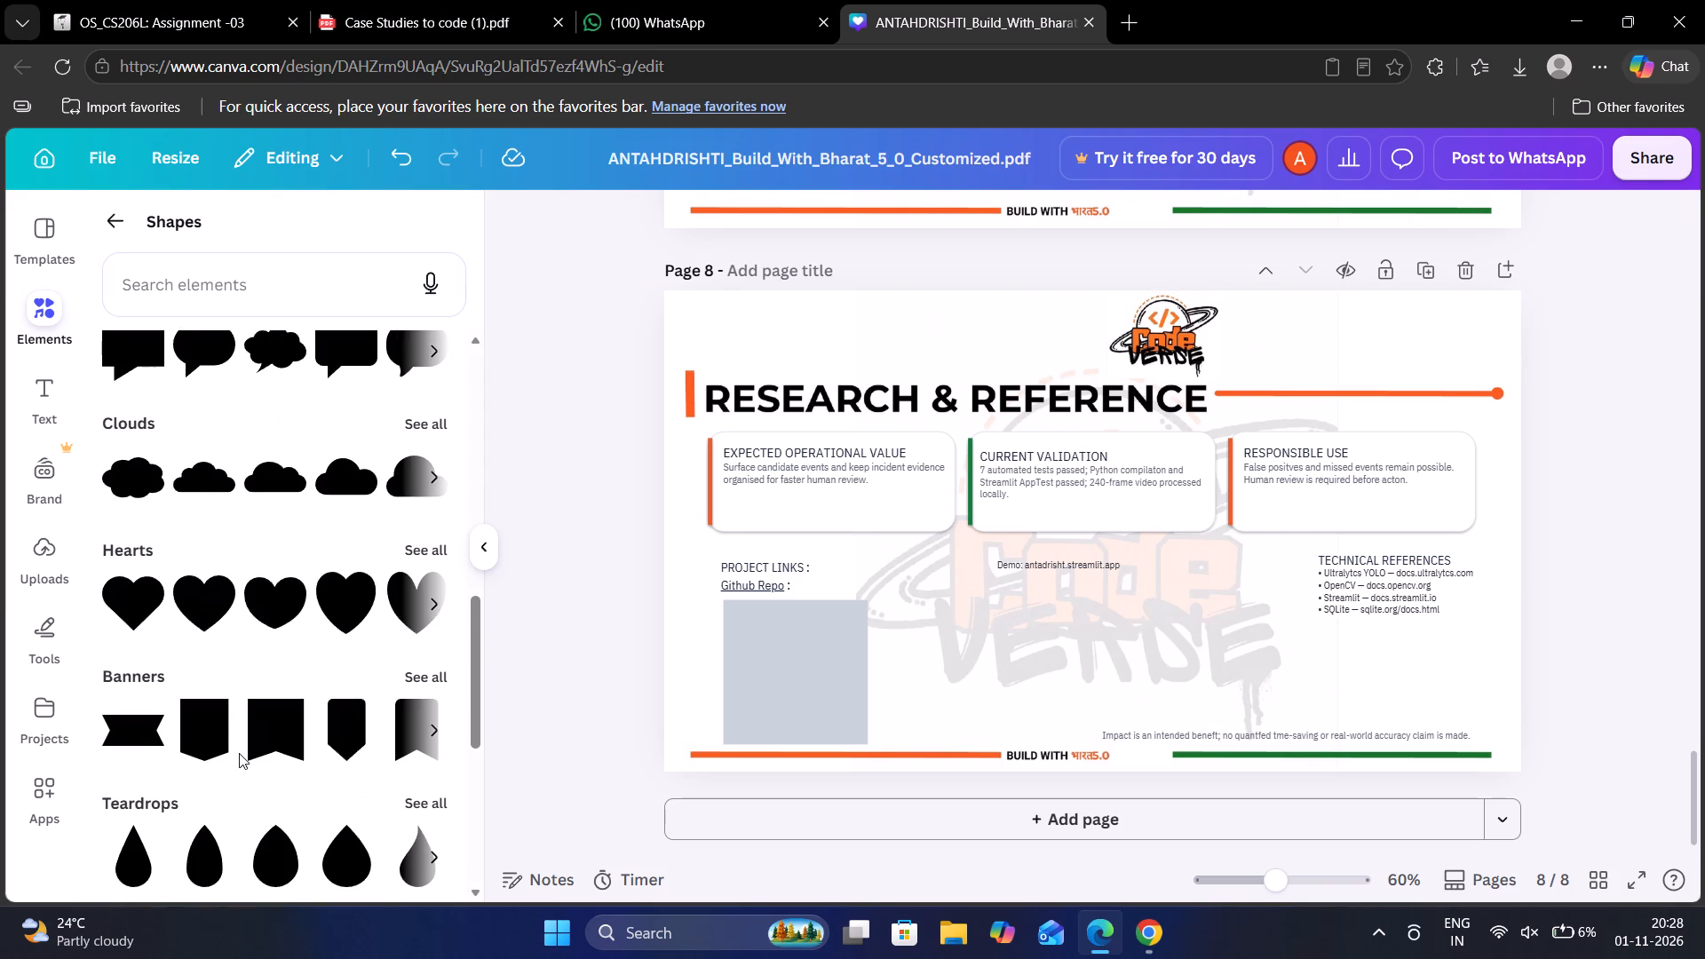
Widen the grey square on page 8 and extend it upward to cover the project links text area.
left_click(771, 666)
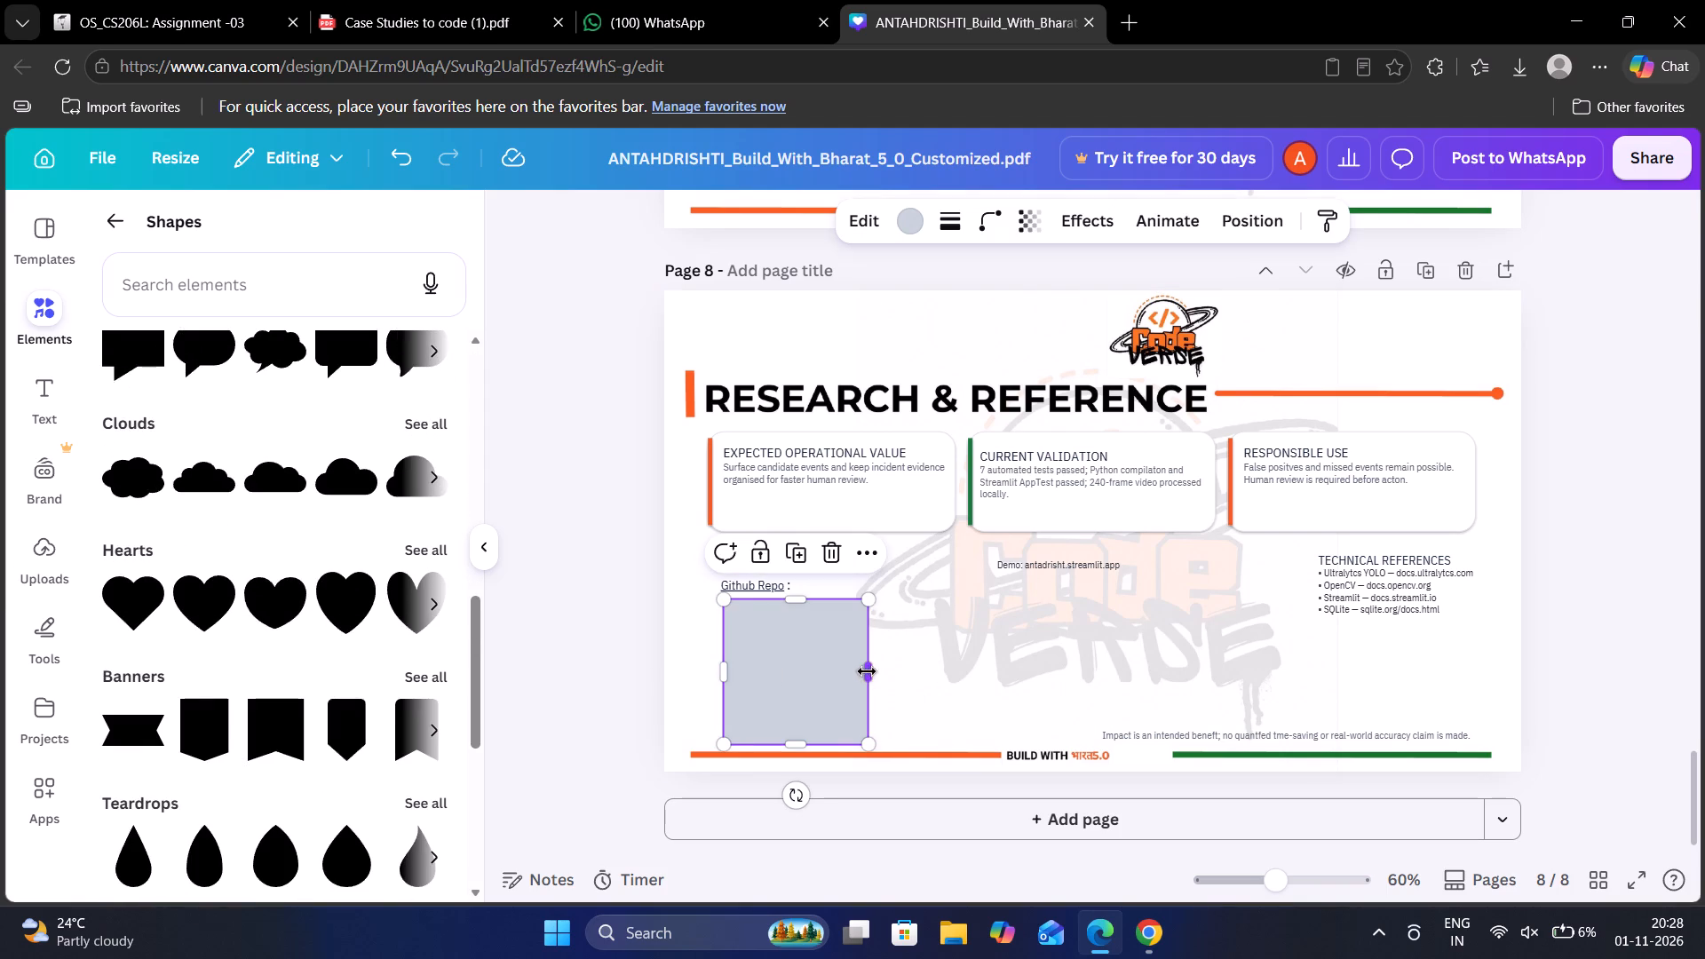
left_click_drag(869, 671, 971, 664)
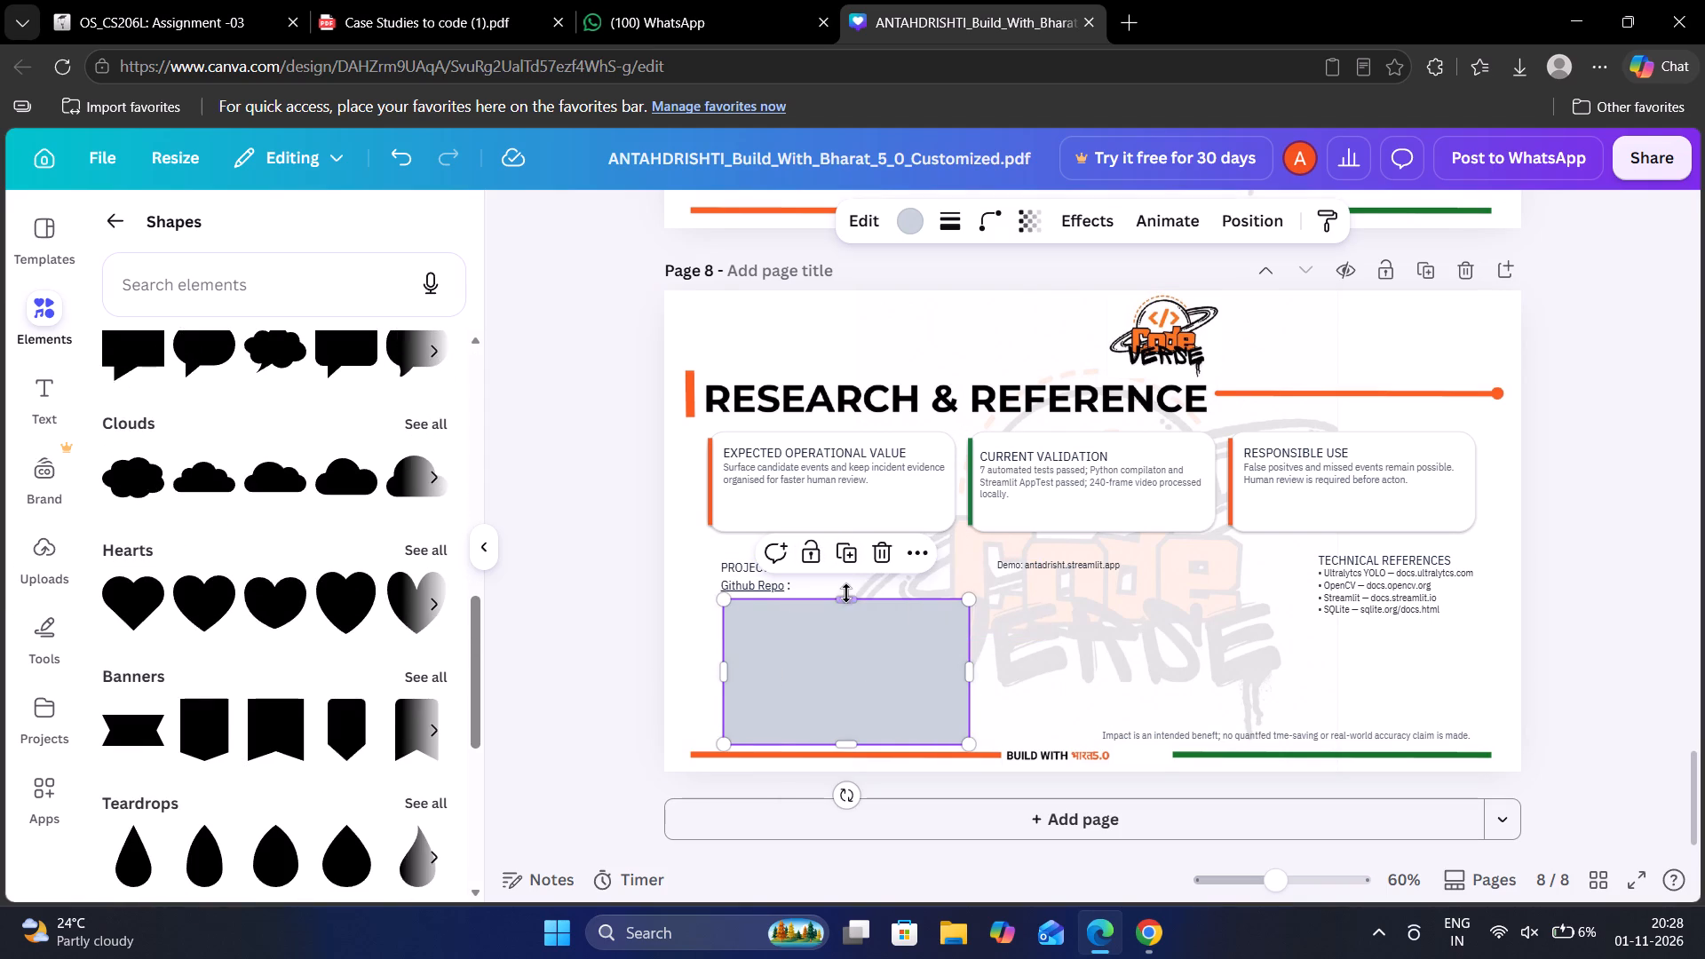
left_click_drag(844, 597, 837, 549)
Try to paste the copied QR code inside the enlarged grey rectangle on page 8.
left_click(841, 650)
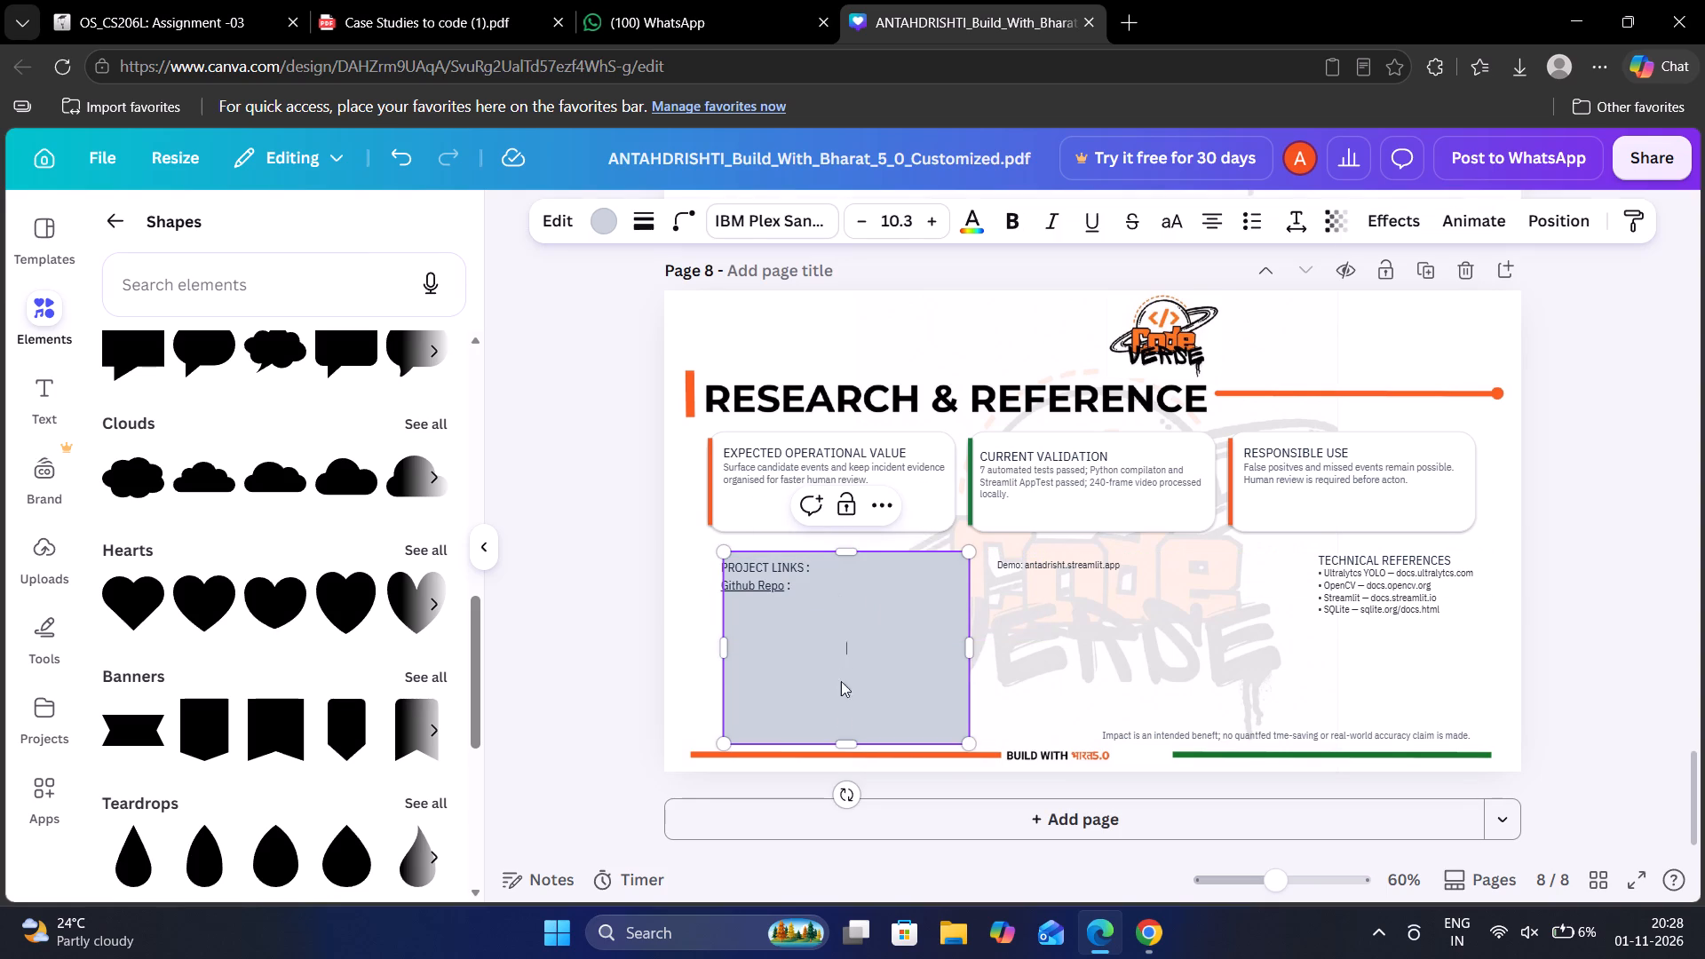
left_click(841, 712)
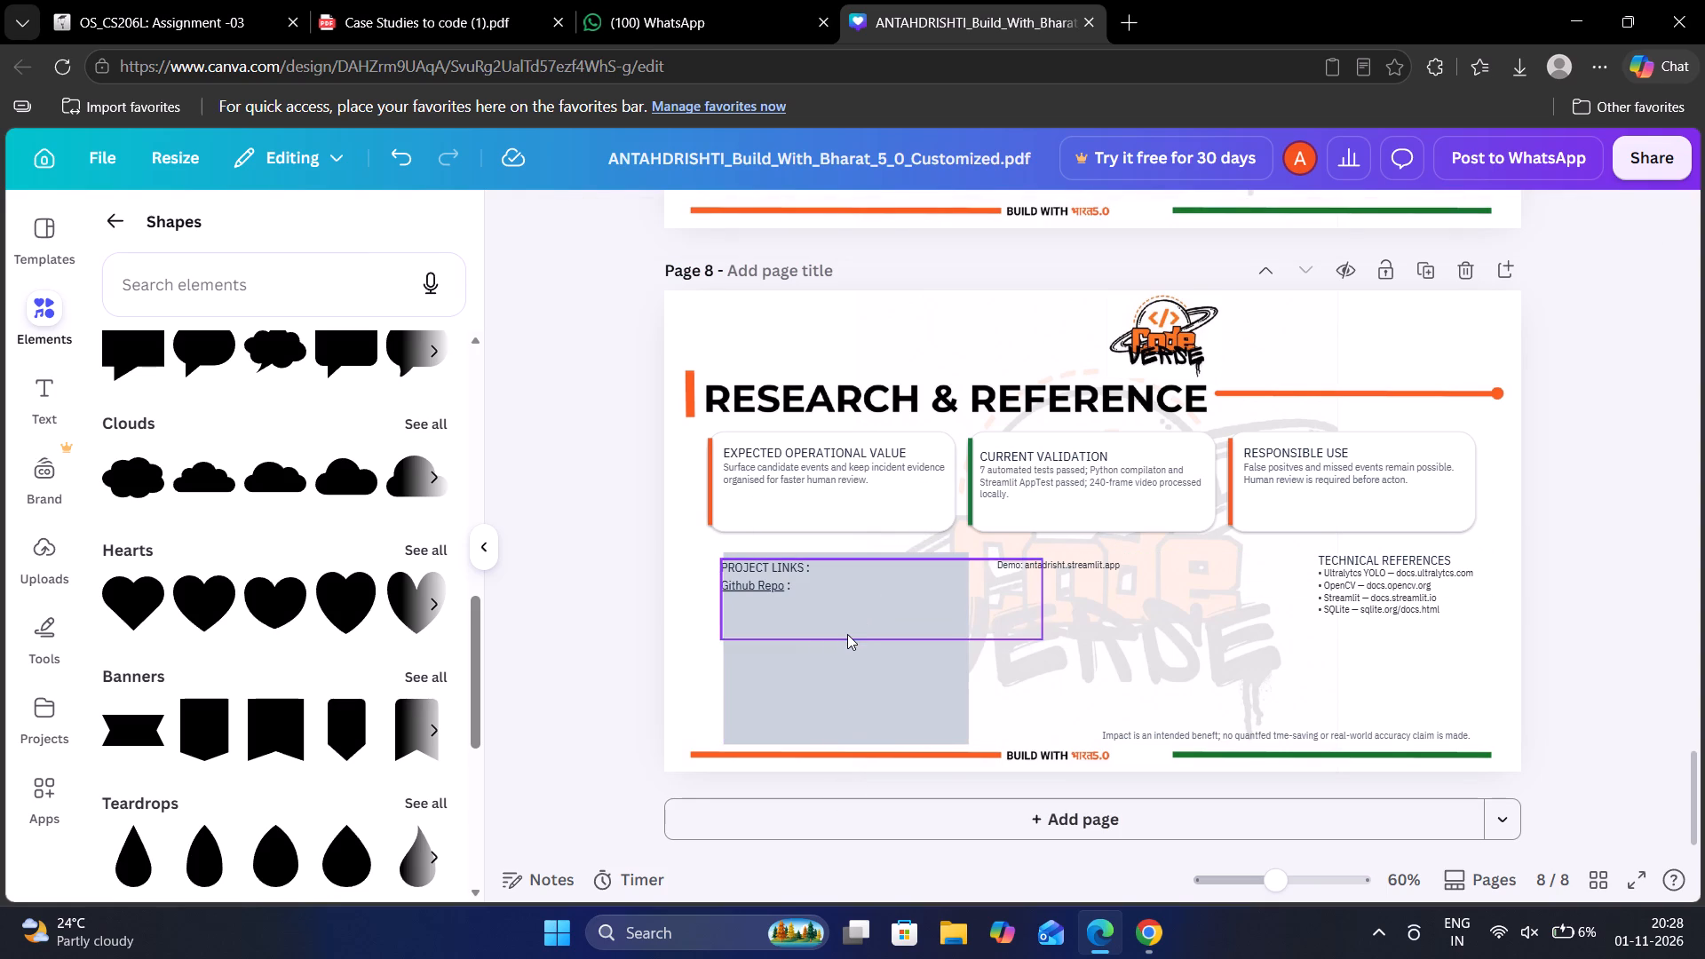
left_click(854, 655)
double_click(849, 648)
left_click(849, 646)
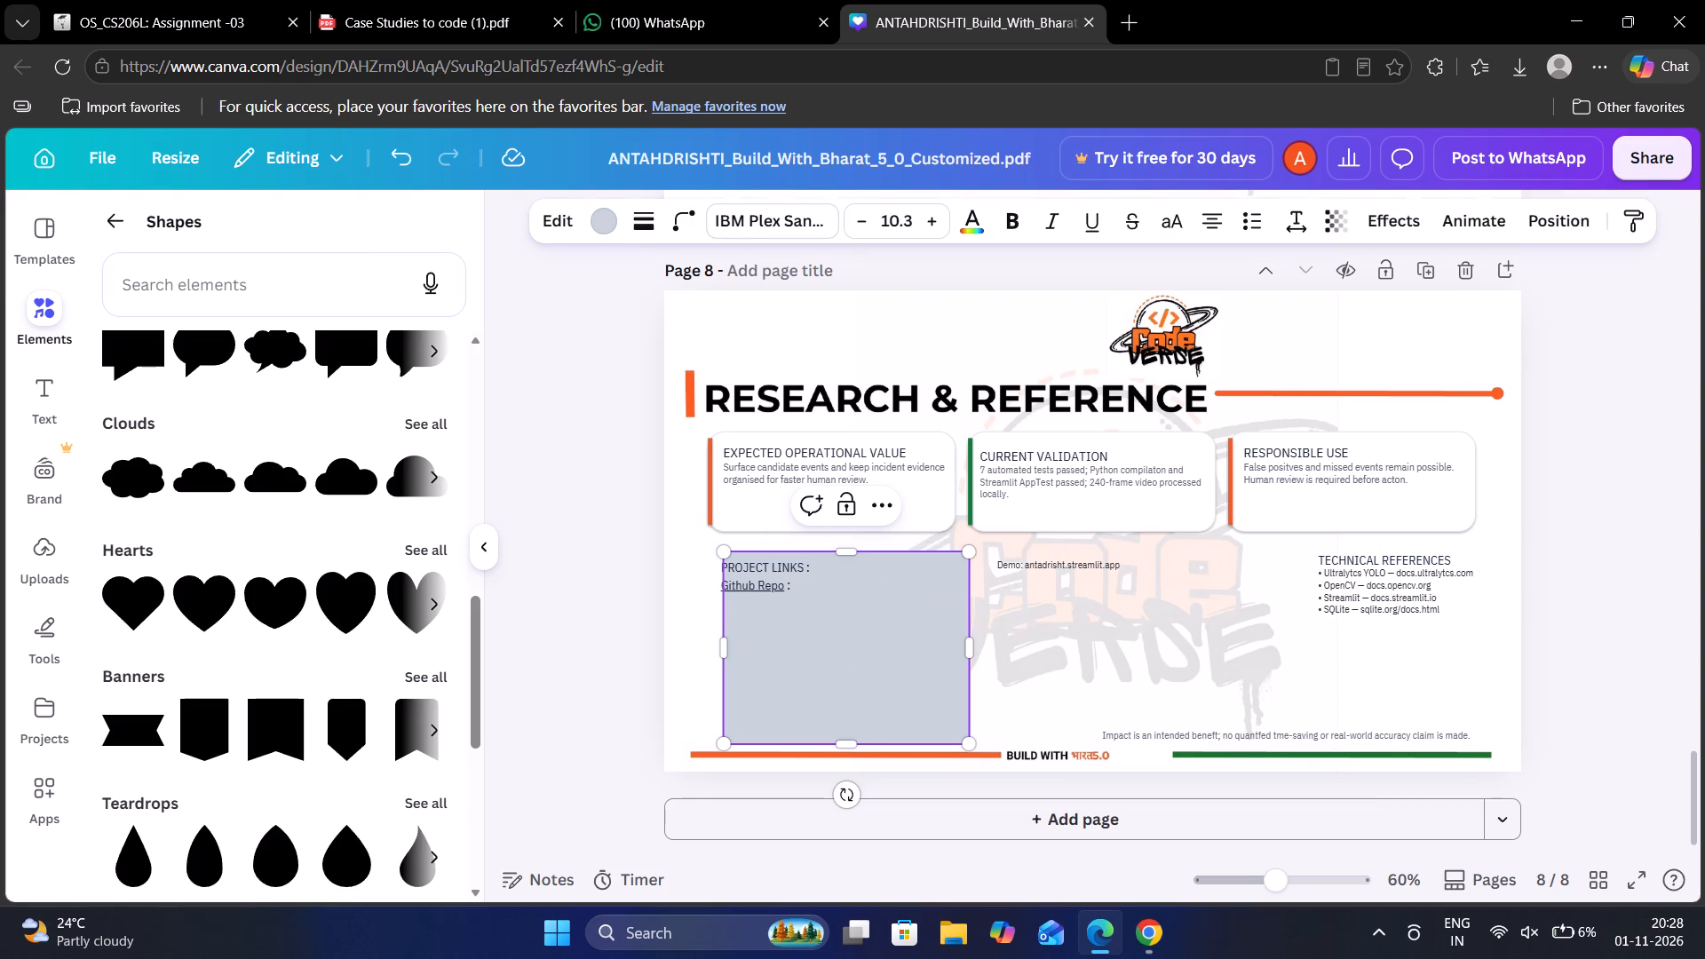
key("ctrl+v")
Delete the grey rectangle from the project links area on page 8.
left_click(888, 689)
key("Delete")
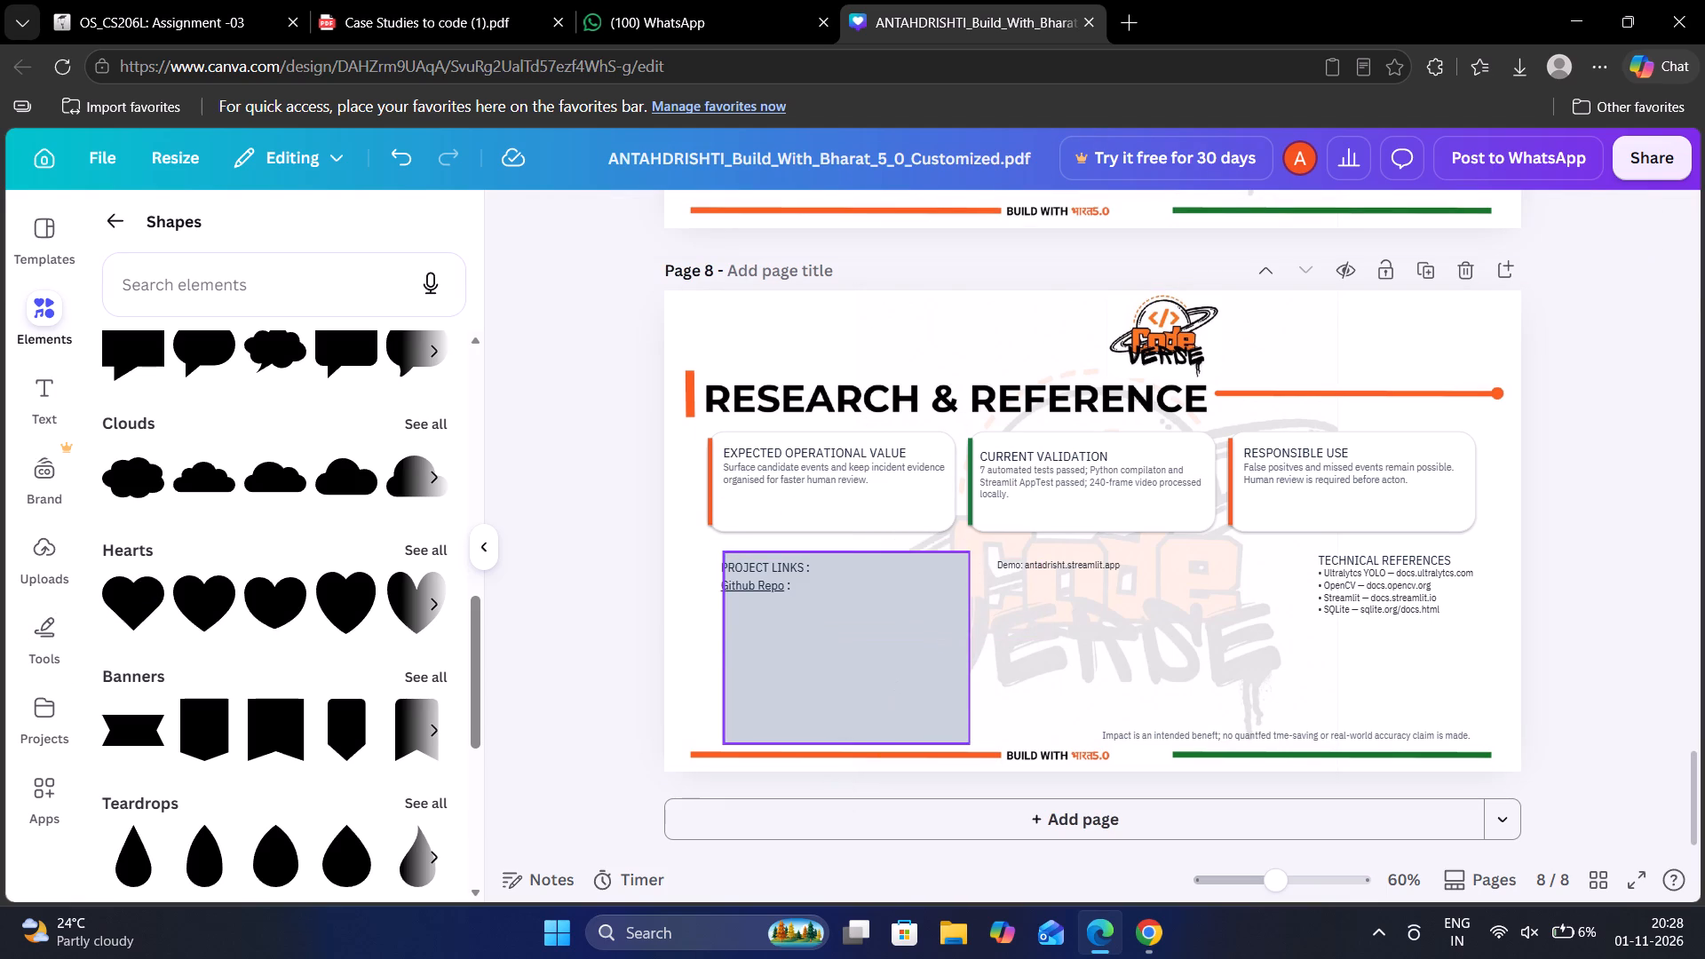
left_click(860, 691)
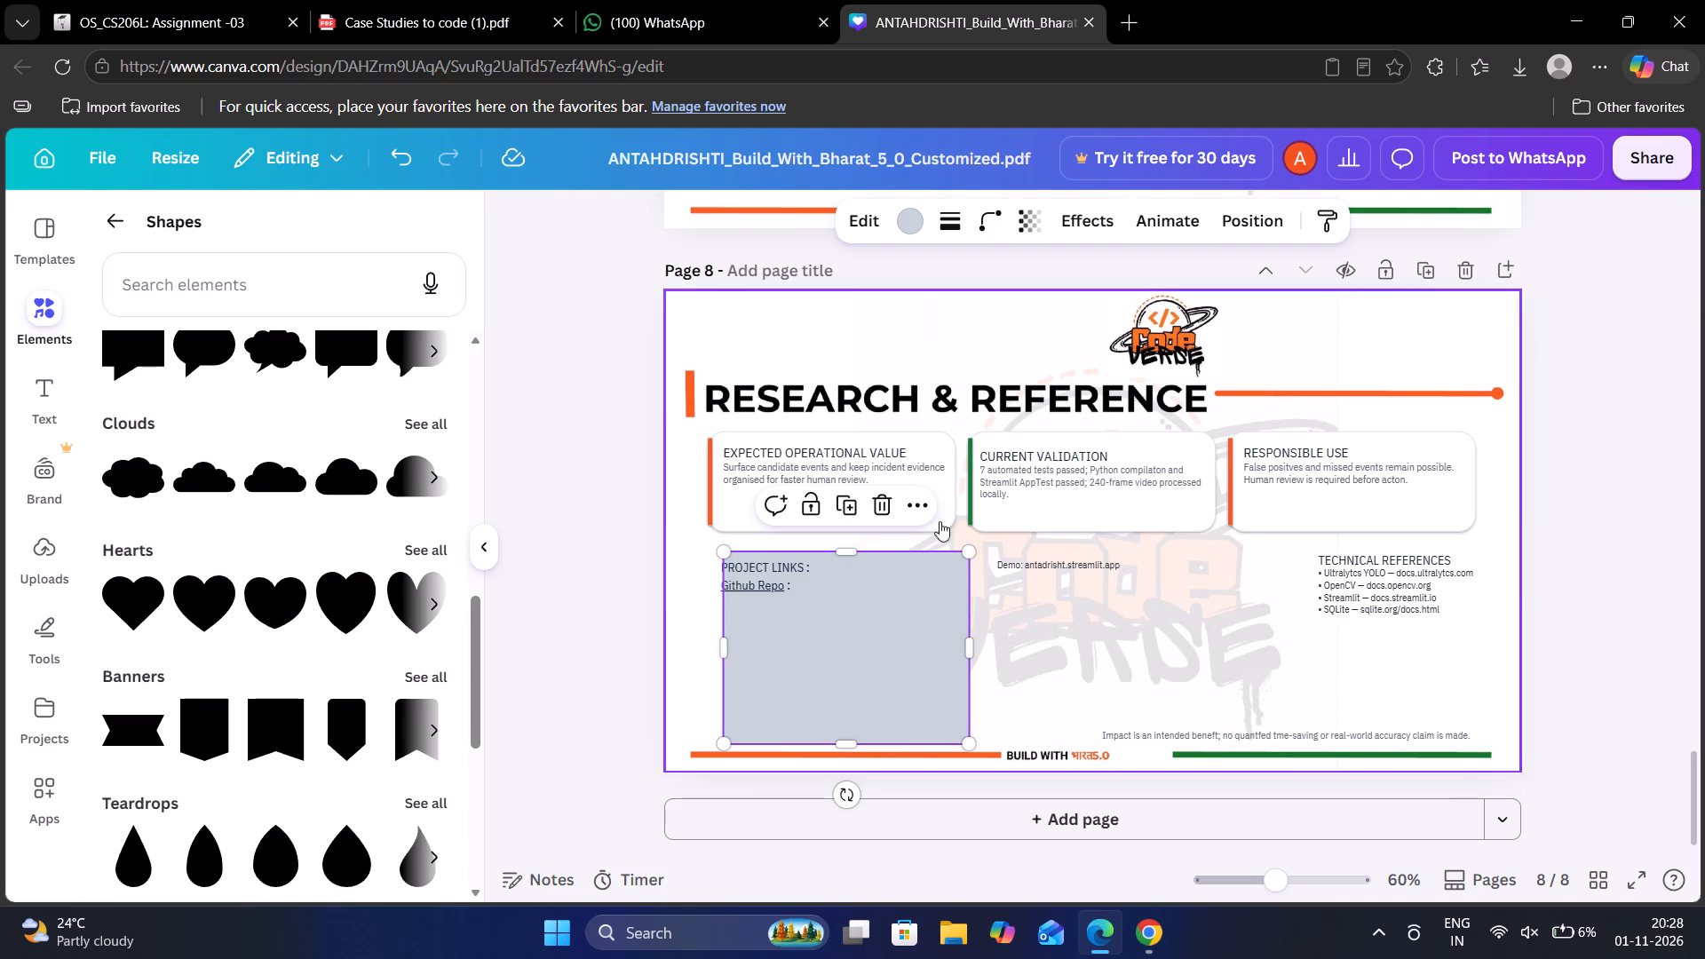
left_click(888, 508)
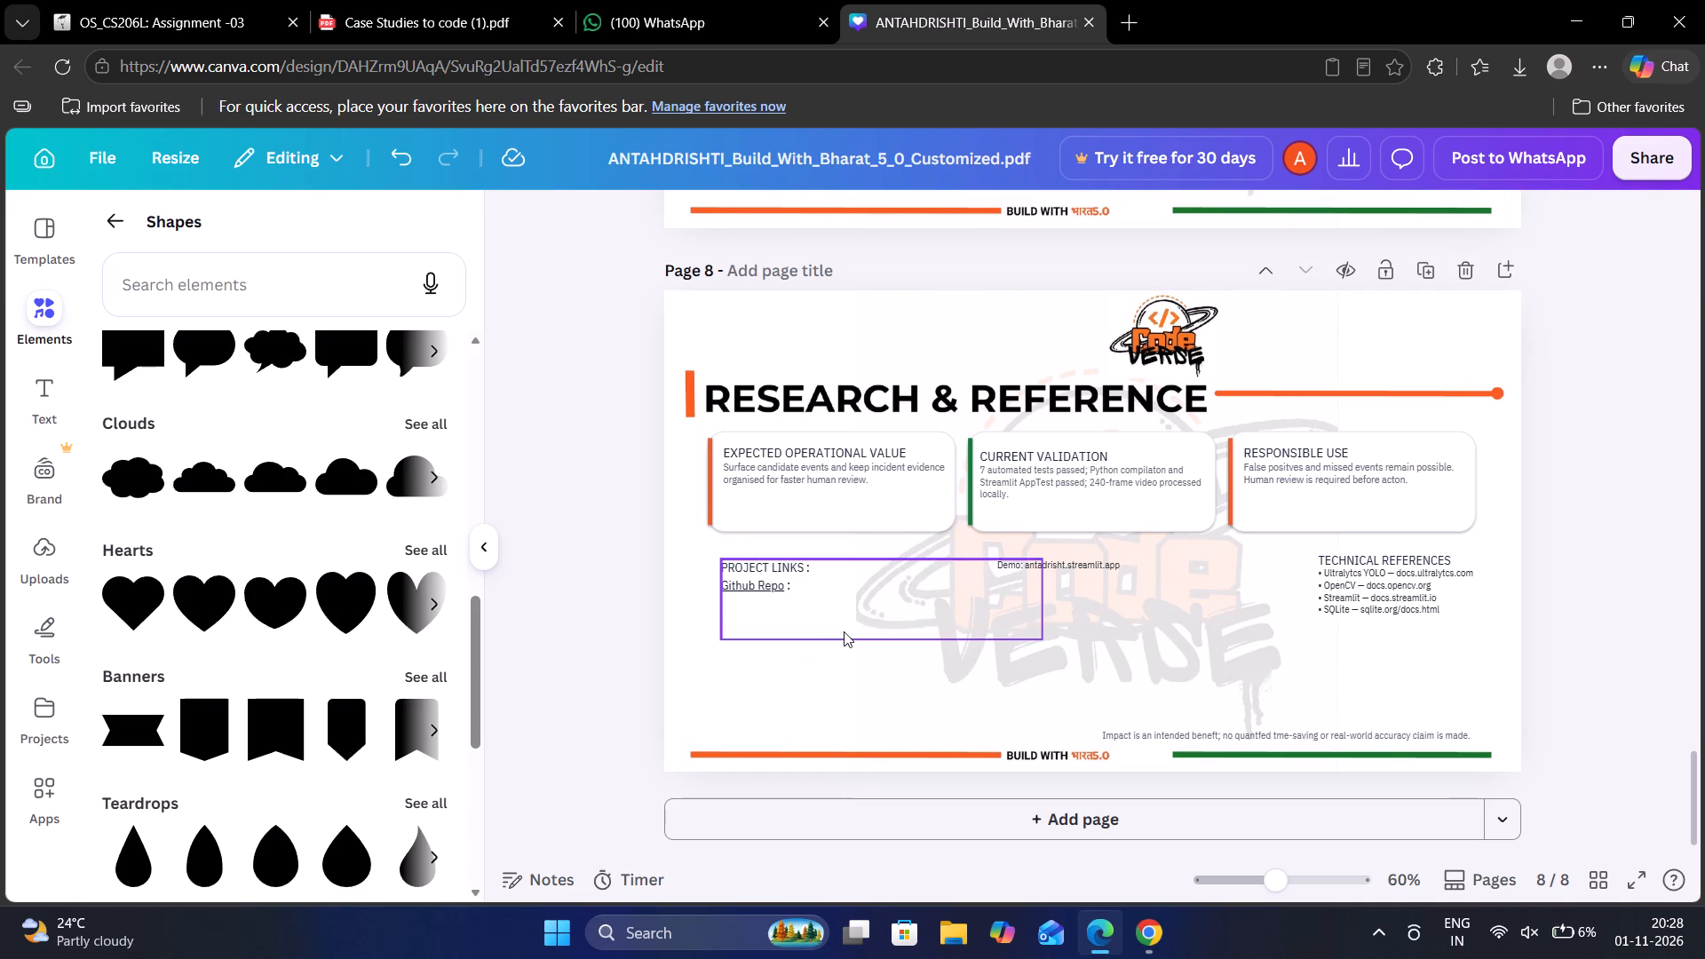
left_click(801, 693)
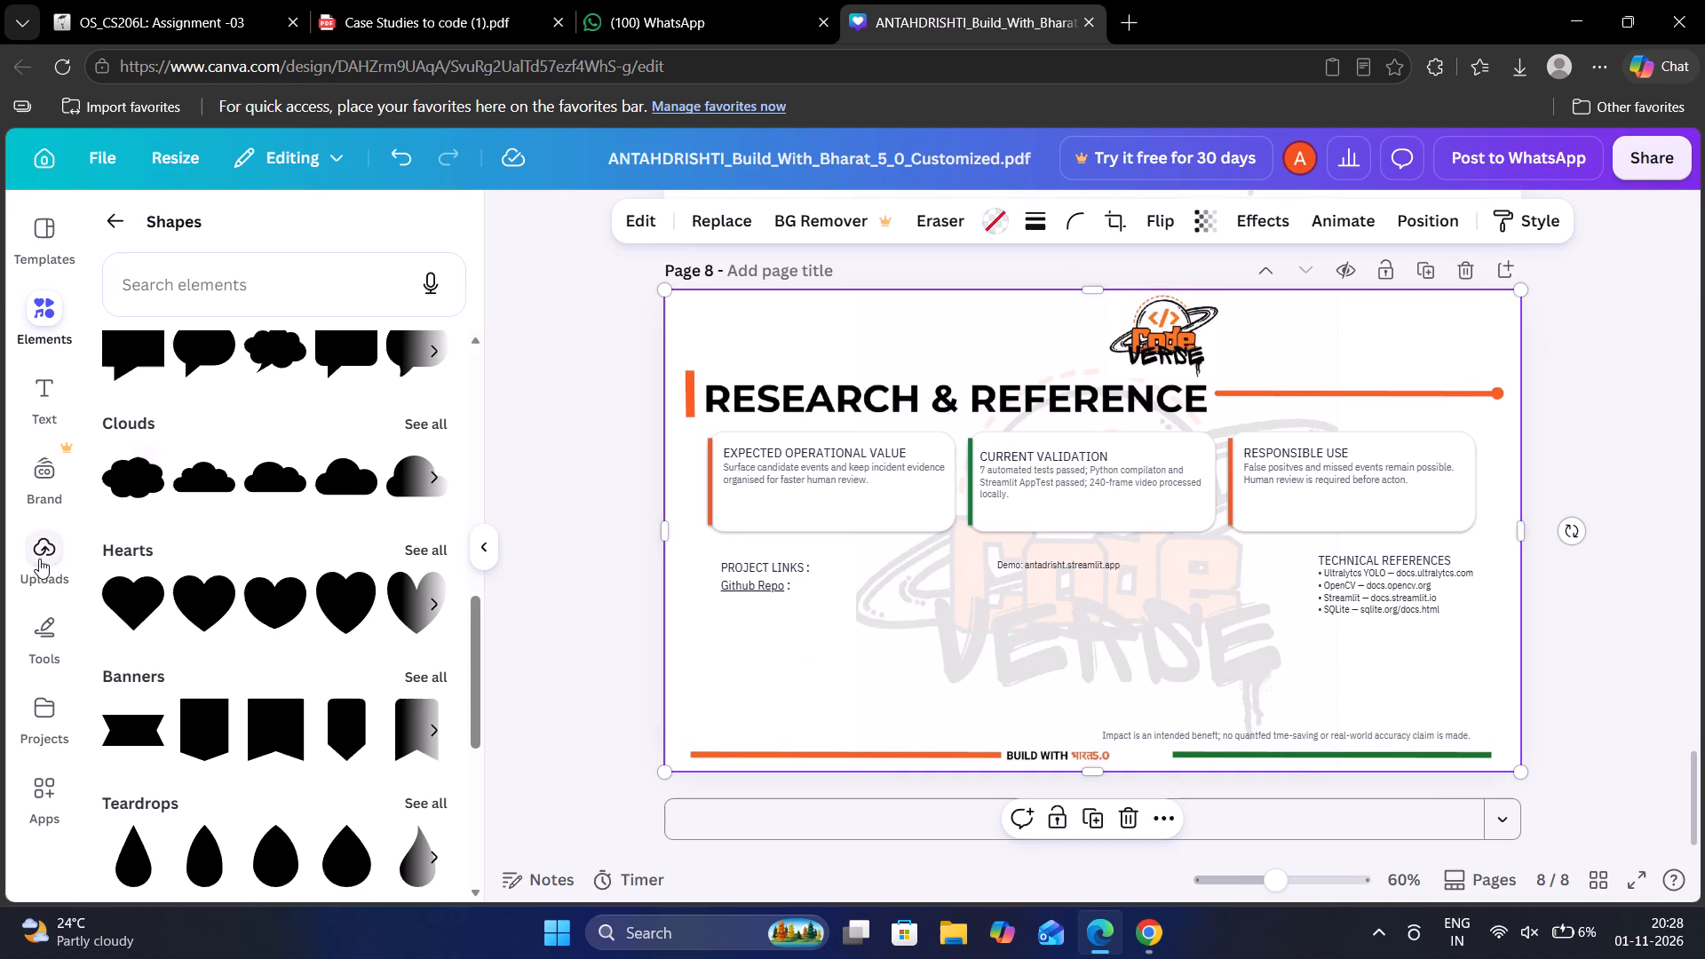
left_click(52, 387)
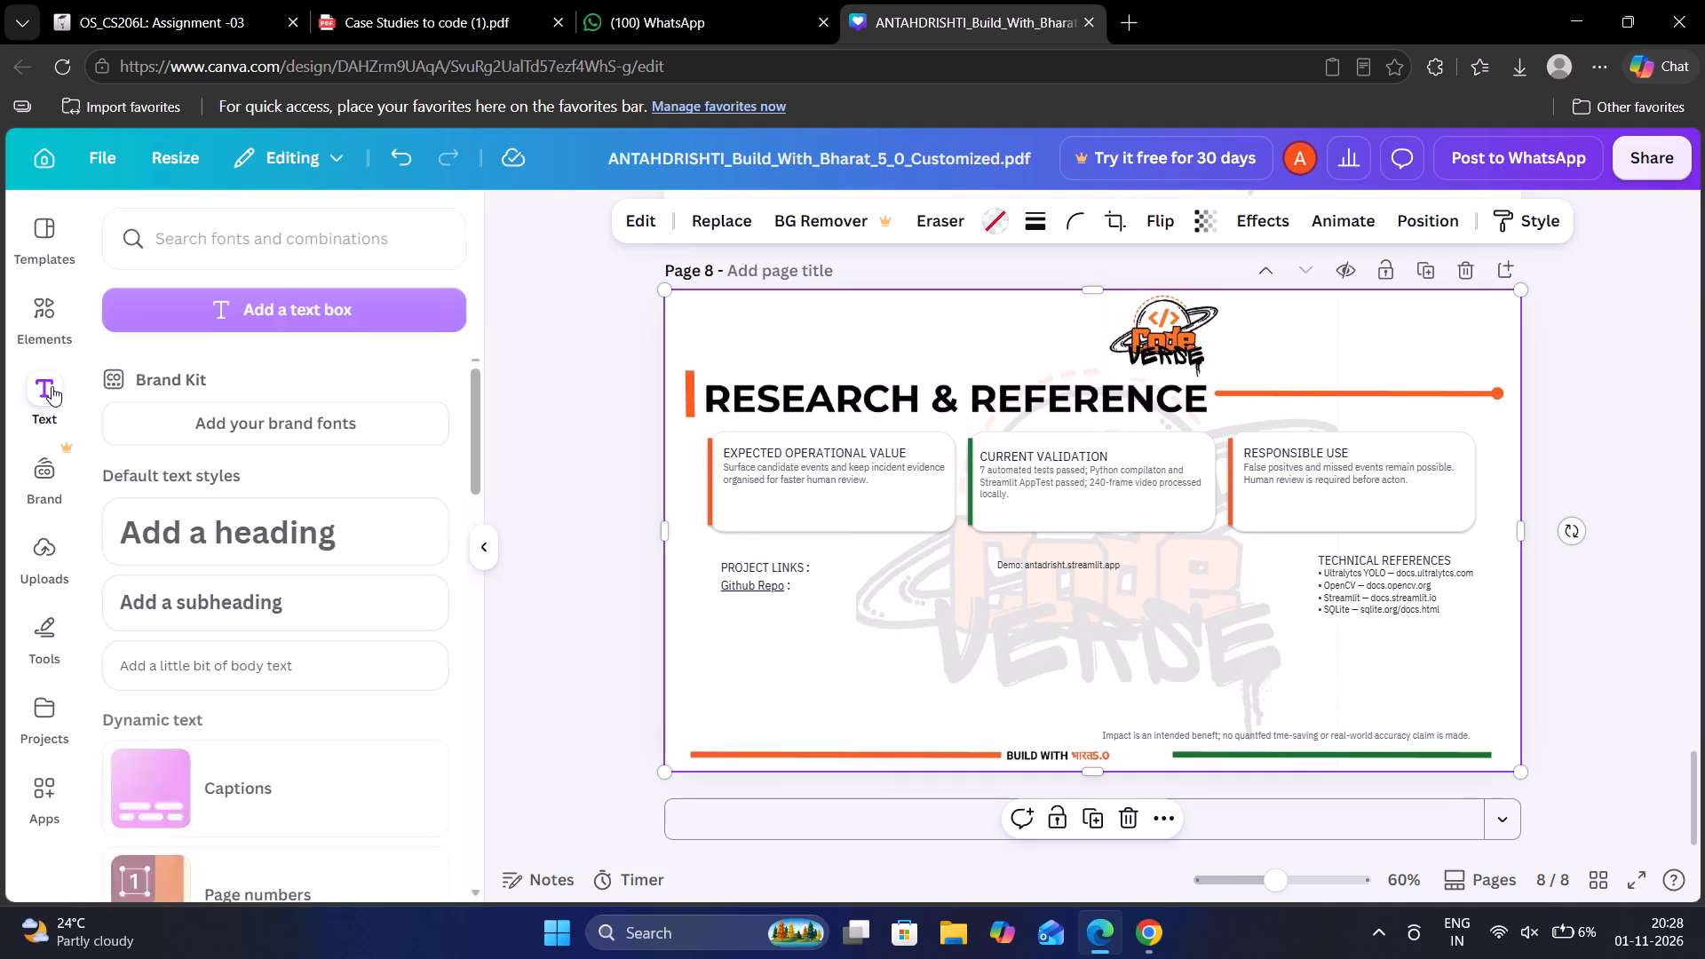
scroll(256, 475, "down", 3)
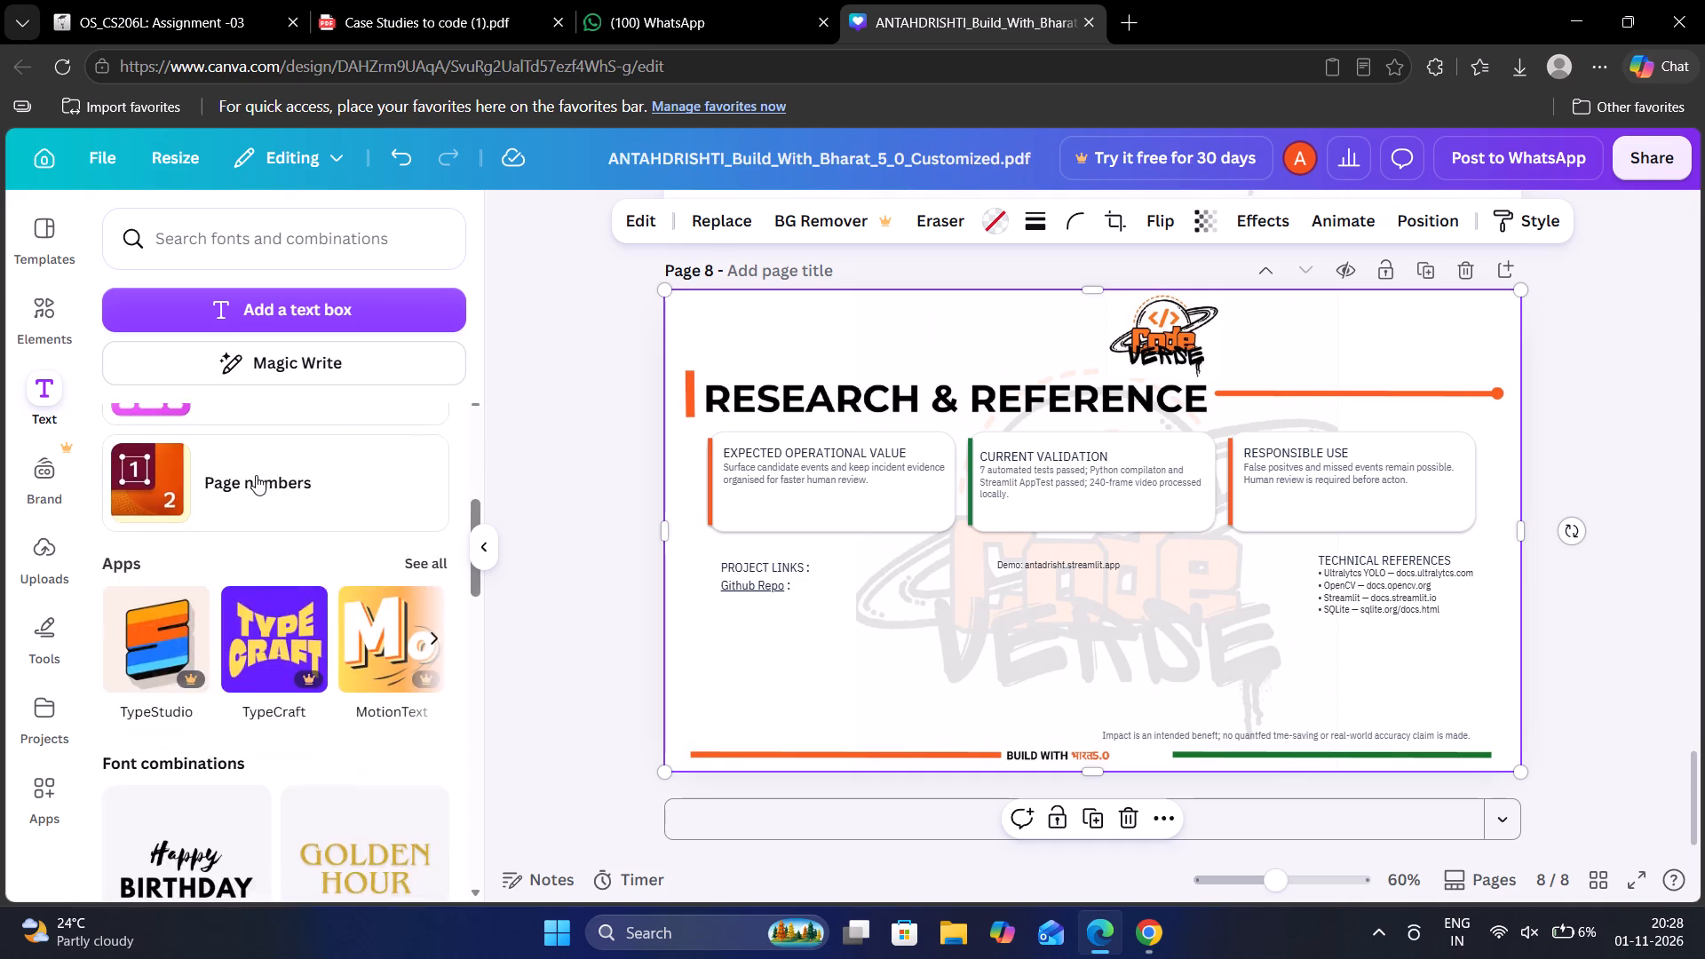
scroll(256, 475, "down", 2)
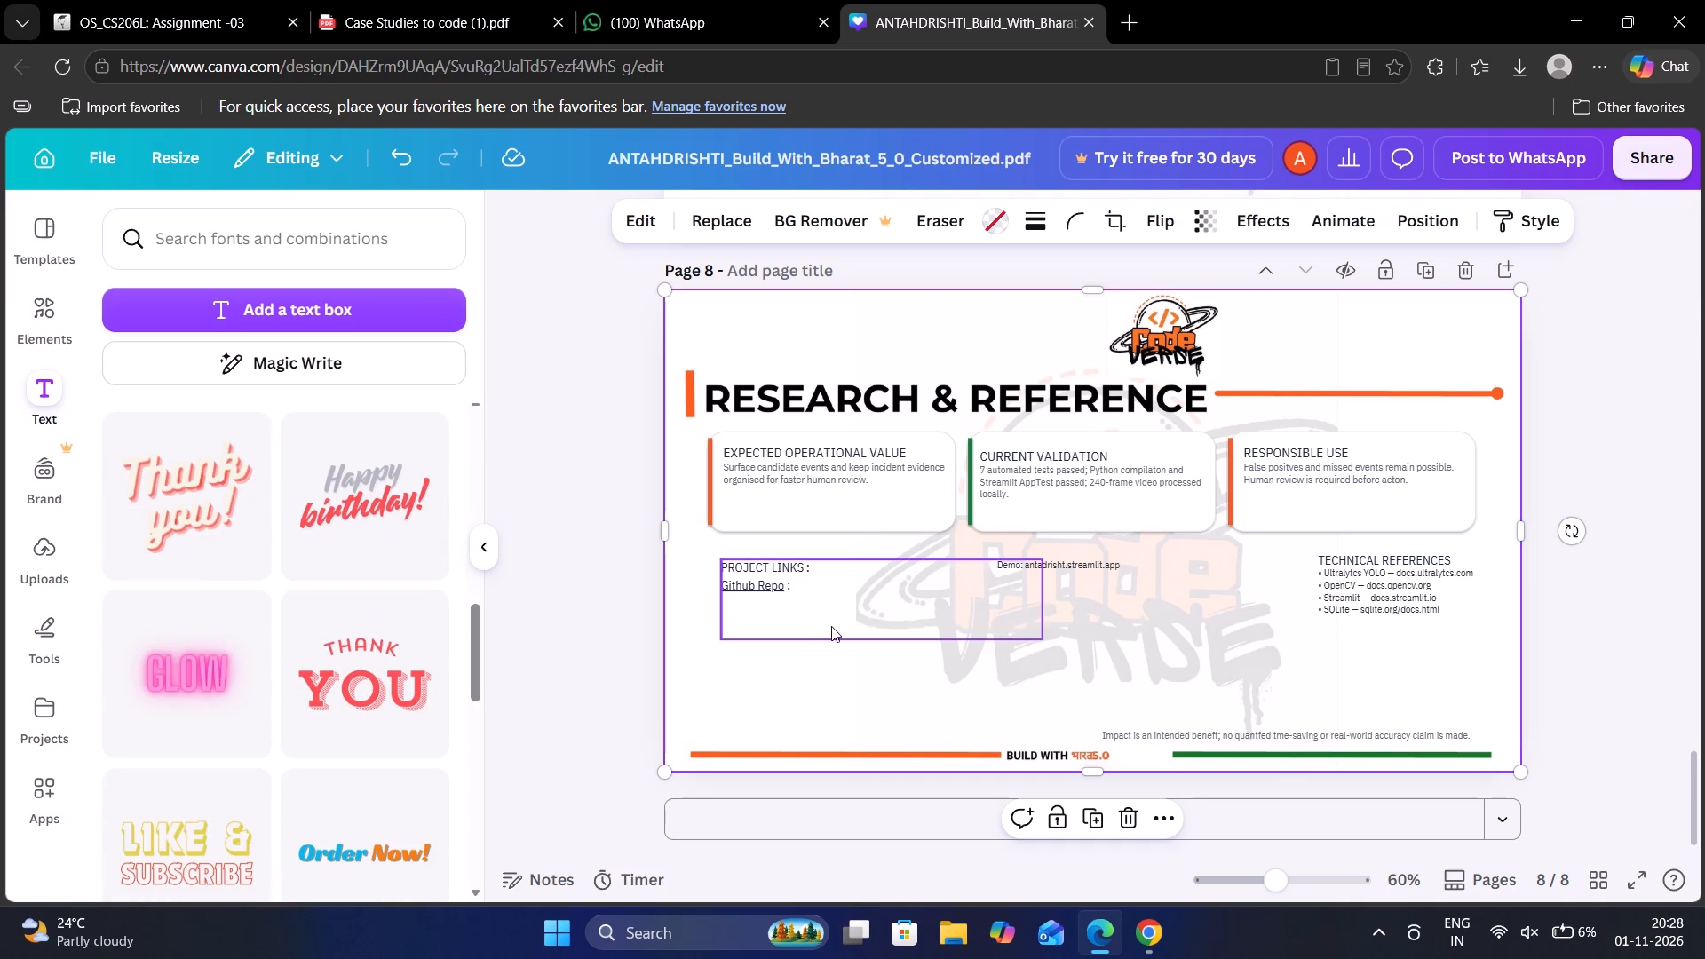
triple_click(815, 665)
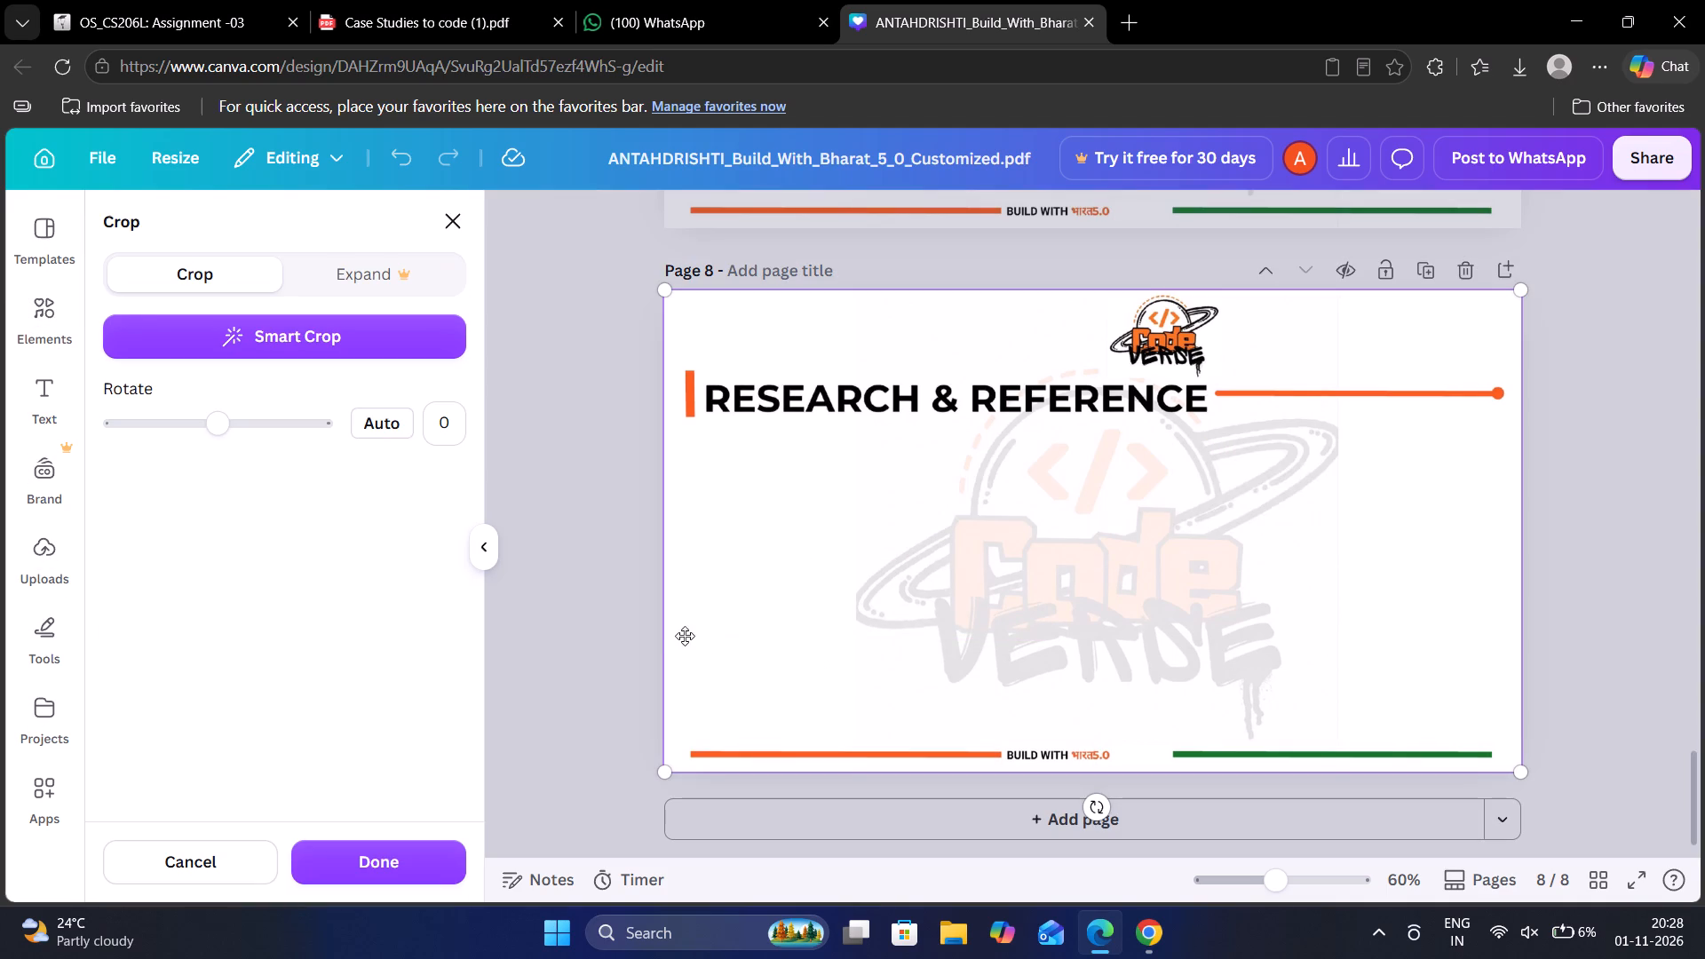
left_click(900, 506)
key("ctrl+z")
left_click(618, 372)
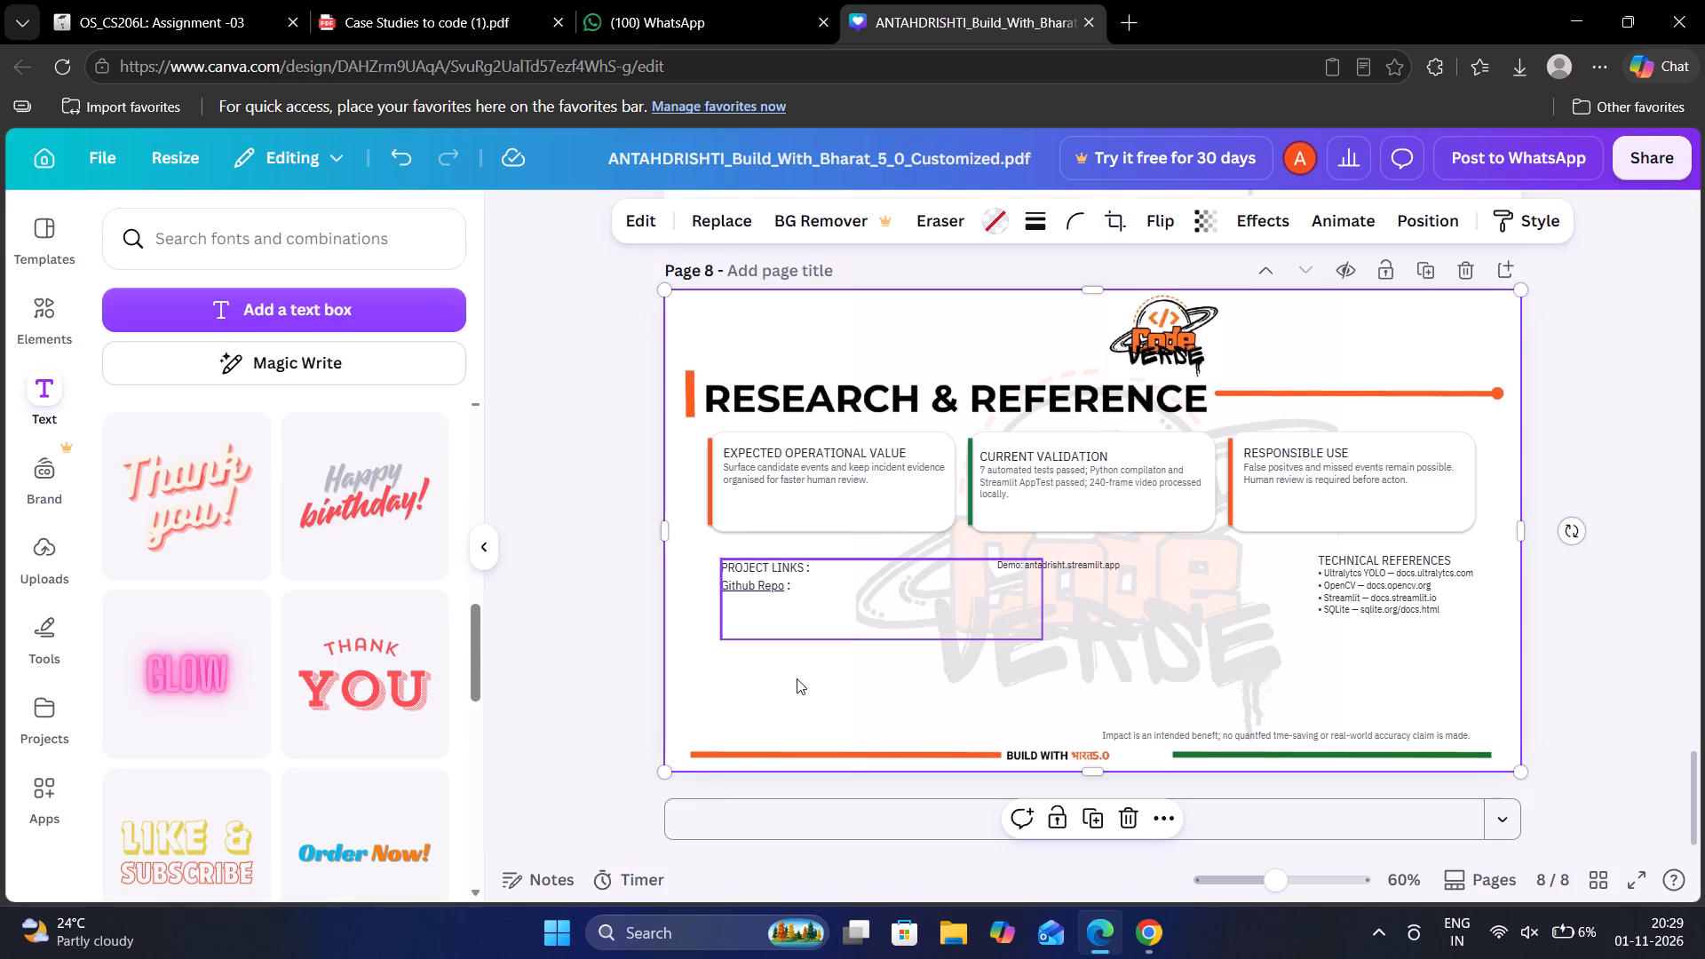
Add a new default text box to page 8.
left_click(797, 688)
left_click(48, 238)
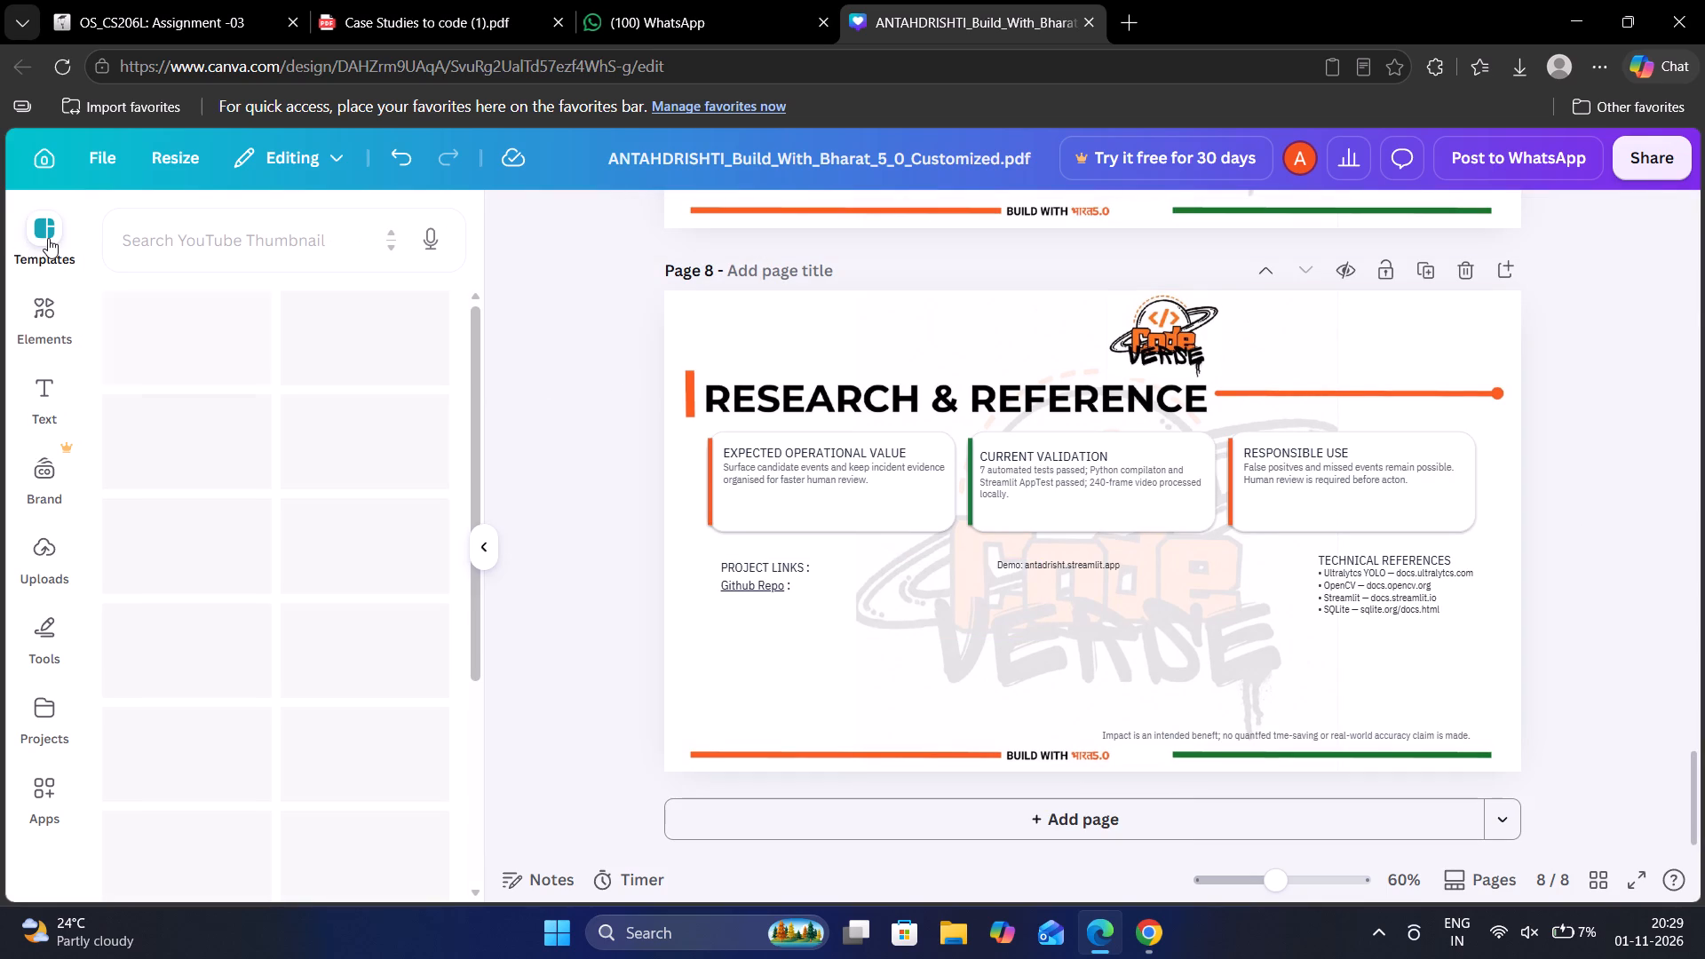
left_click(42, 394)
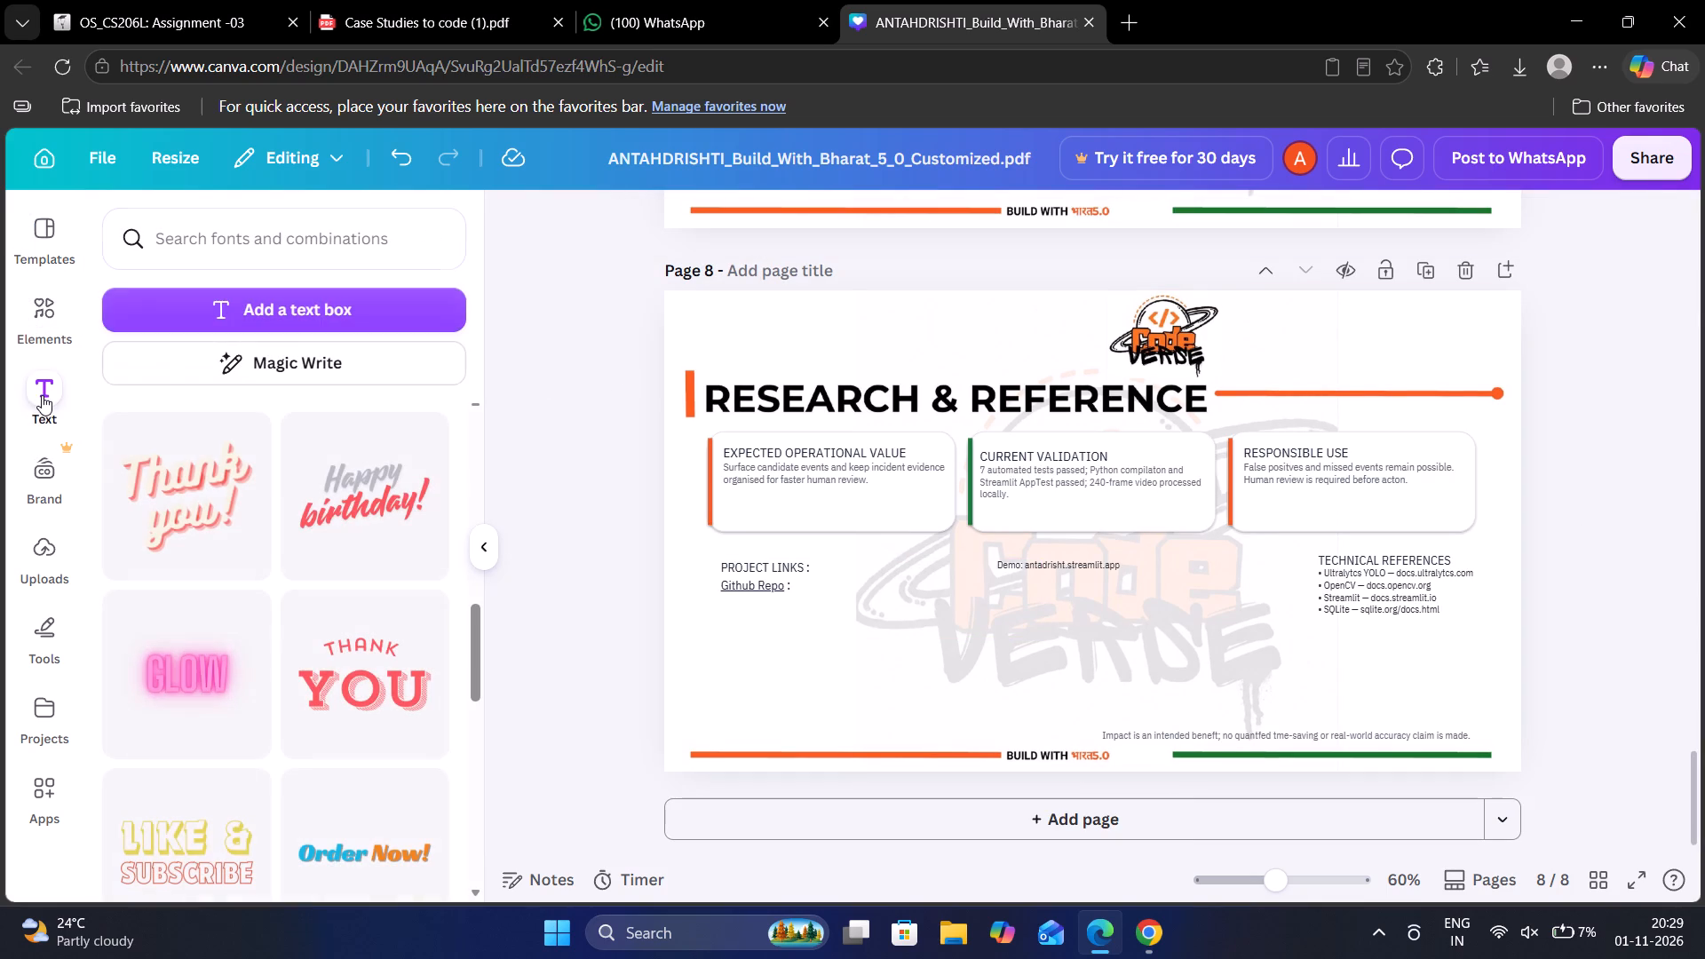
left_click(302, 314)
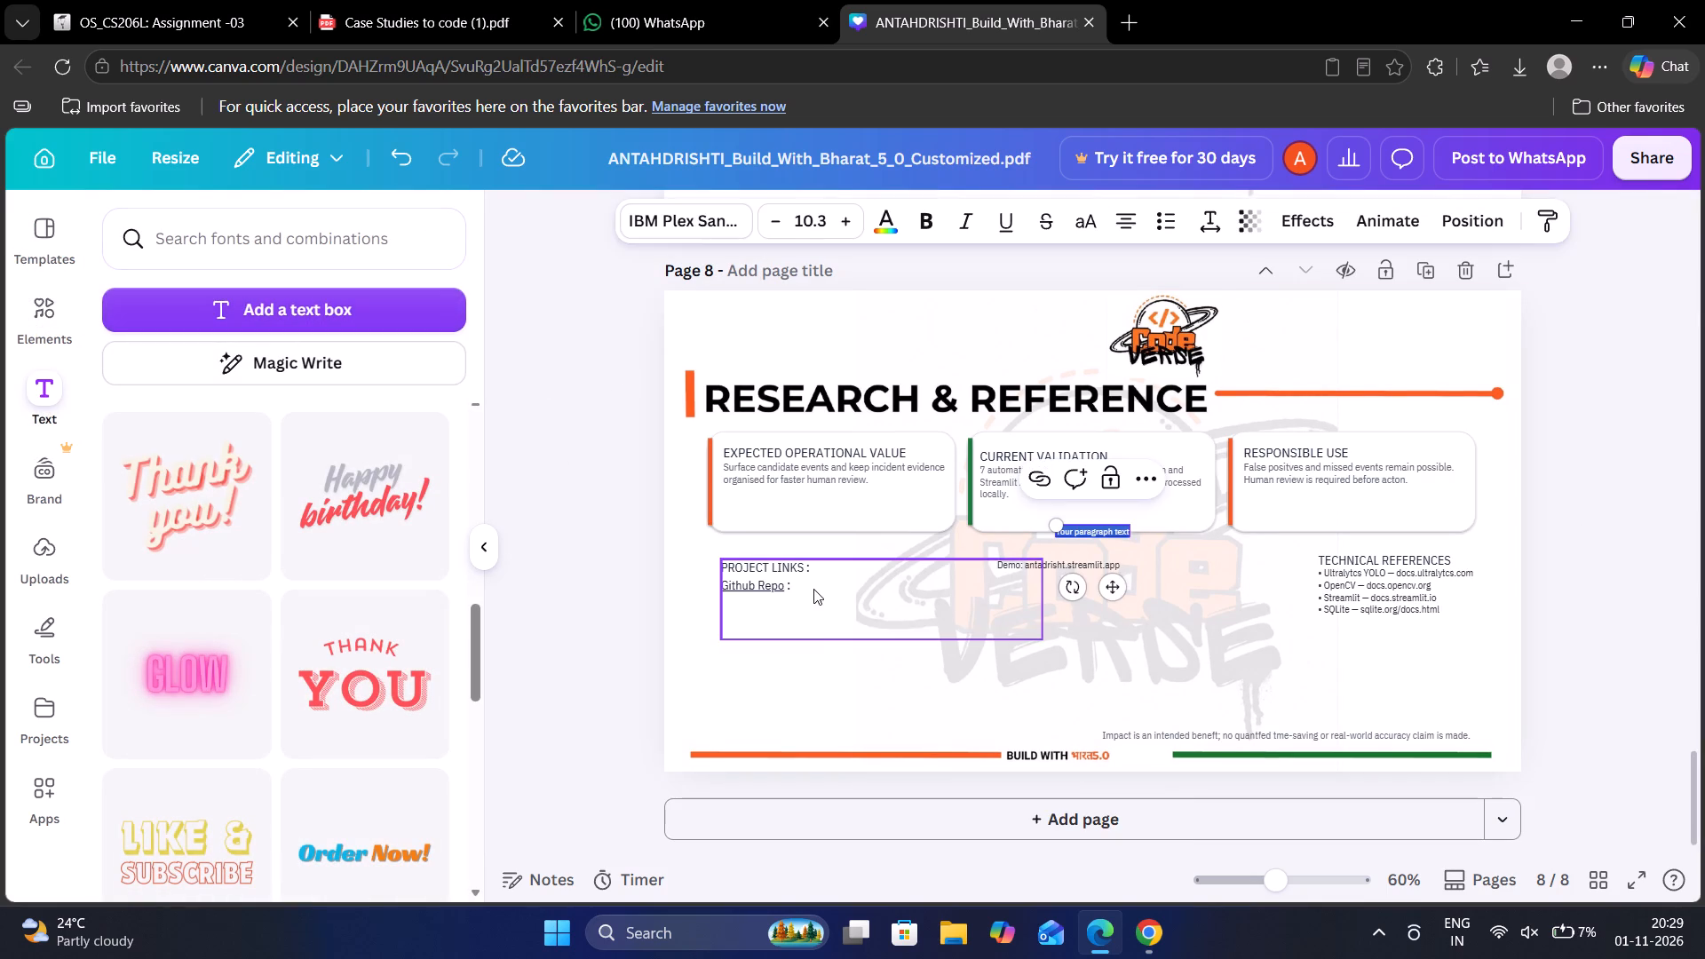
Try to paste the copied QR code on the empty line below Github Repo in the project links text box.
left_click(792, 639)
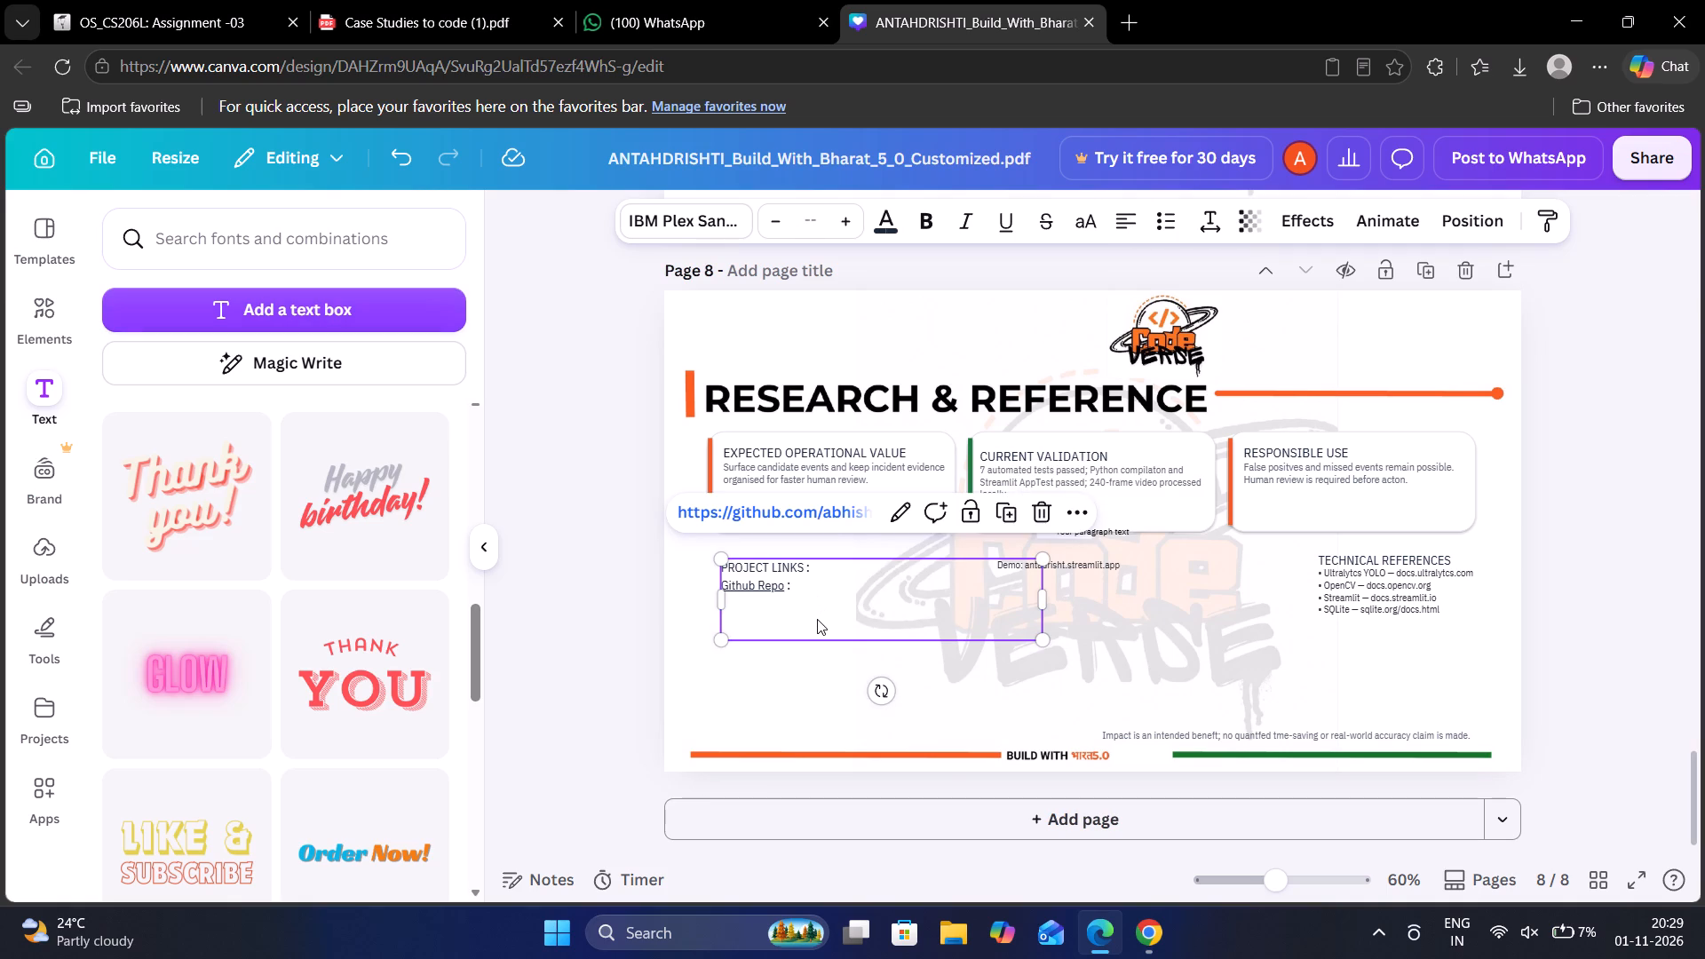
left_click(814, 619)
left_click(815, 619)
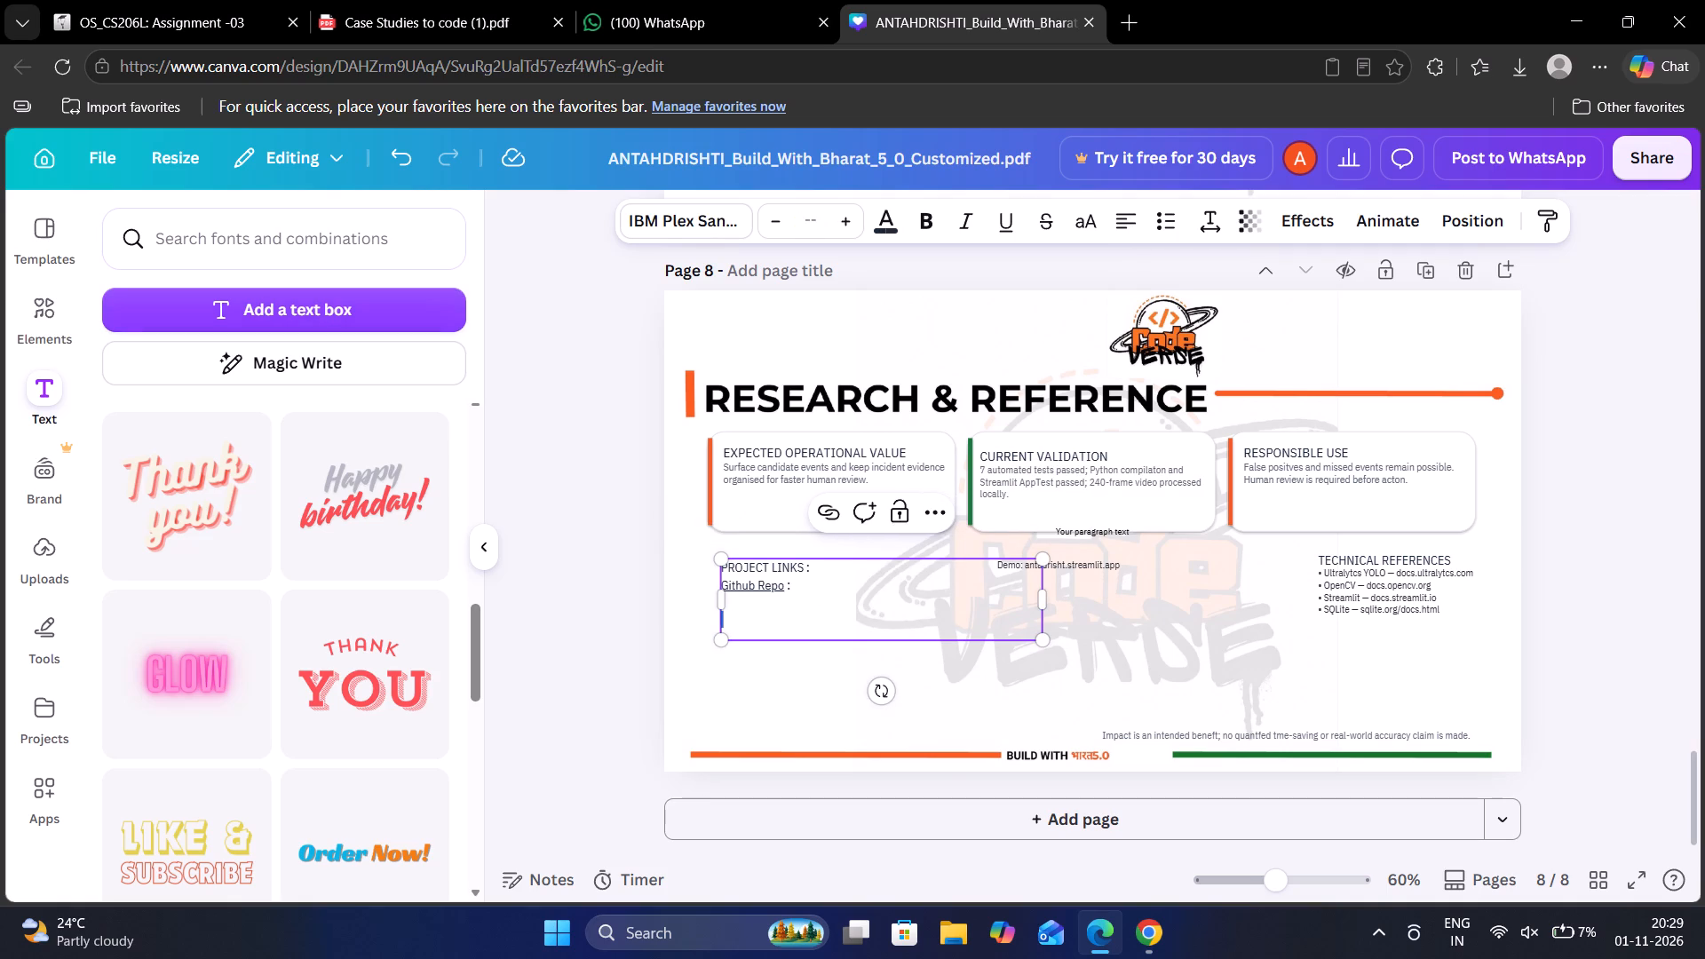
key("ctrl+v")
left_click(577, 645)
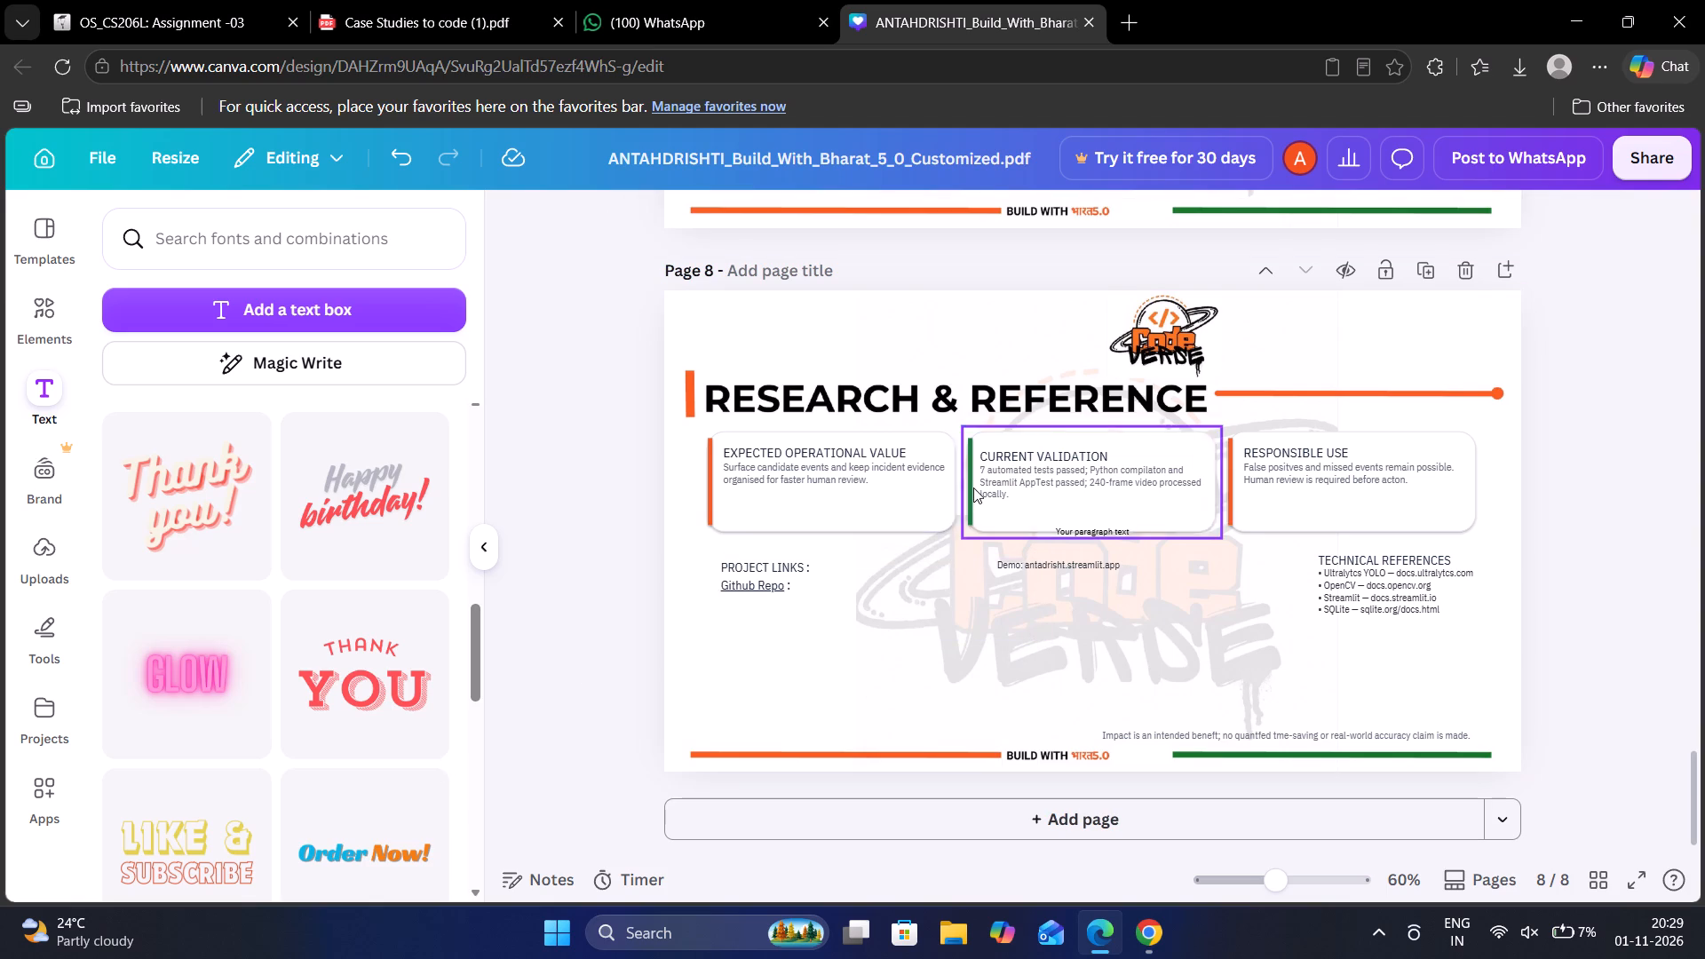
Paste the copied QR code onto page 8 as a separate image outside the project links text box.
left_click(752, 587)
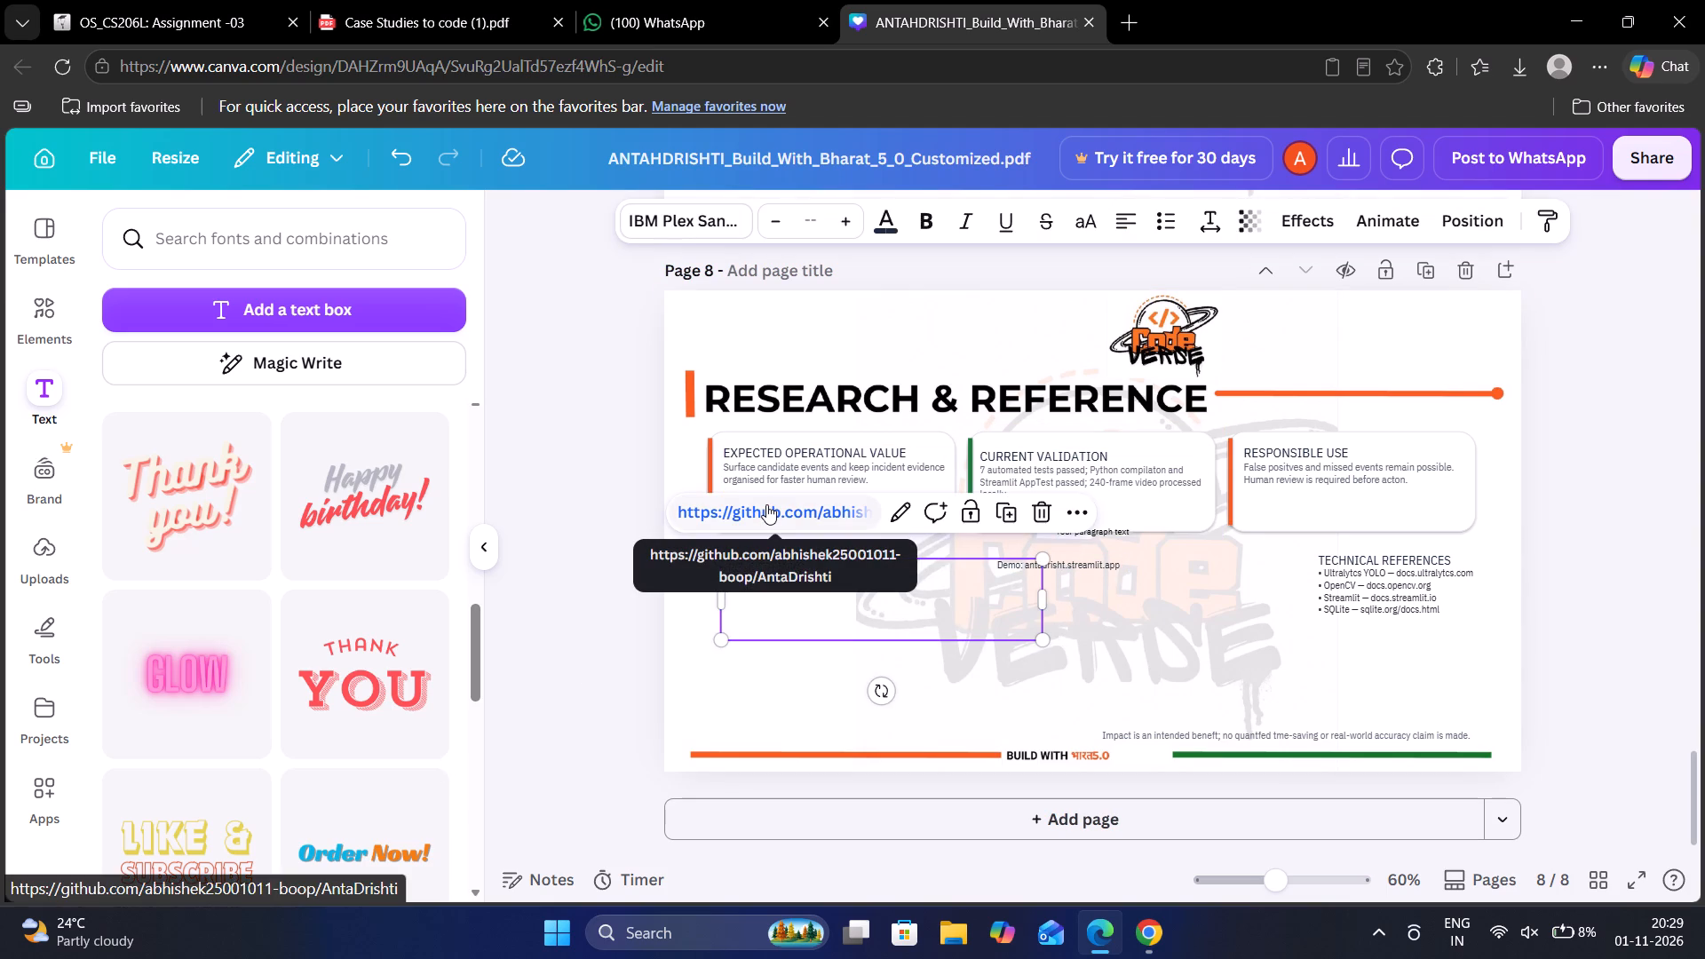
left_click(612, 672)
left_click(982, 578)
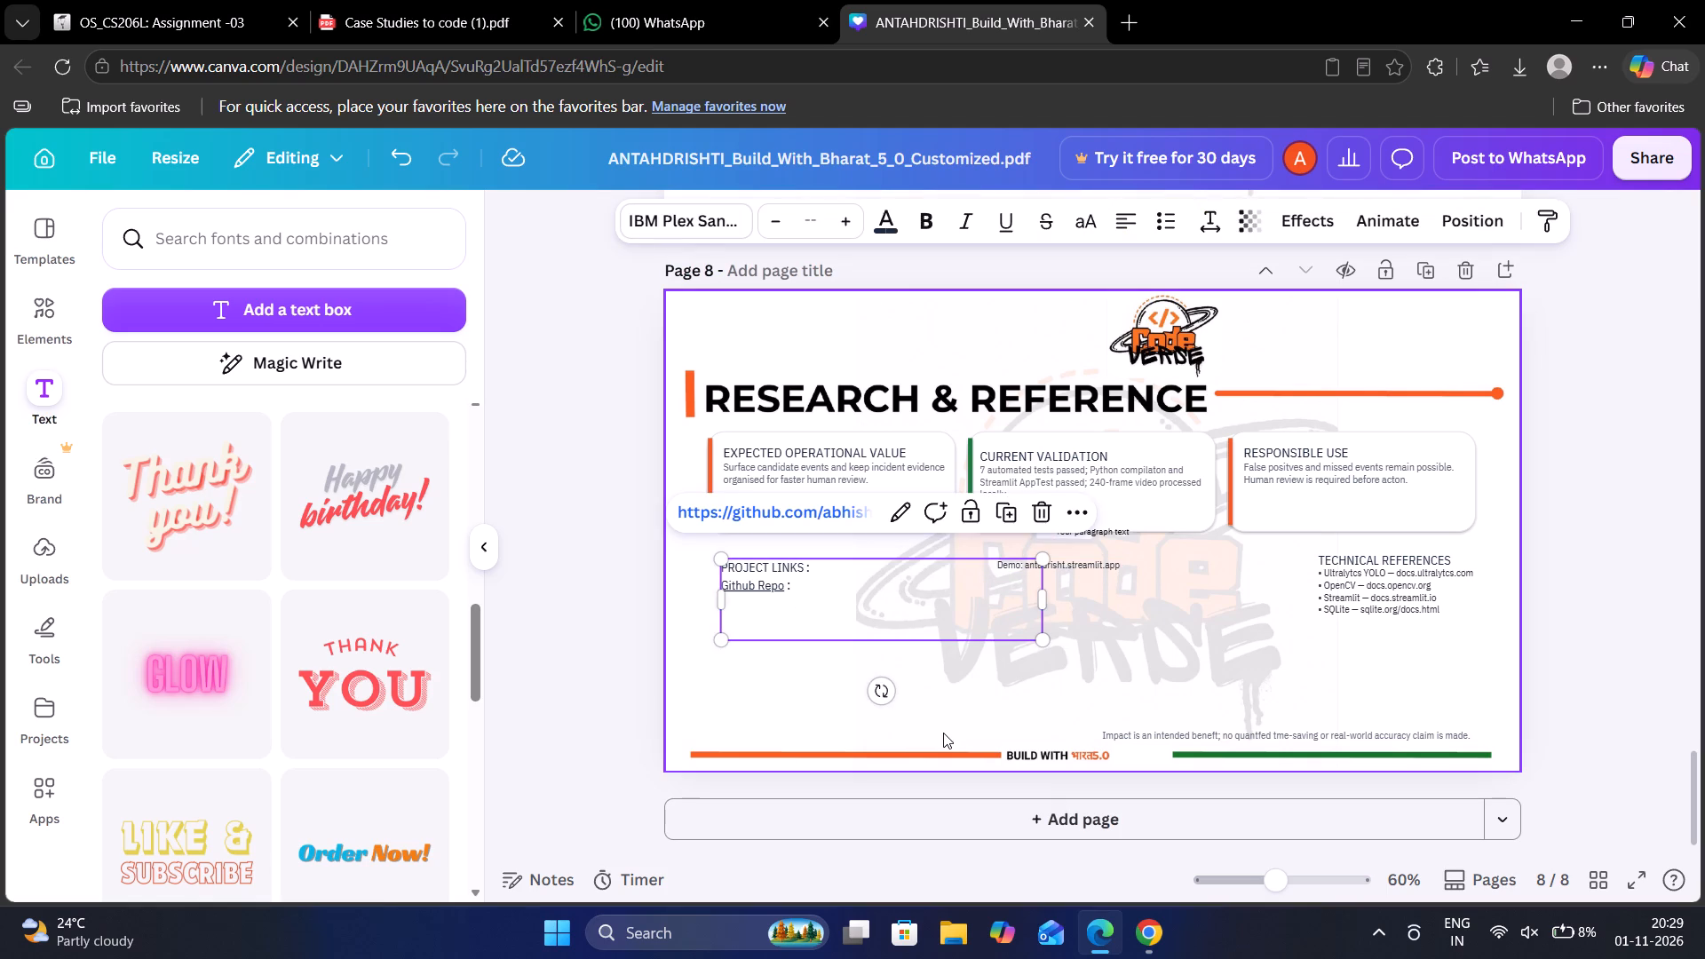
key("ctrl+v")
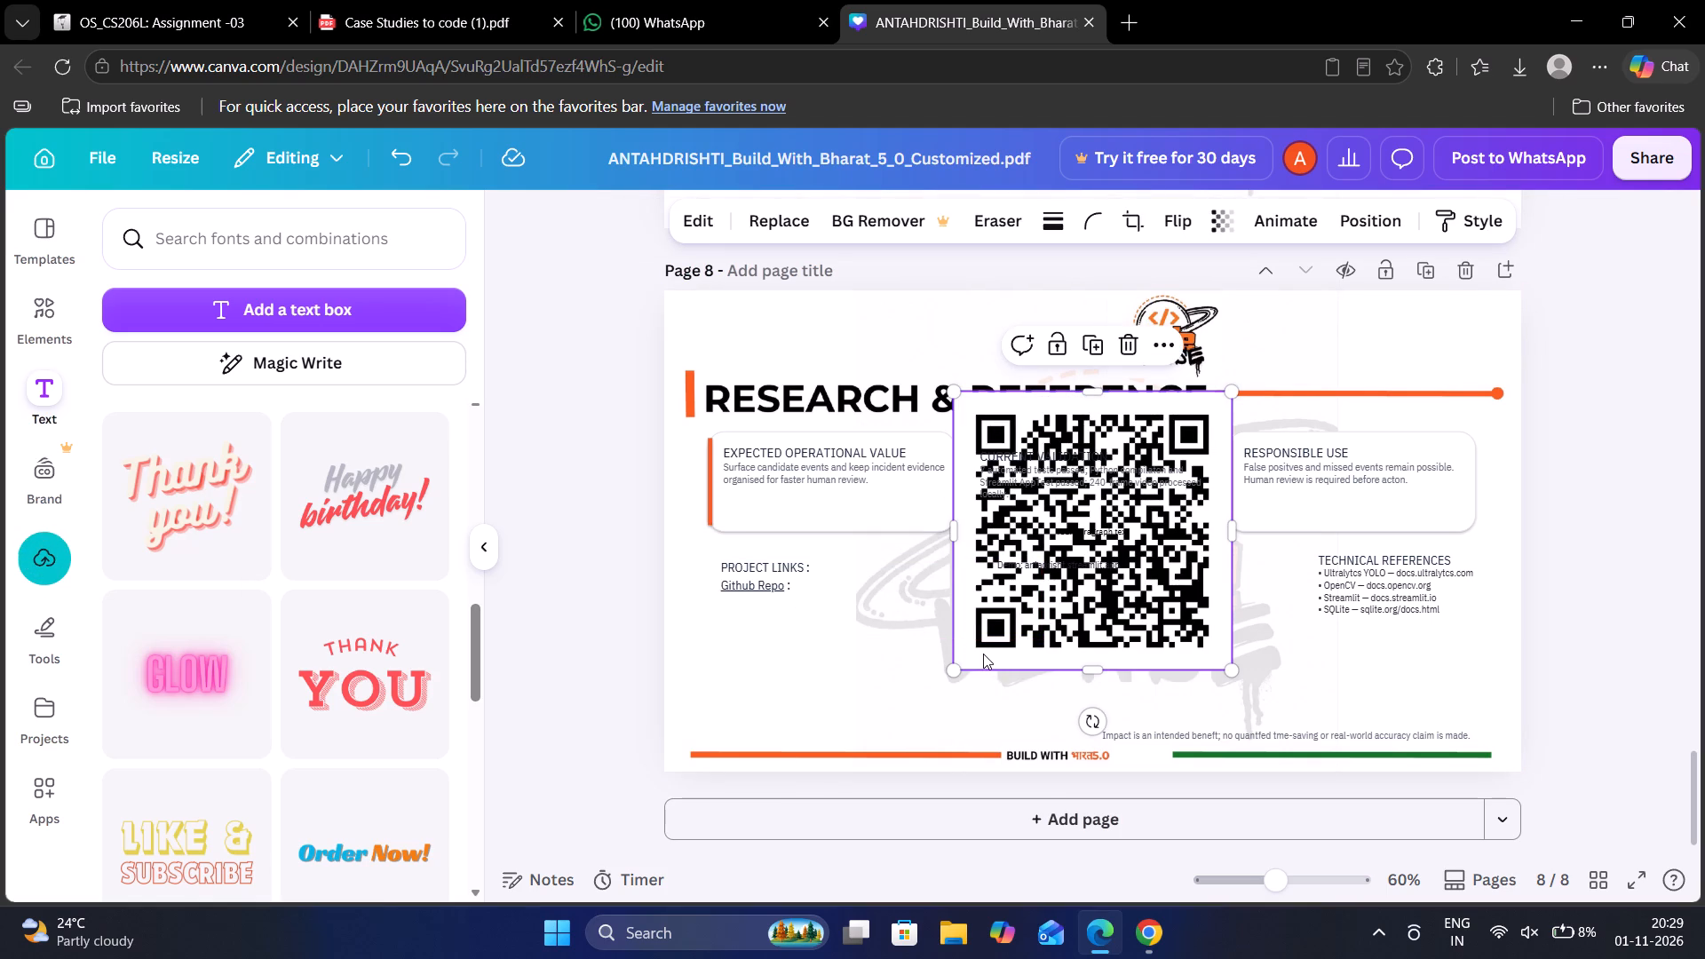
Try to move the pasted QR code slightly down toward the project links area on page 8.
left_click_drag(983, 654, 961, 674)
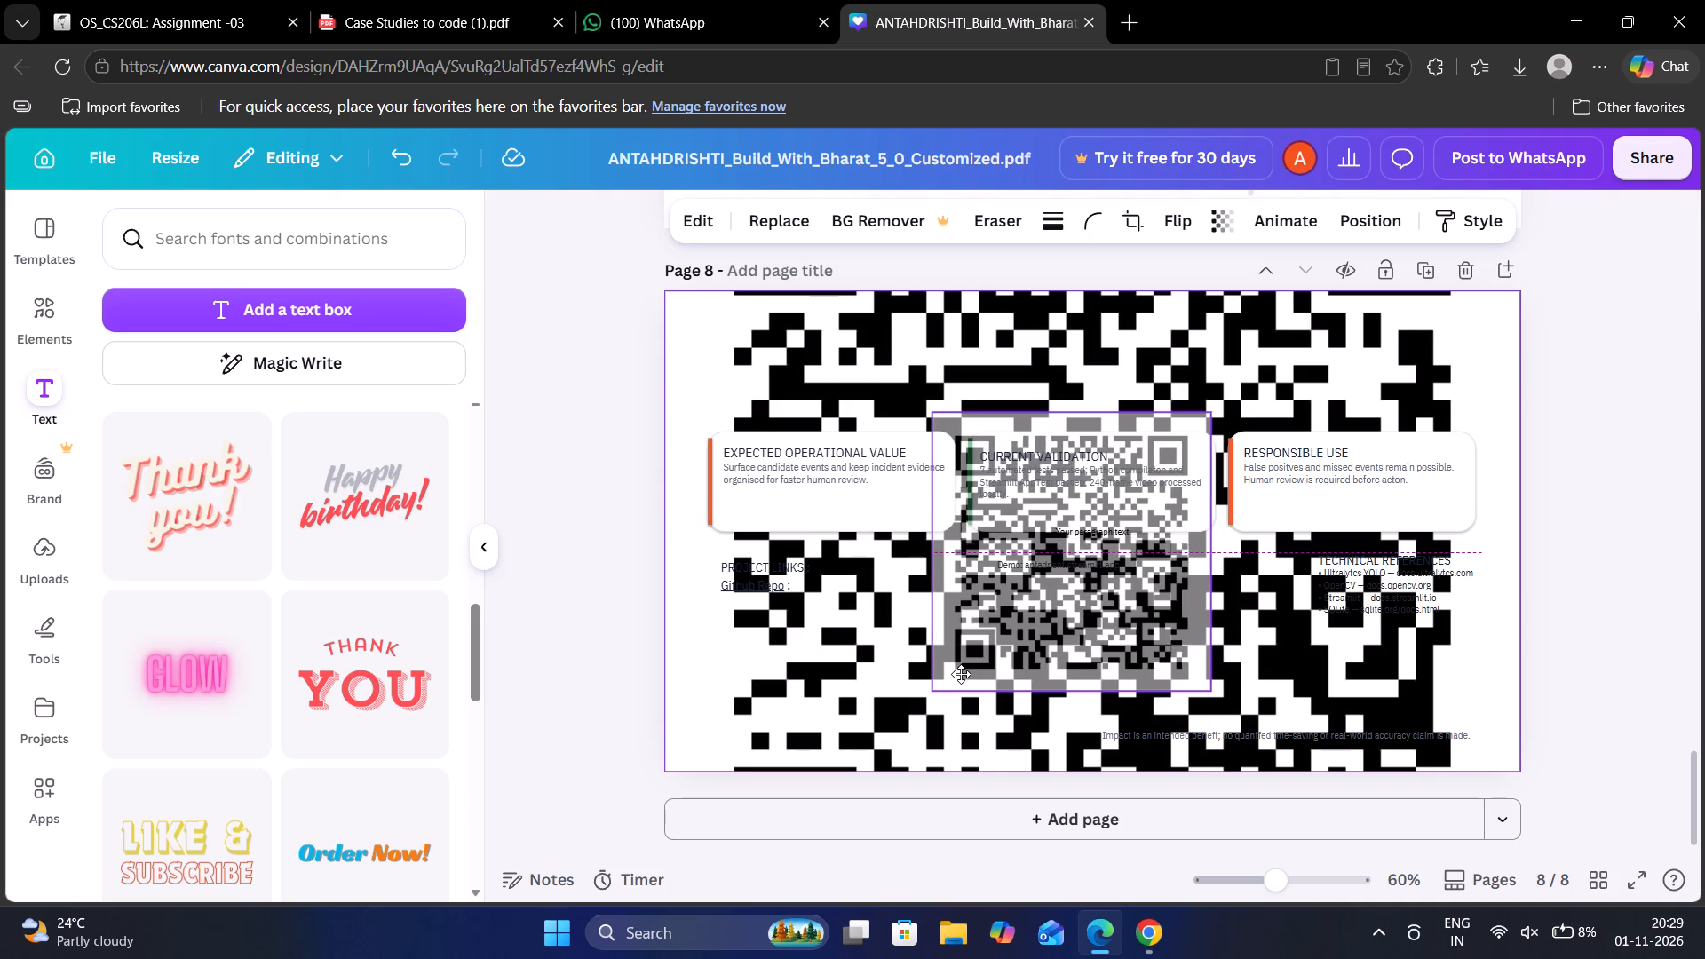
left_click_drag(961, 674, 962, 676)
Capture a rectangular screenshot of the page 8 slide with the QR code filling its background.
key("Print")
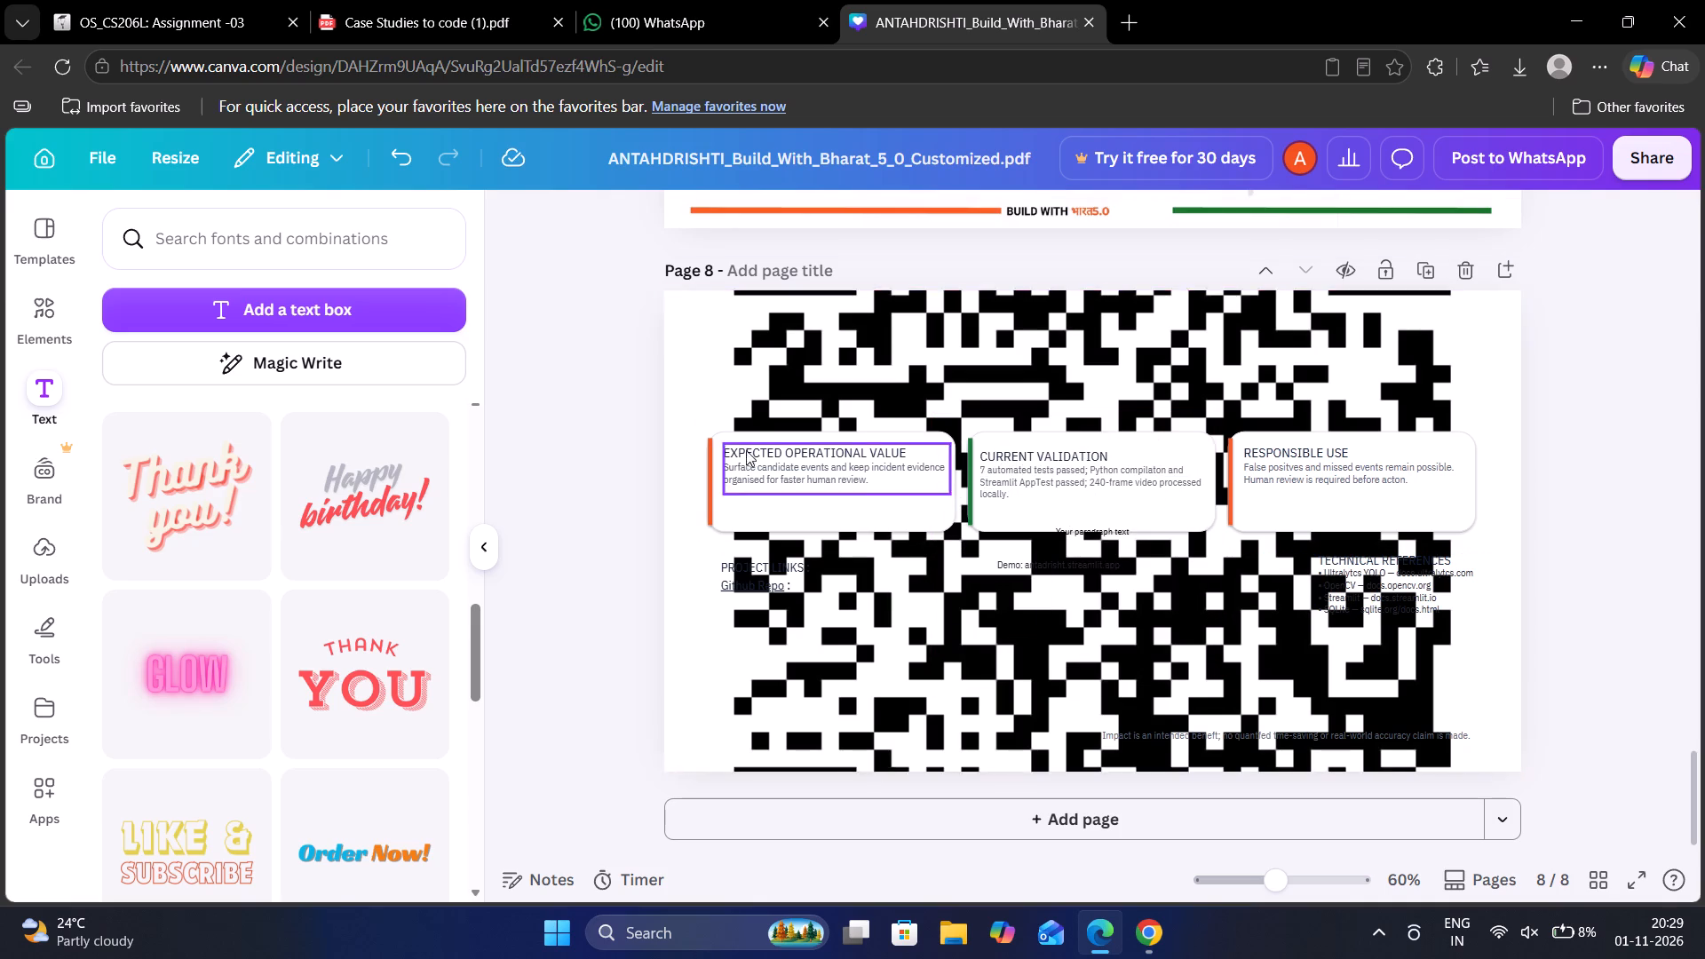
left_click_drag(695, 298, 1470, 804)
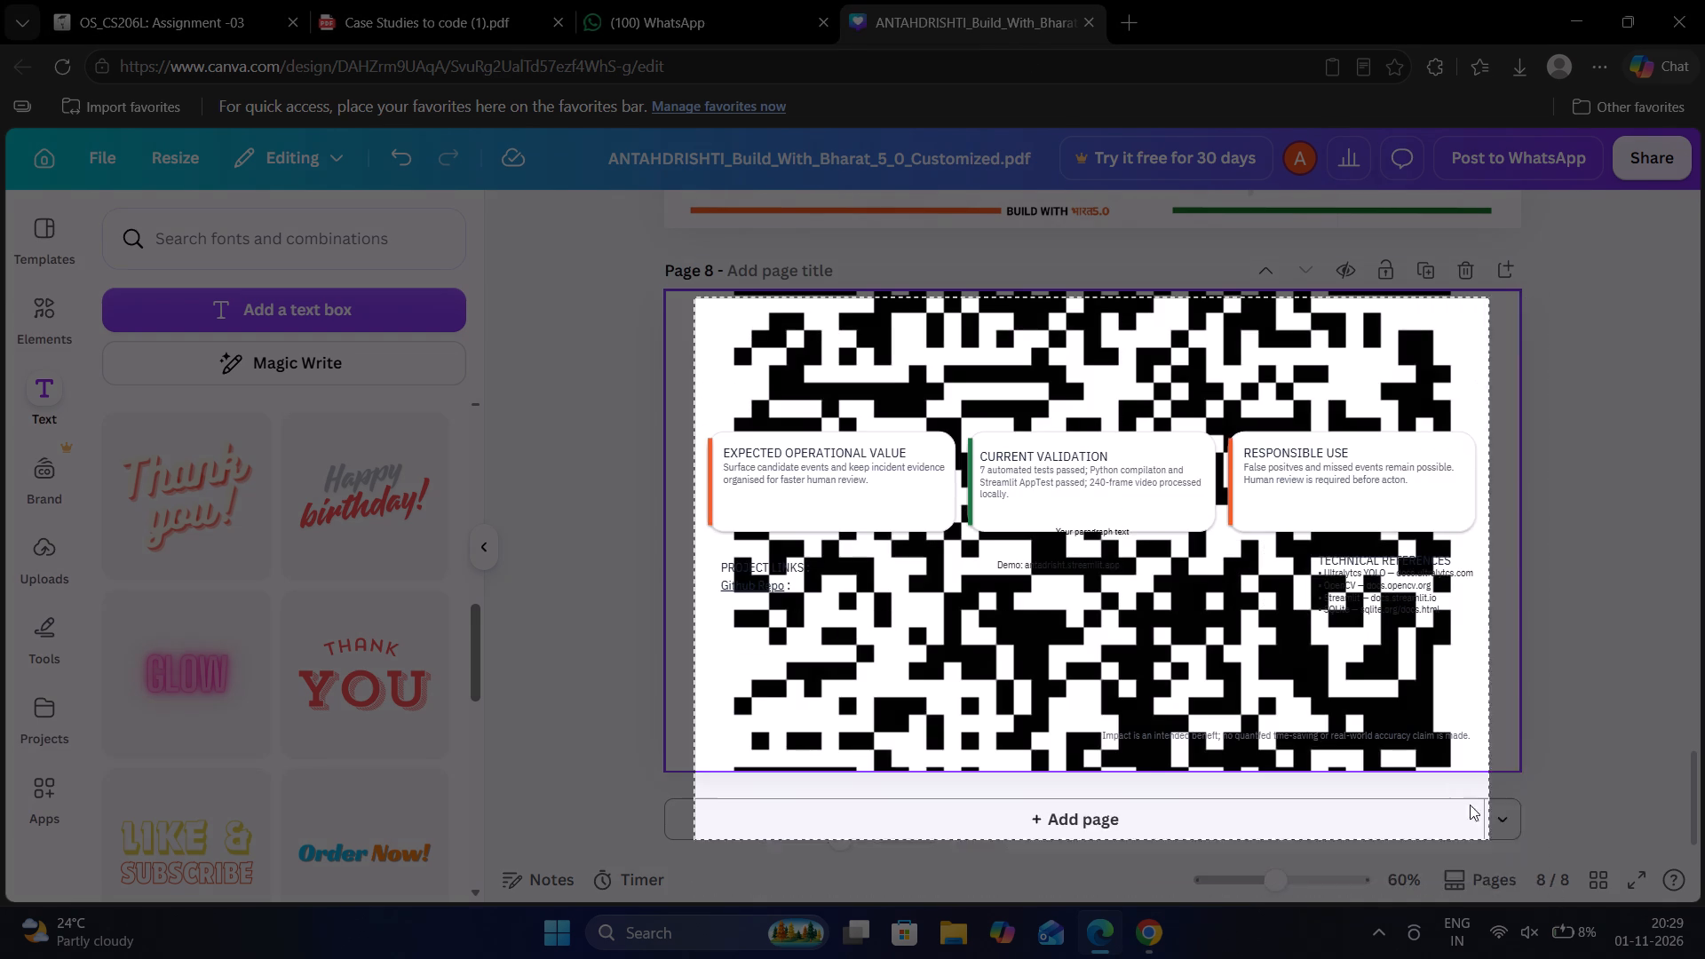
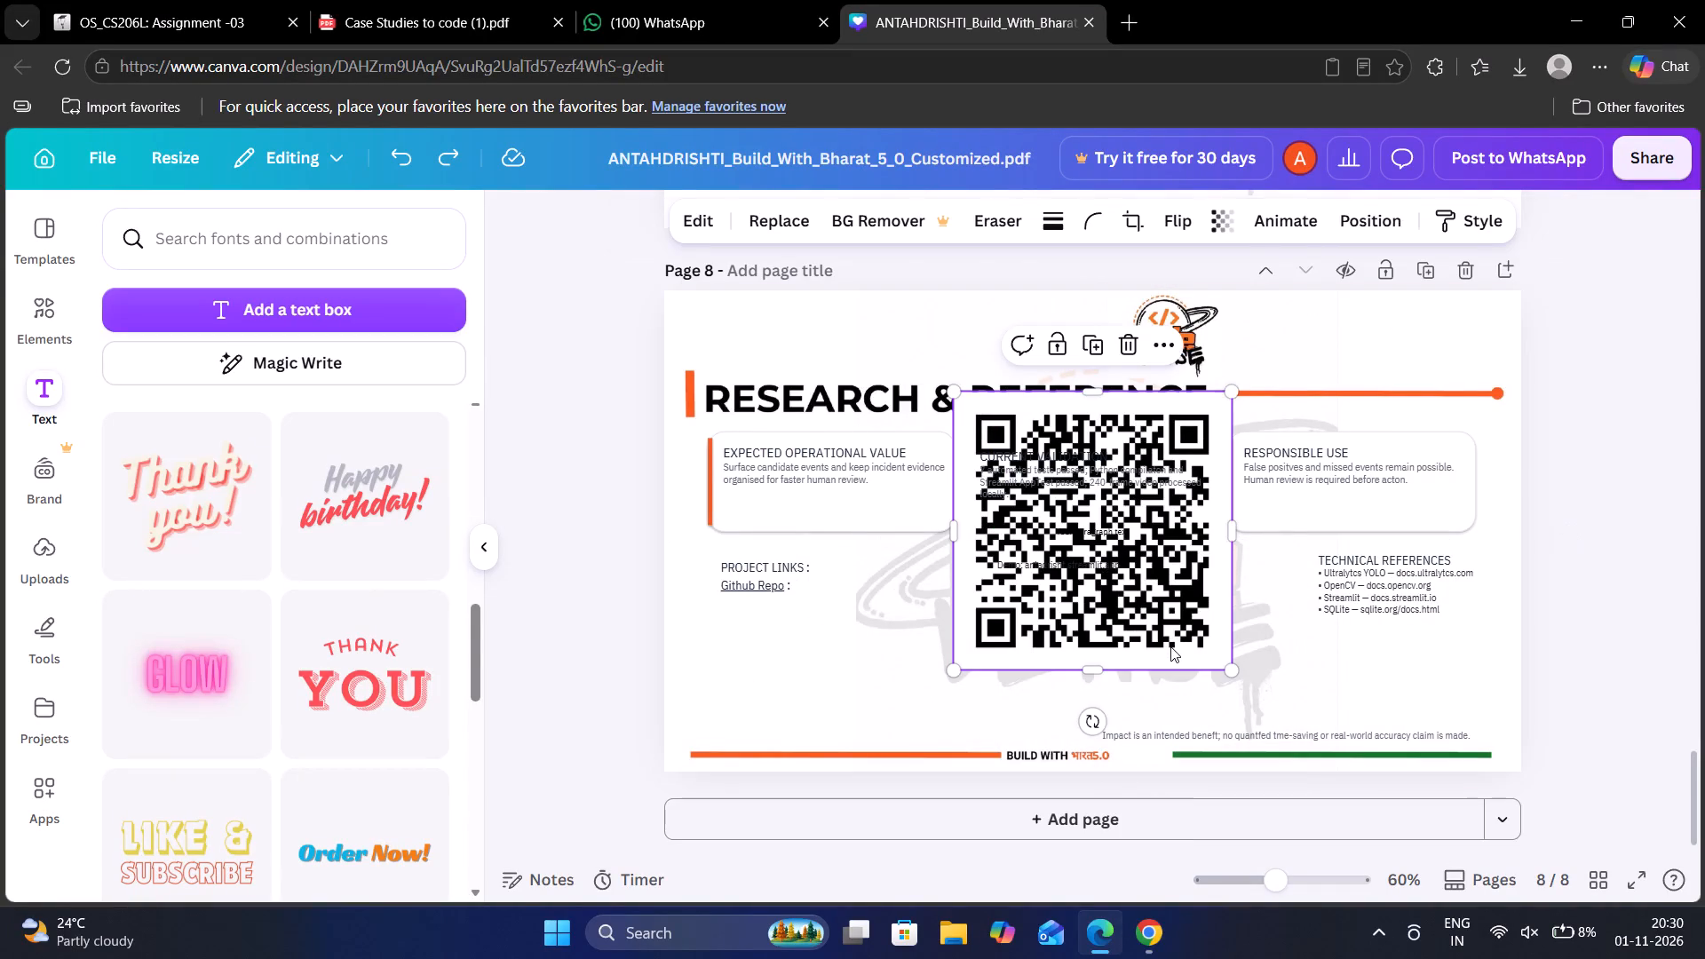
Delete the large QR code image covering the text on page 8.
key("Delete")
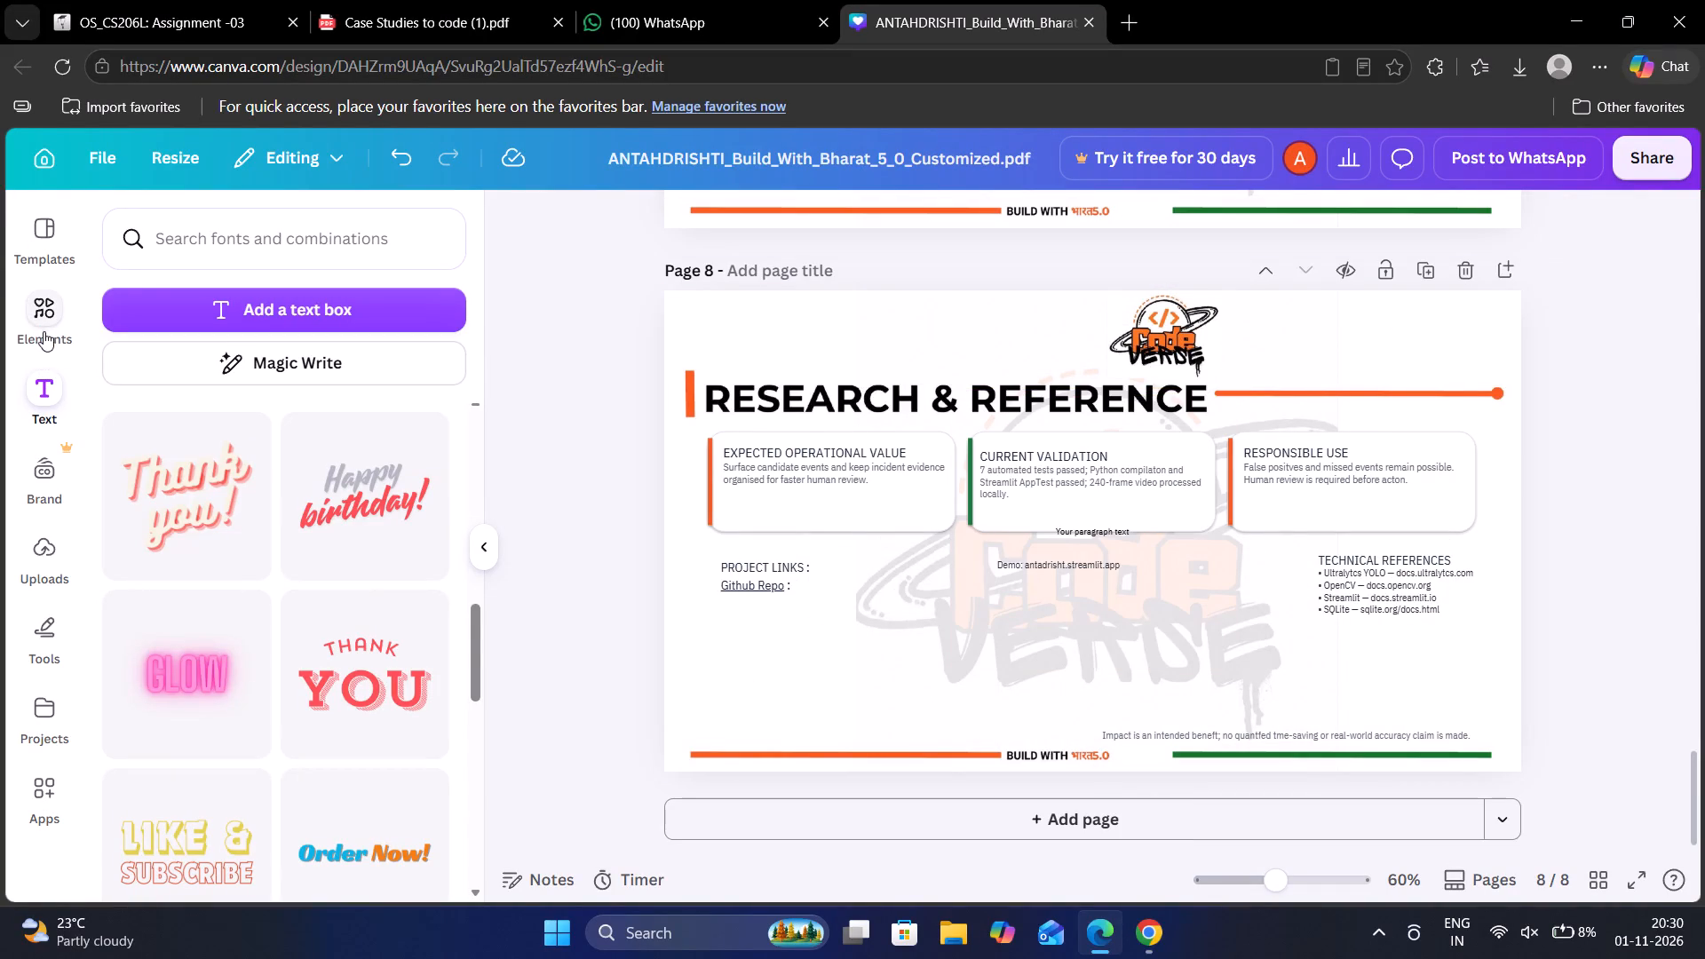
Add the recently used square shape to page 8 and stretch it into a large rectangle covering most of the slide's content.
left_click(32, 312)
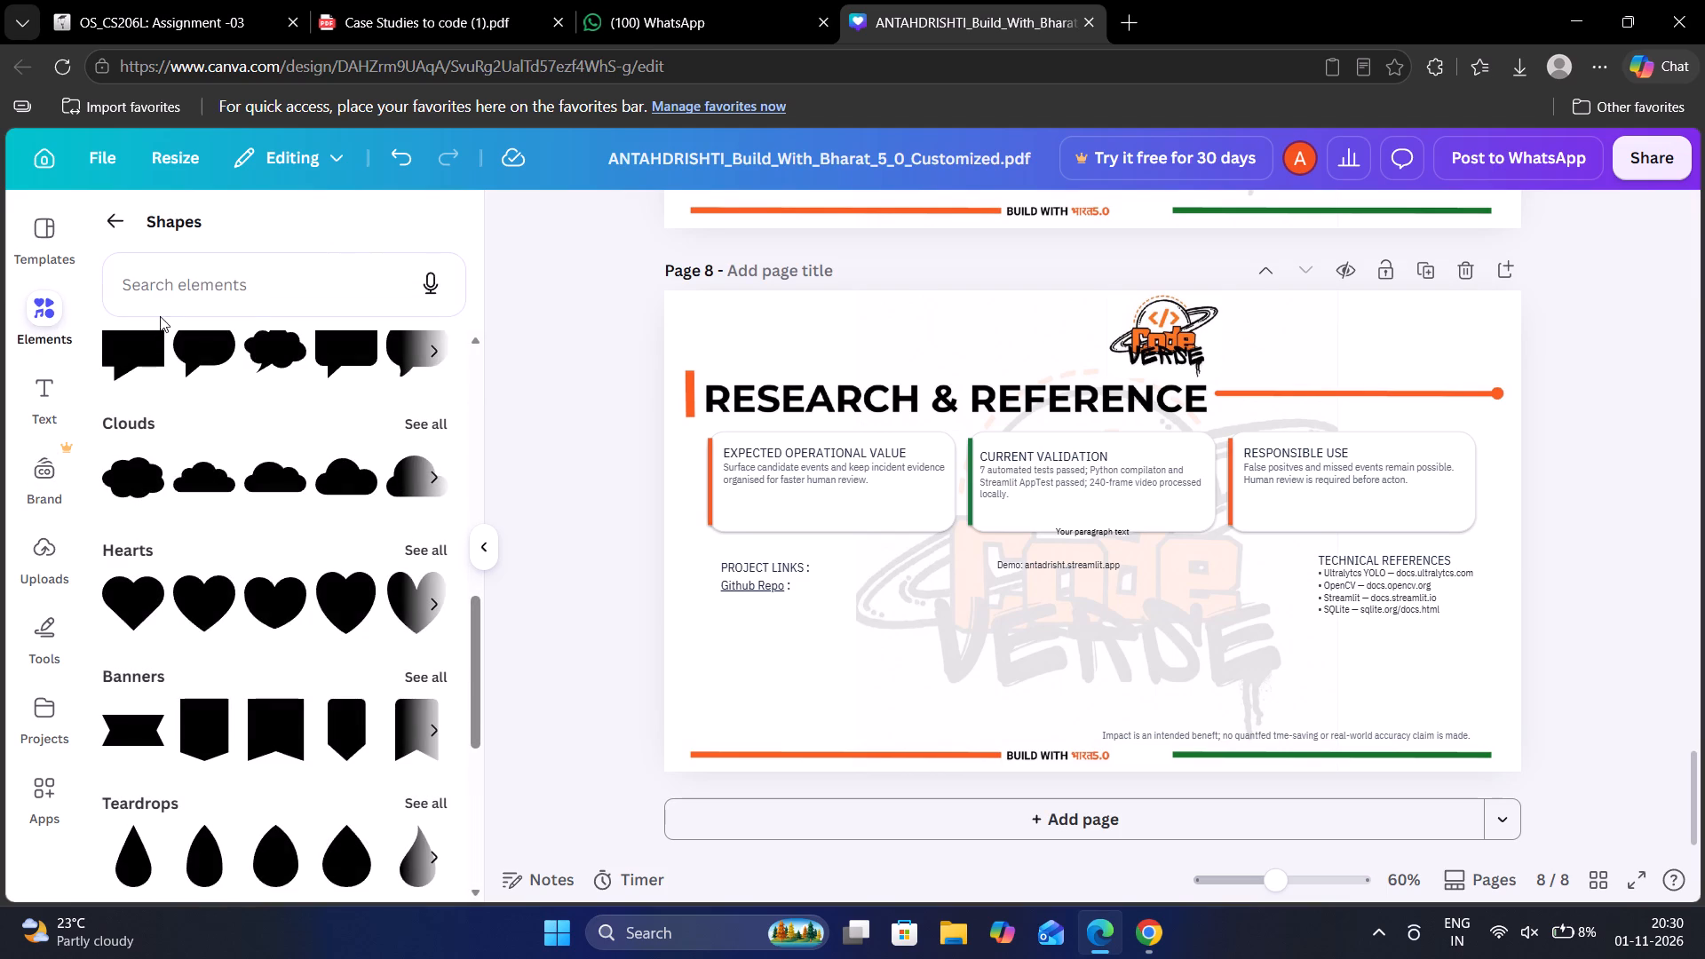
scroll(169, 394, "up", 5)
left_click(139, 409)
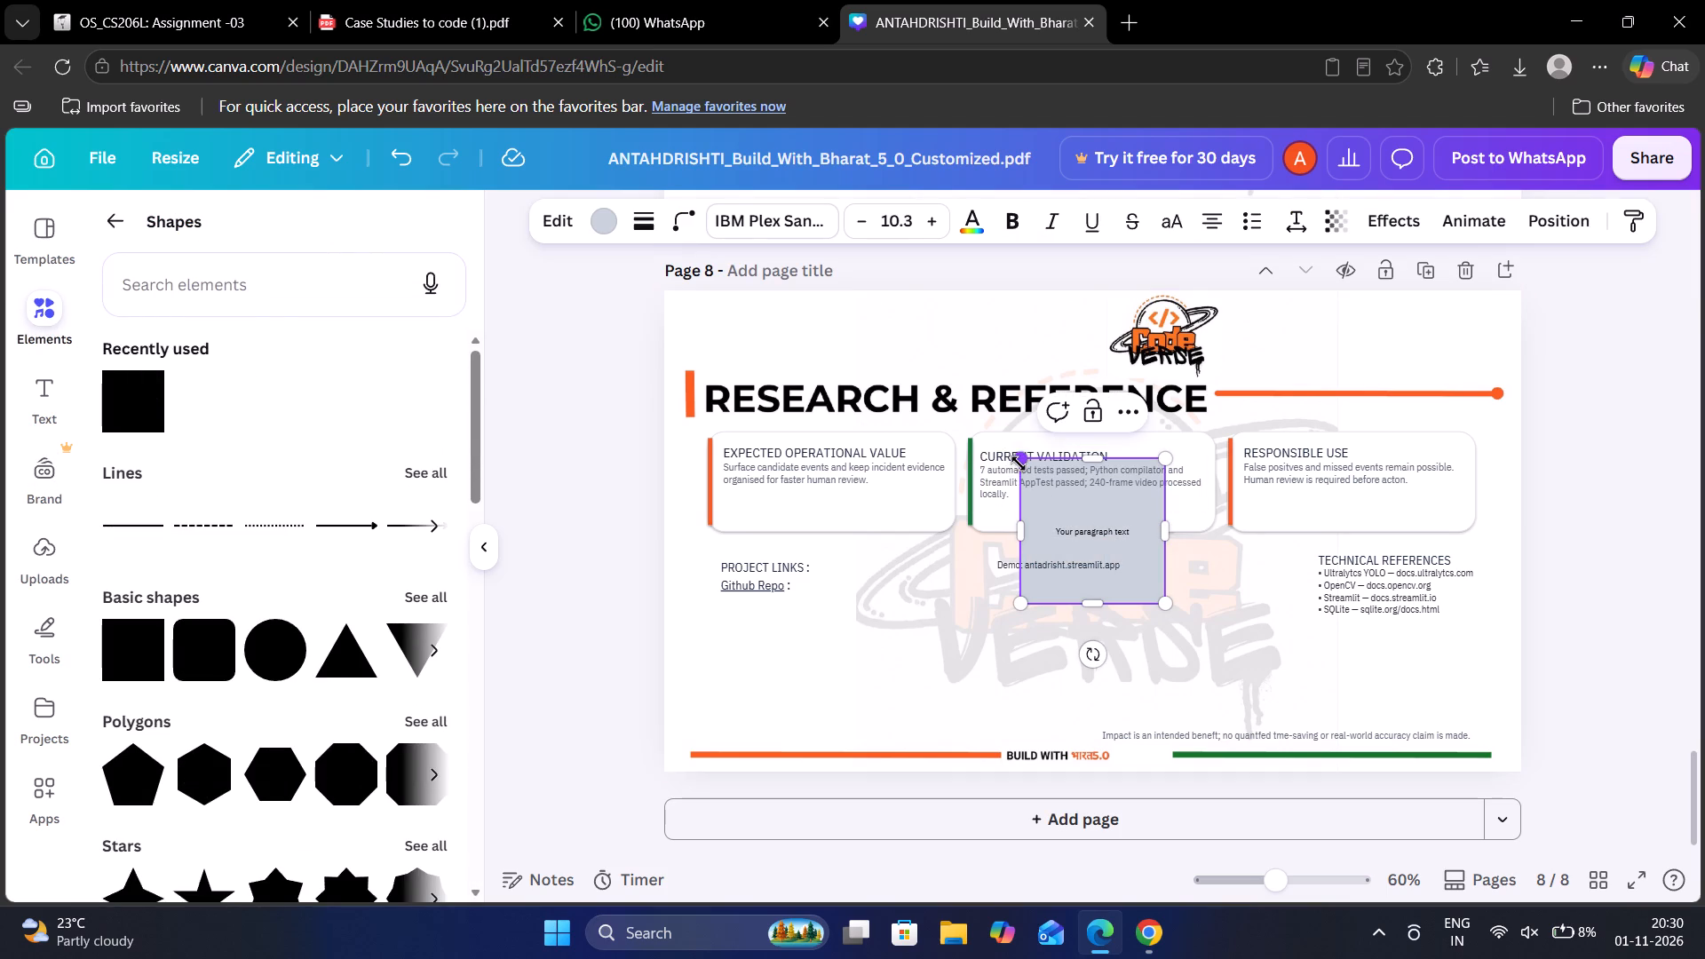
left_click_drag(1019, 464, 808, 338)
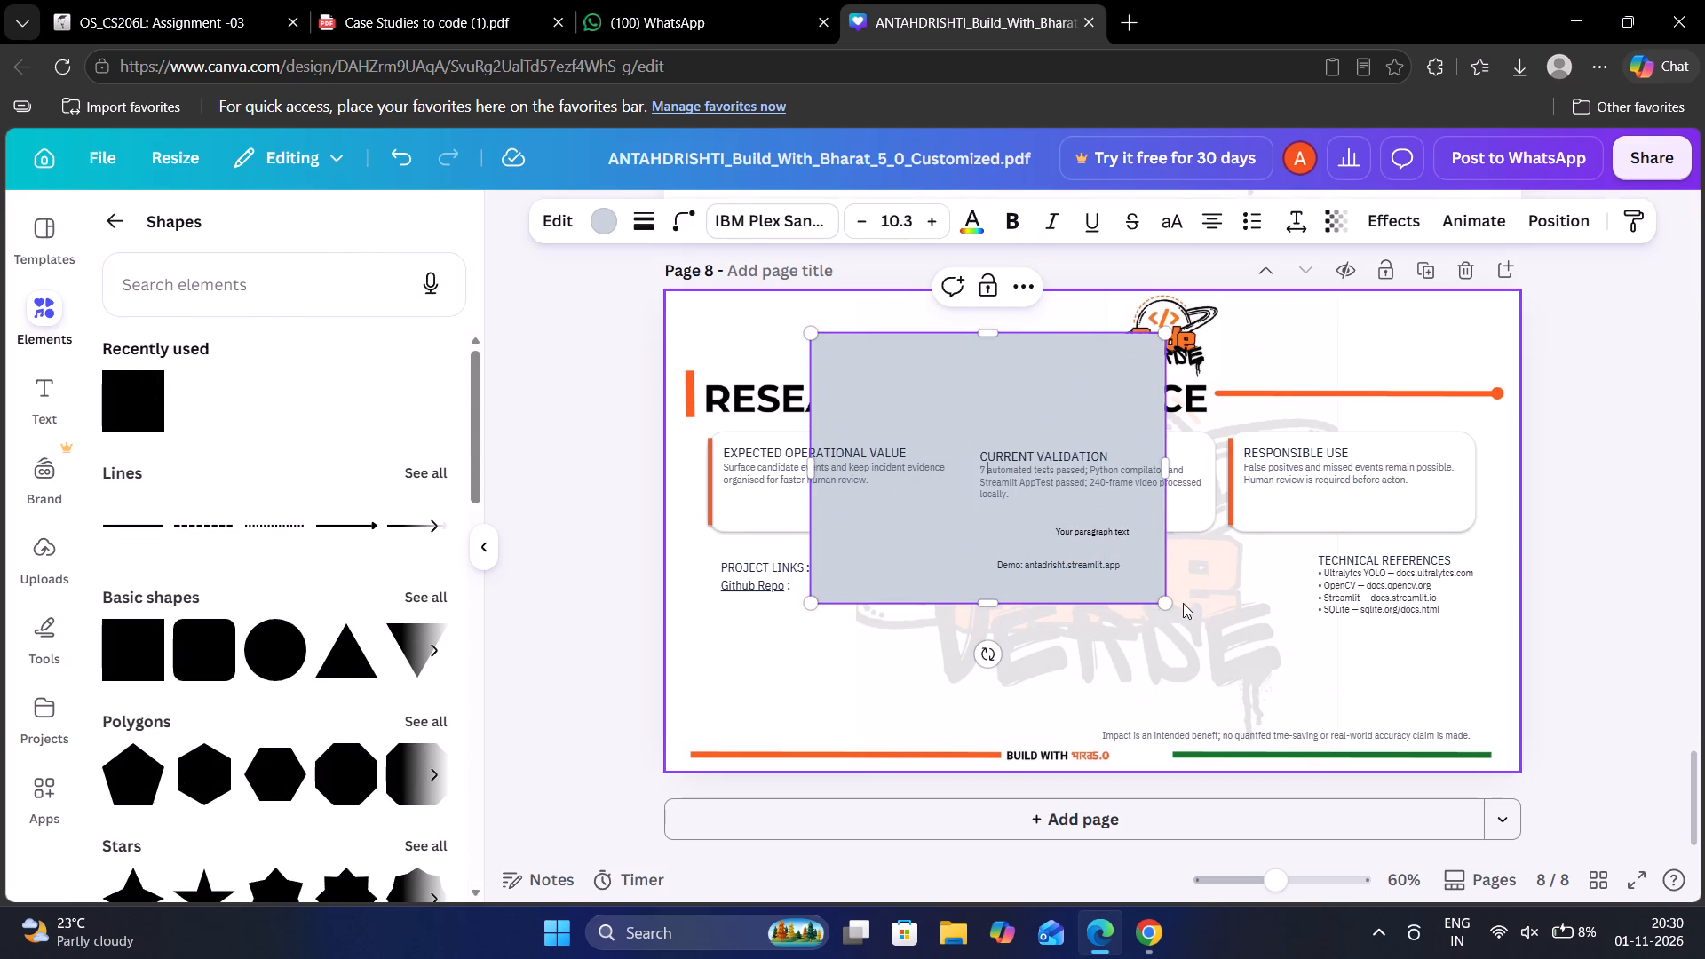
left_click_drag(1167, 601, 1448, 746)
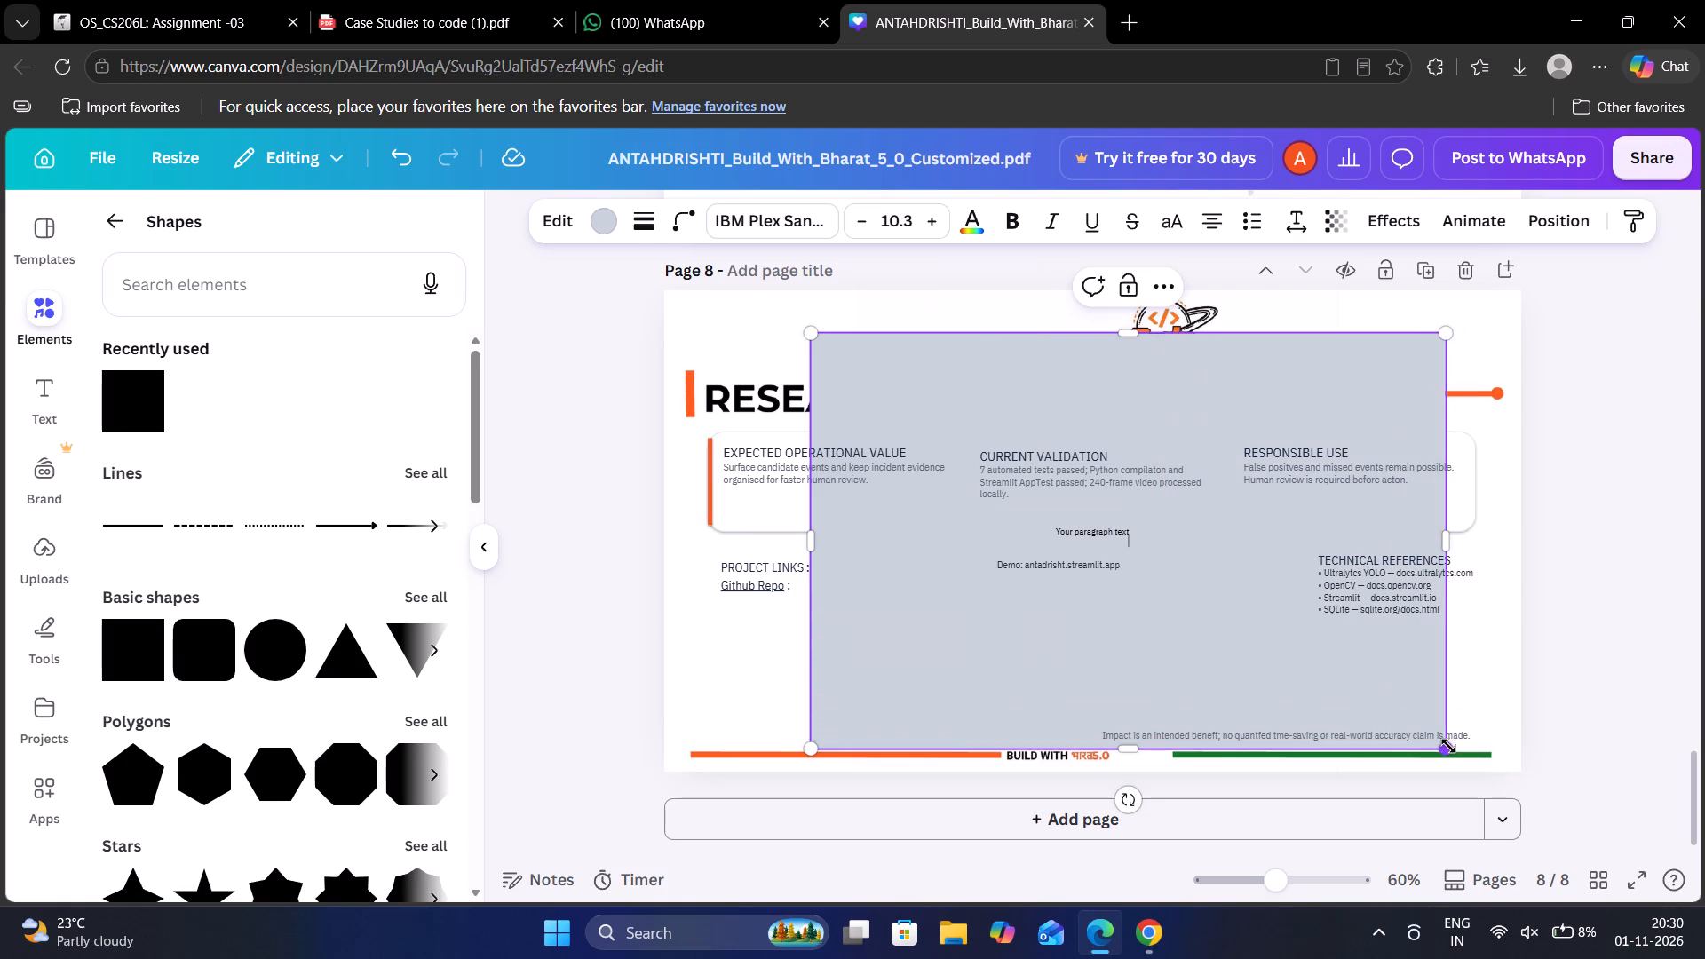
left_click(1218, 638)
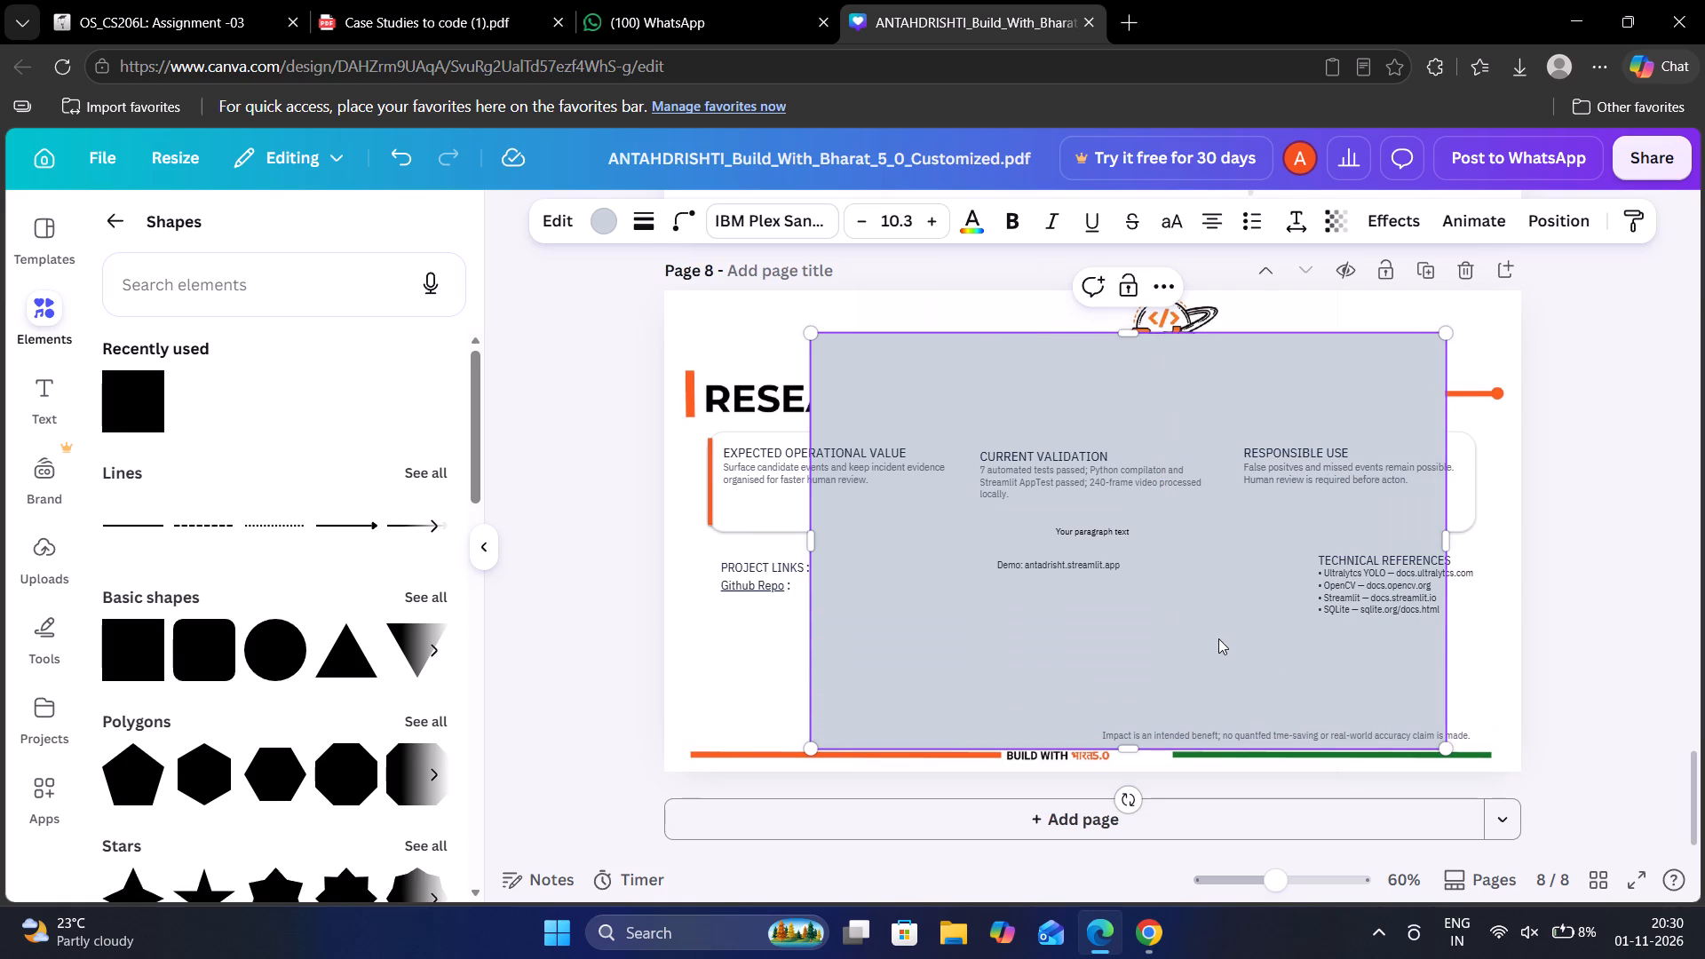
Paste the copied slide screenshot onto page 8 over the large grey rectangle and scale it down slightly.
key("ctrl+v")
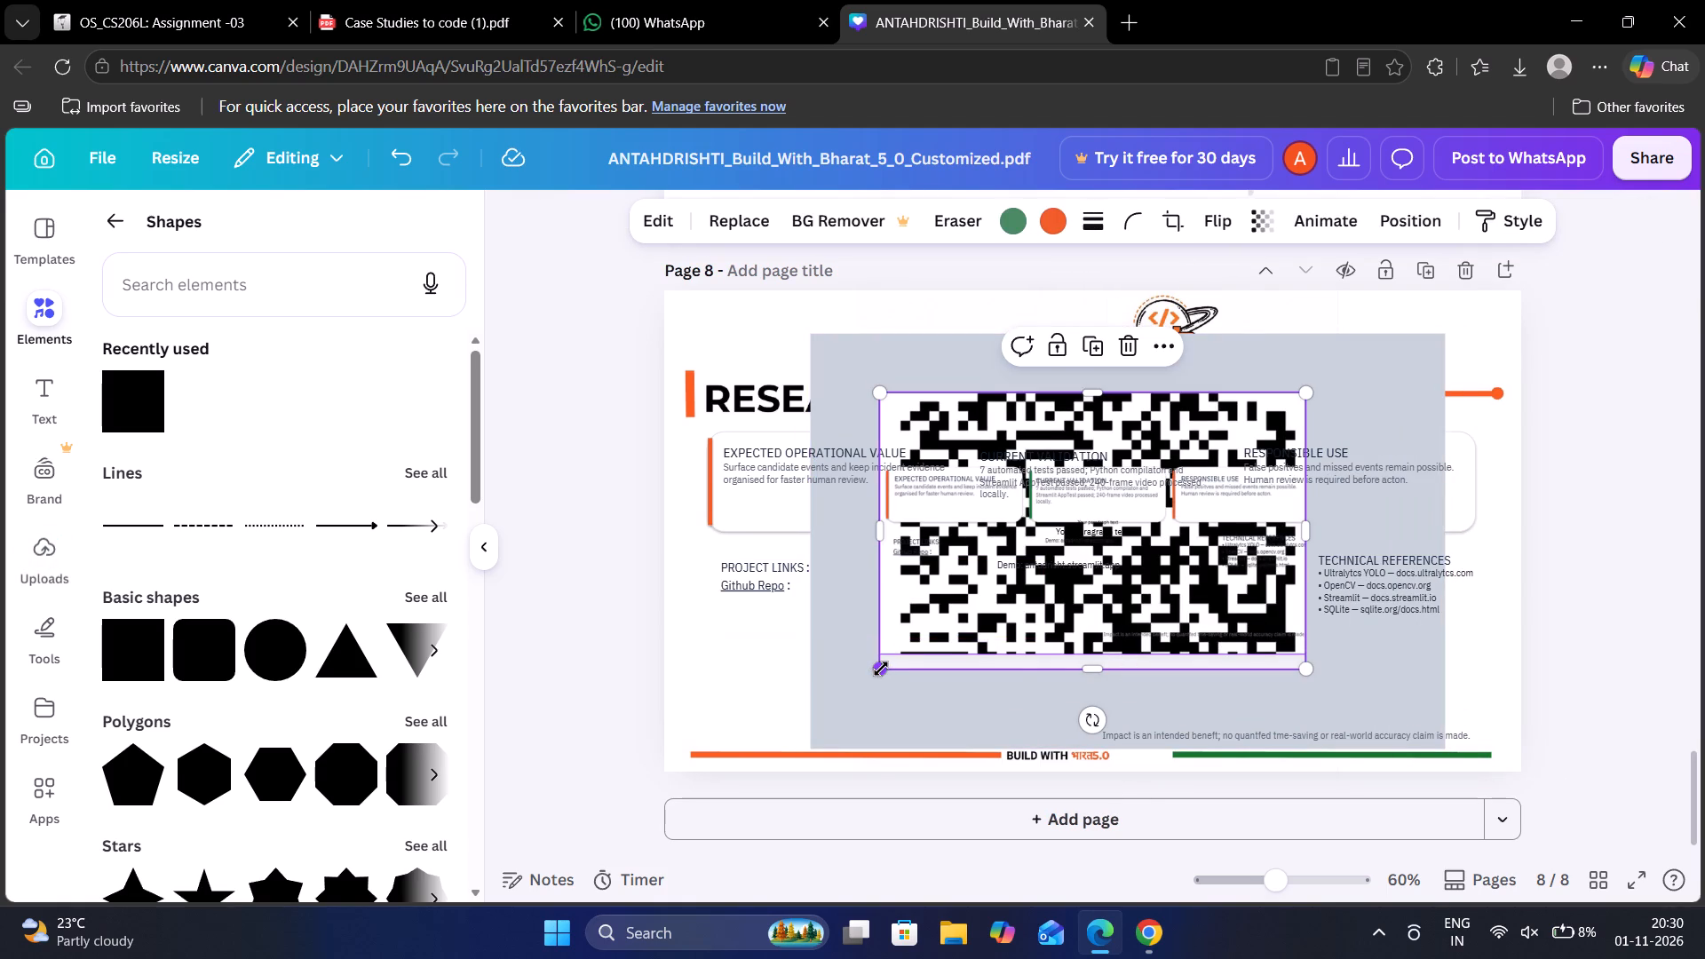
left_click_drag(881, 669, 1170, 570)
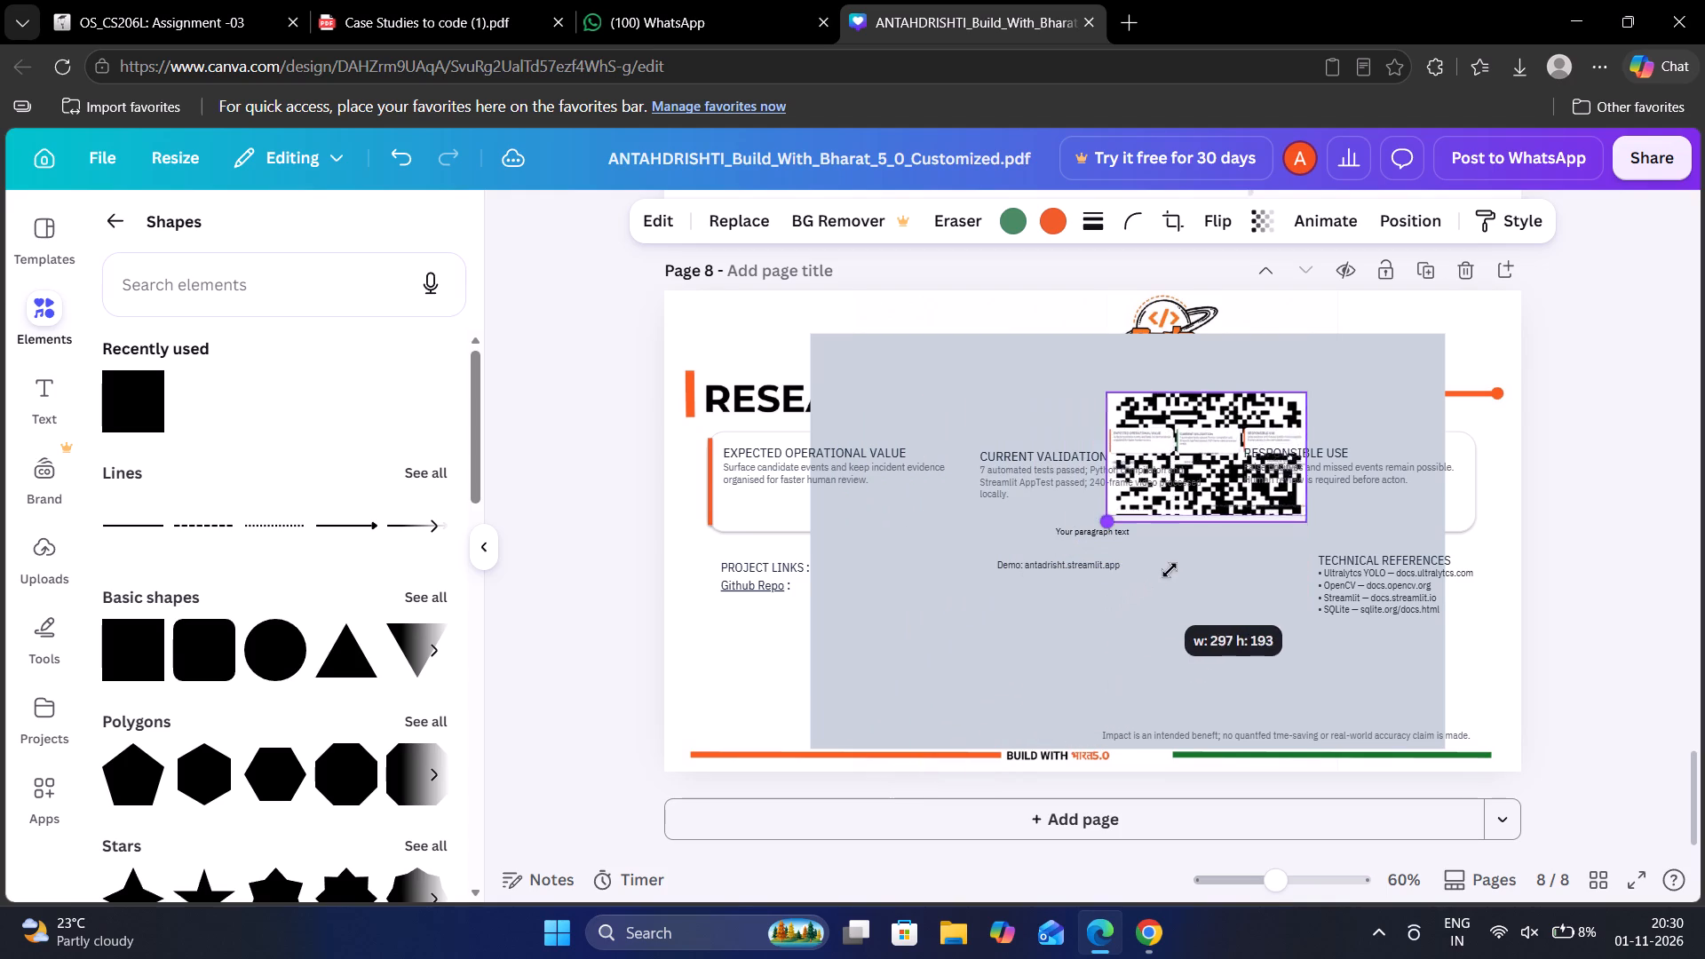
left_click_drag(1170, 570, 907, 696)
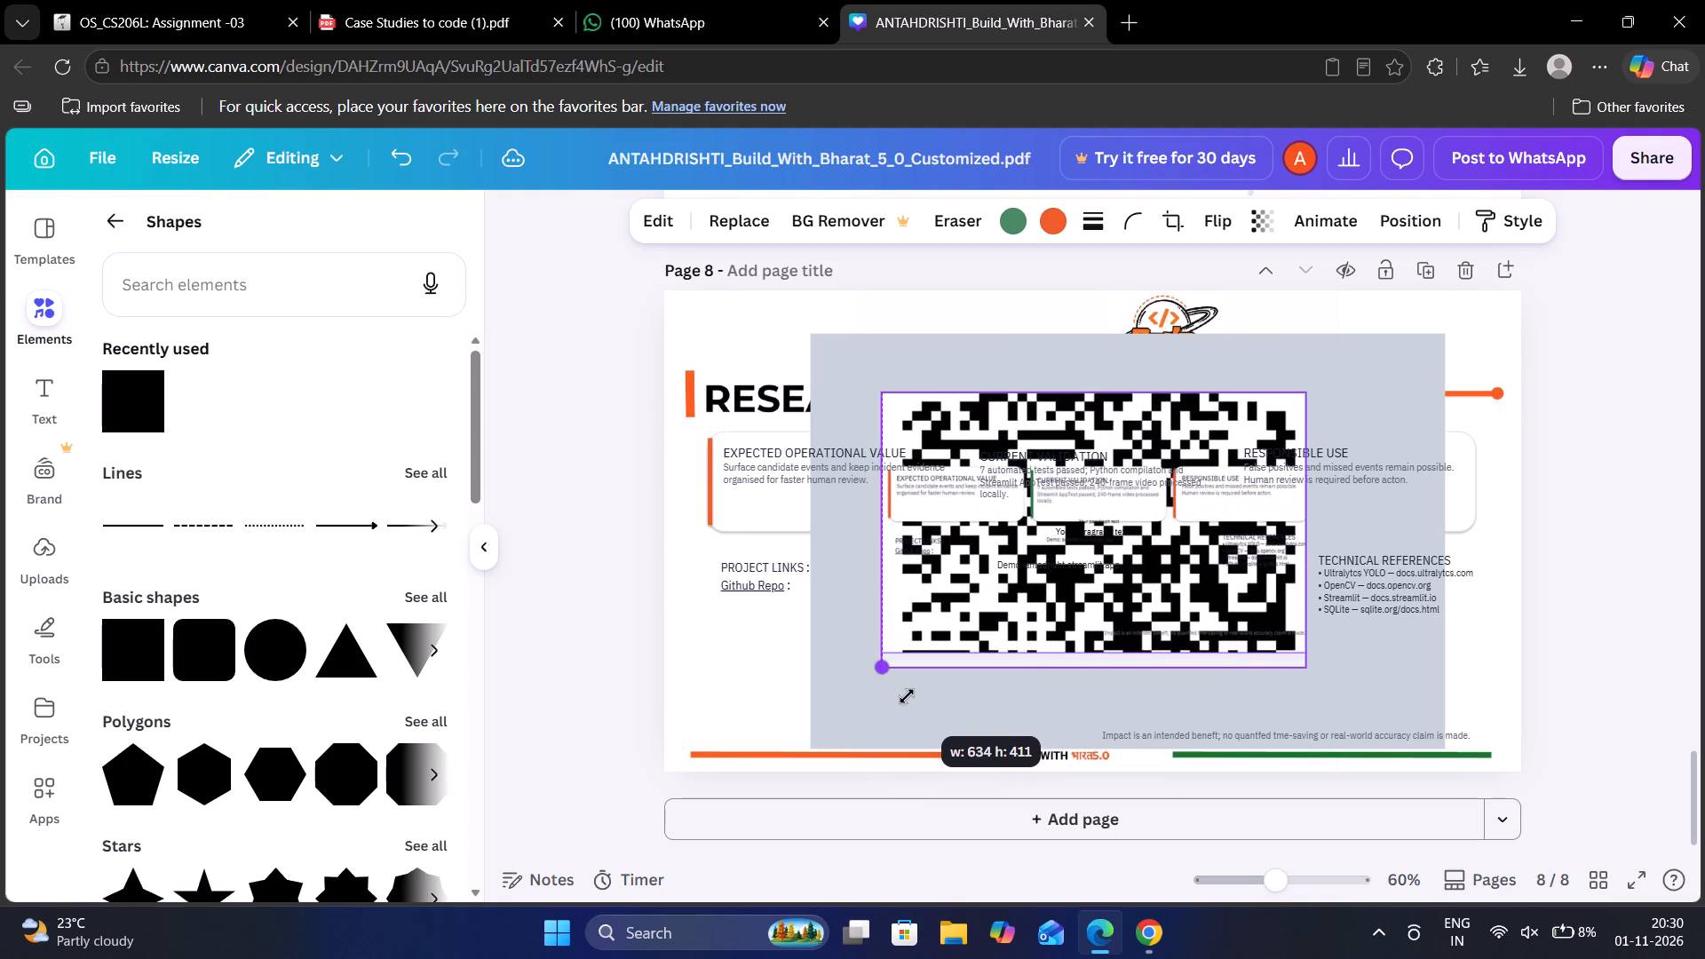
left_click_drag(907, 696, 985, 661)
Start a screen capture of page 8 with the pasted image over the grey rectangle.
key("Print")
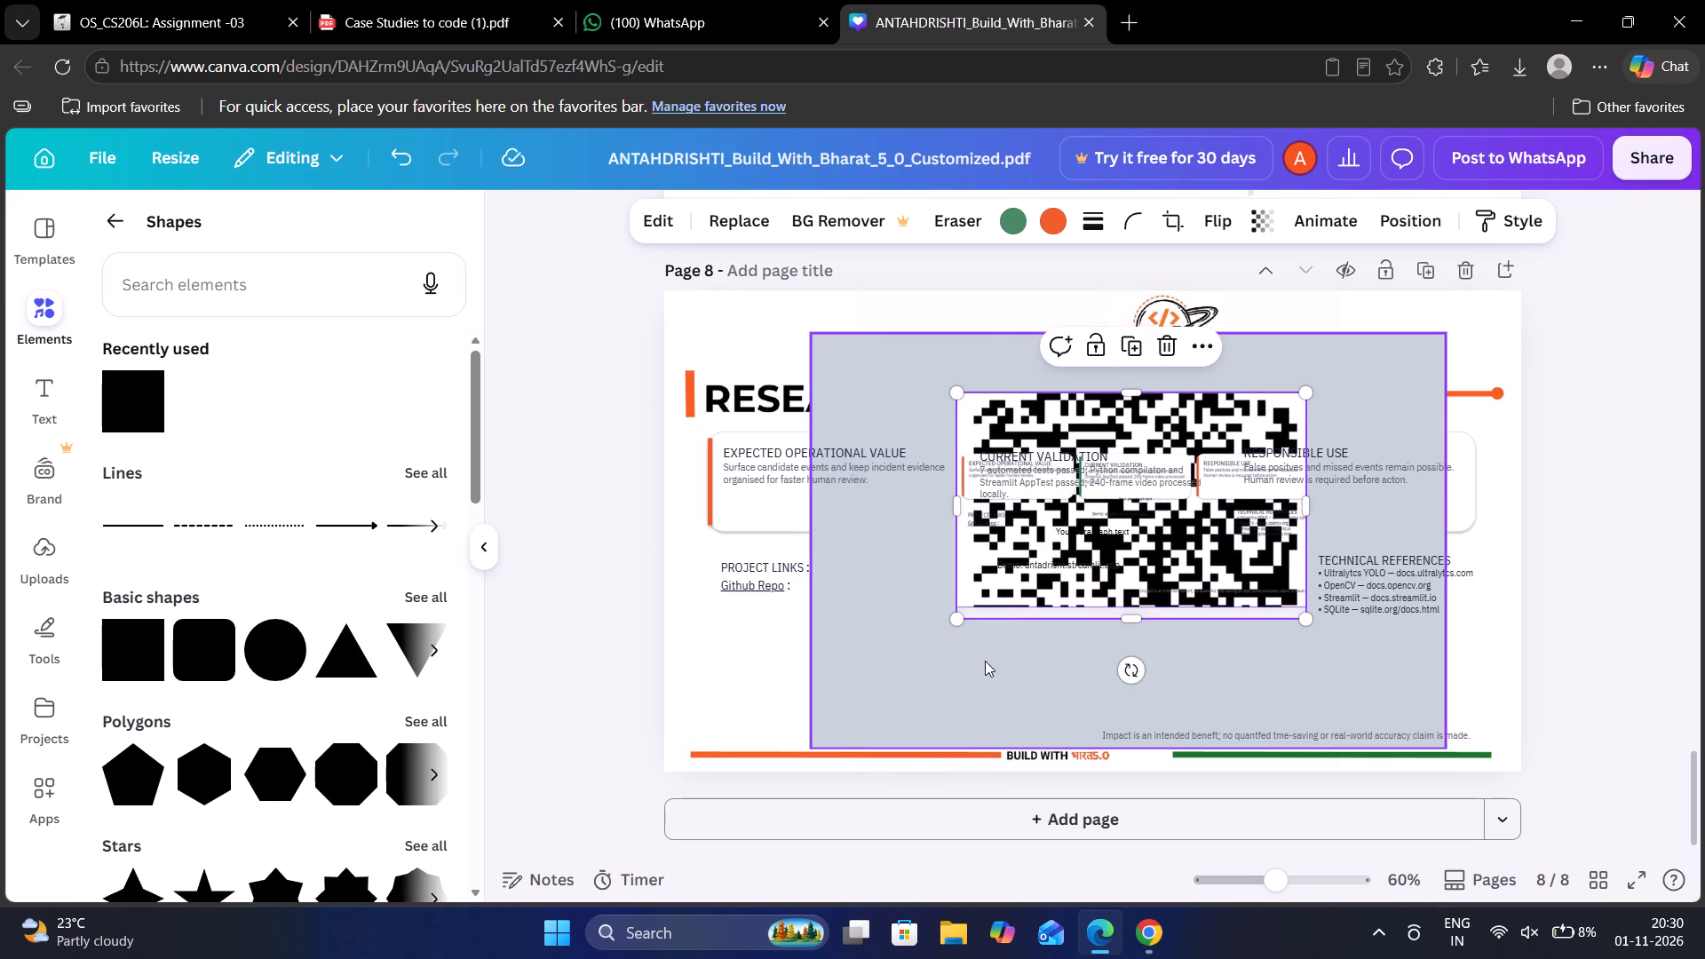
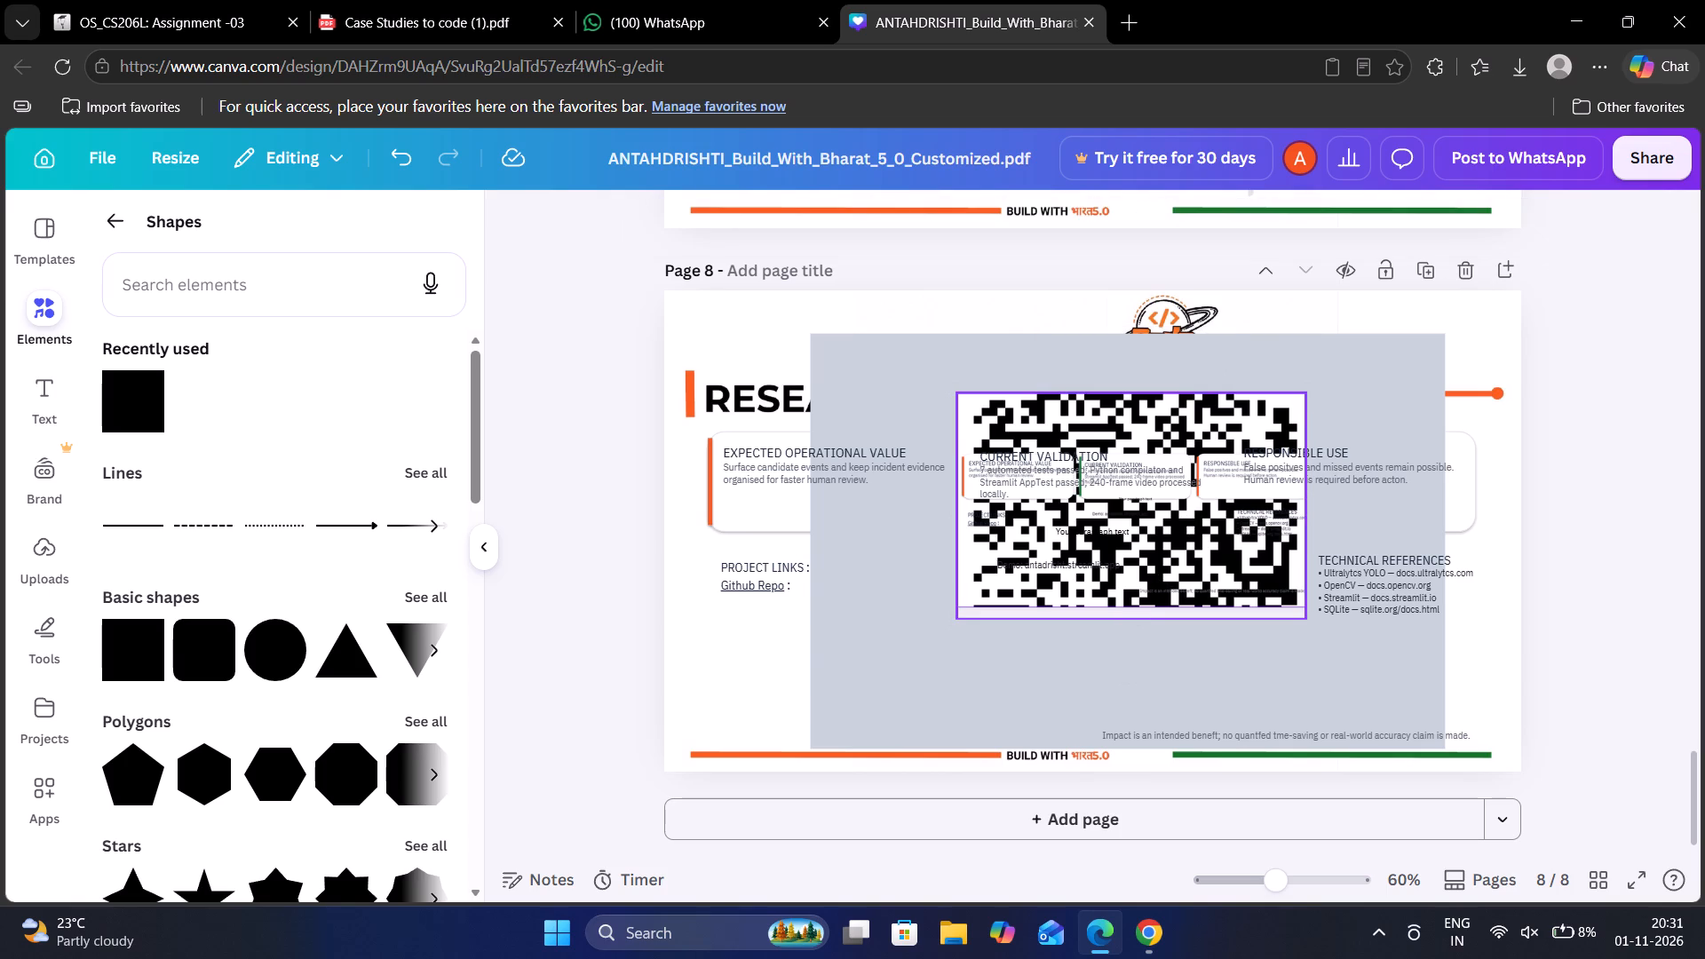
Delete the large grey rectangle and the pasted screenshot image with the QR pattern from page 8.
left_click(955, 693)
key("Delete")
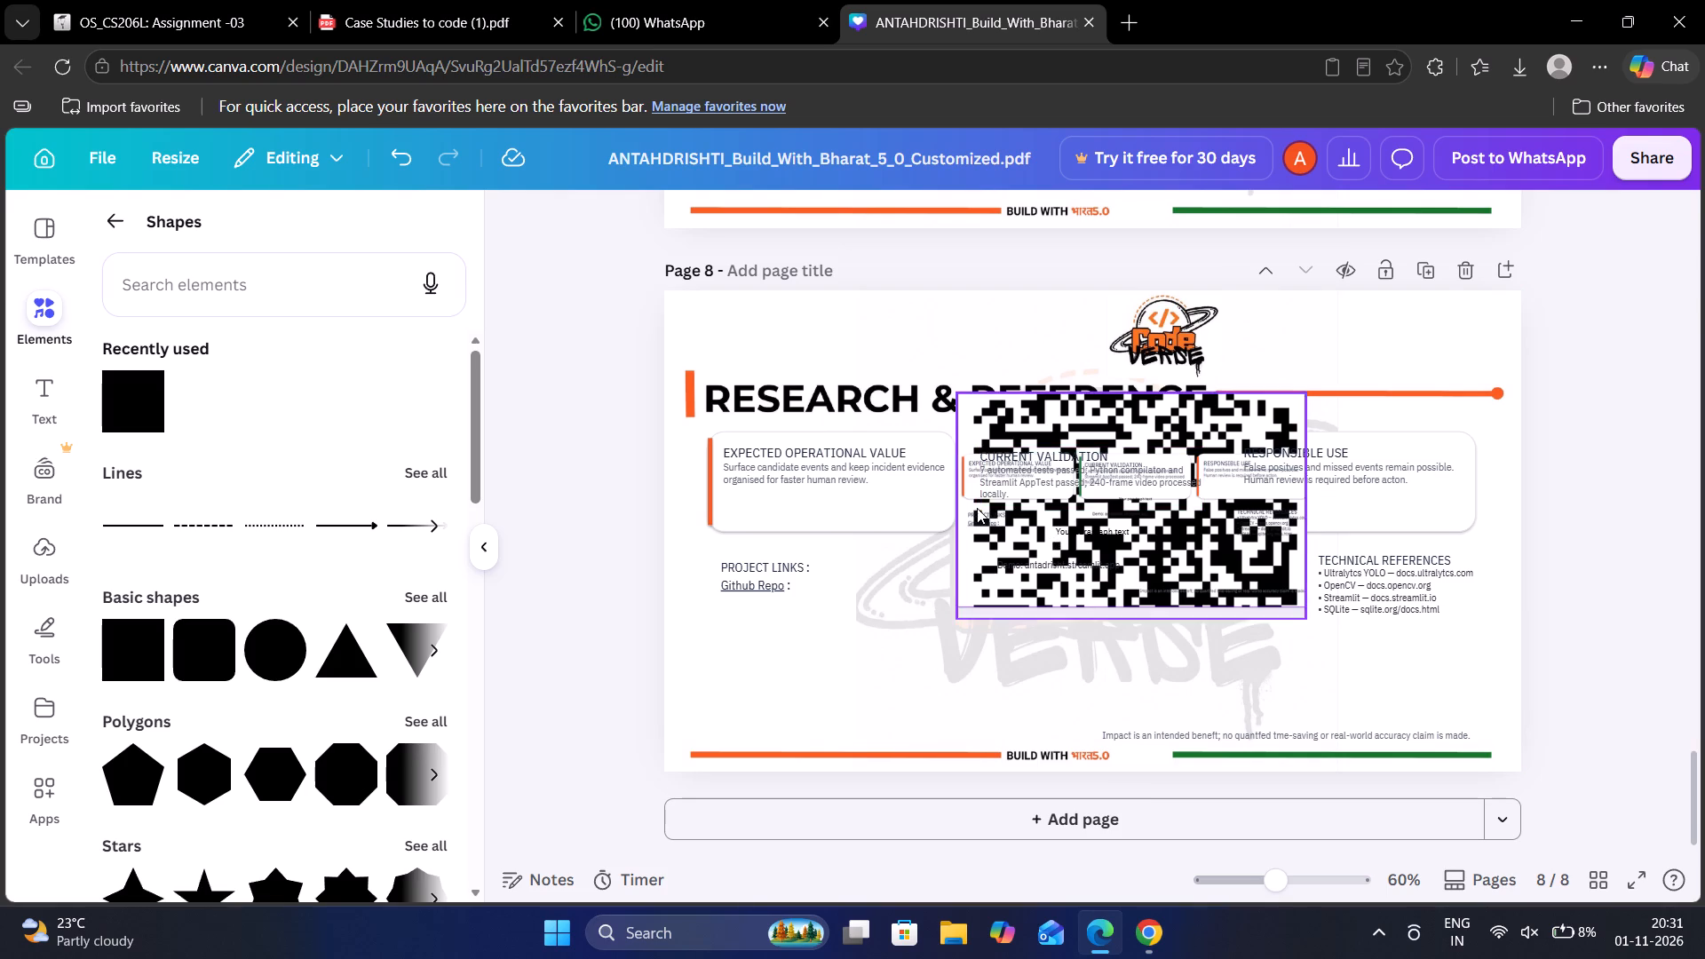
left_click(1003, 415)
key("Delete")
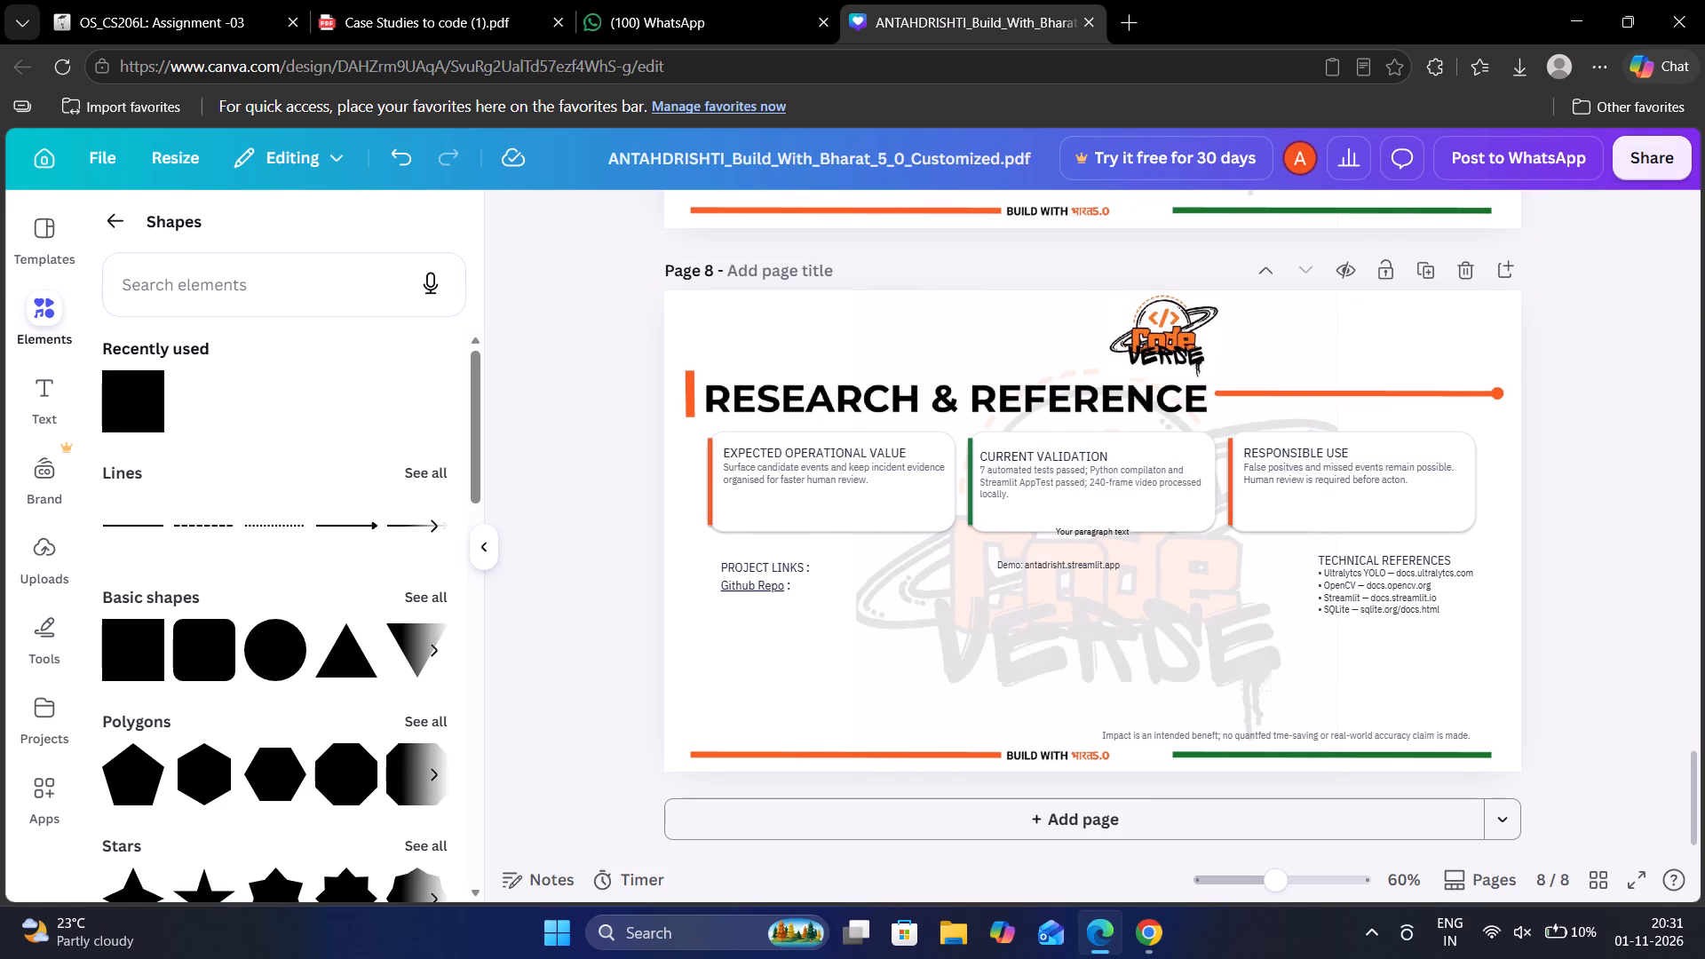
Remove the colon after the Github Repo link text under PROJECT LINKS on page 8.
left_click(765, 583)
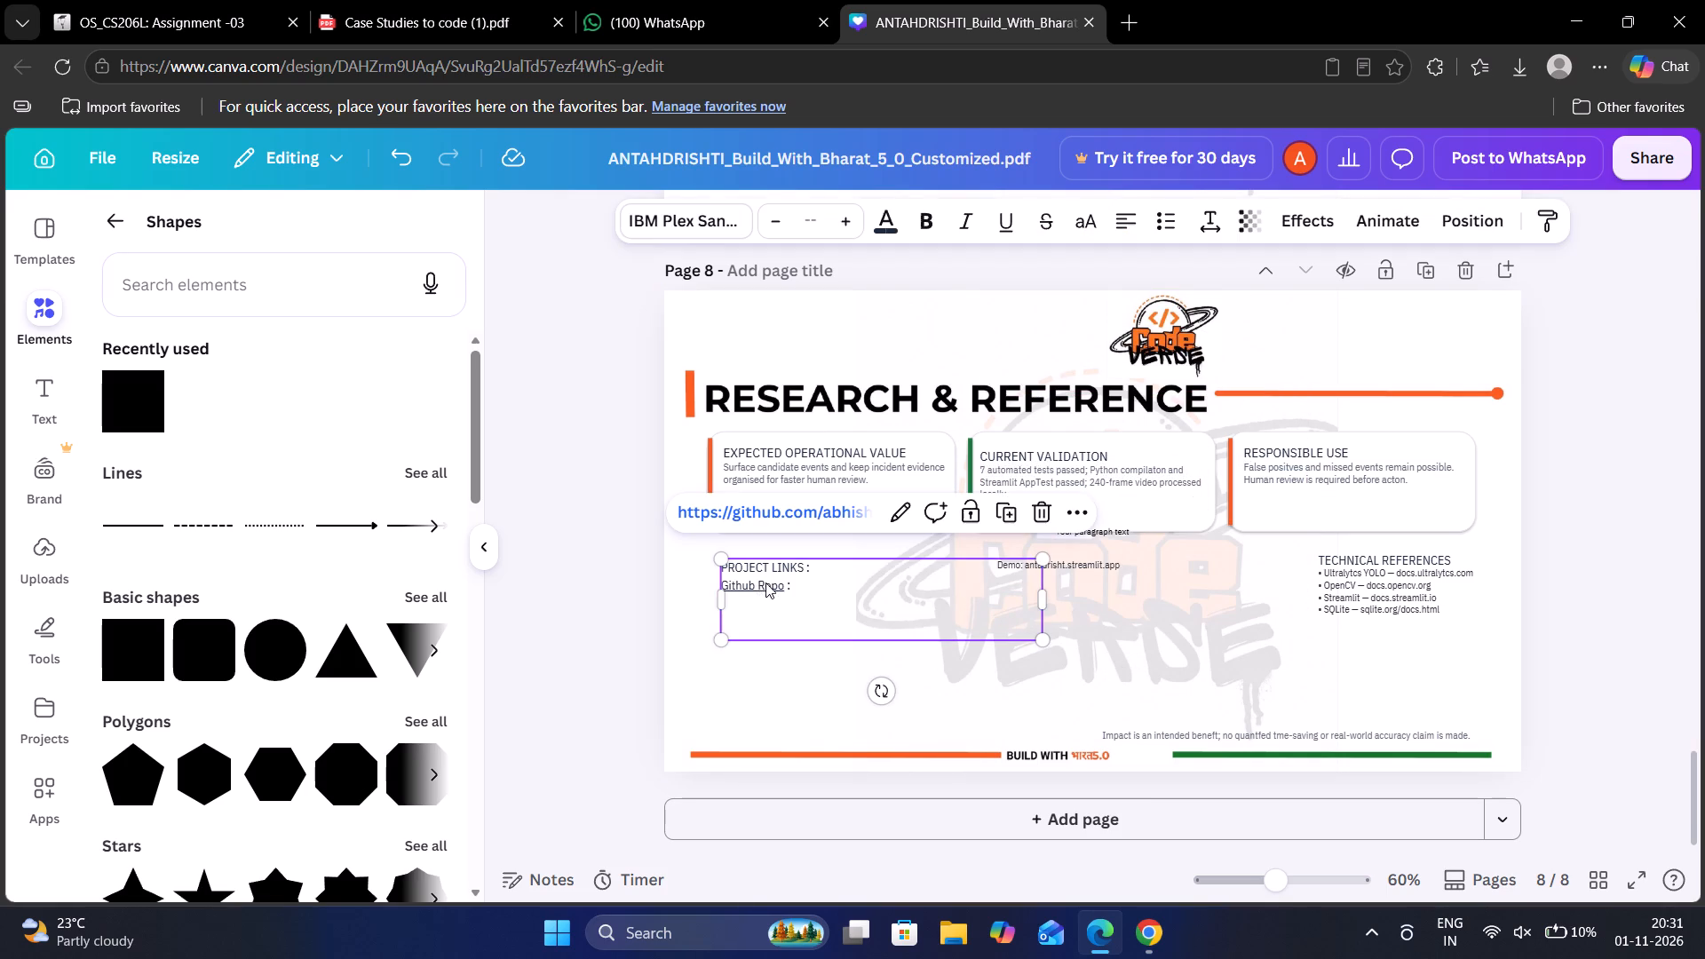
double_click(802, 585)
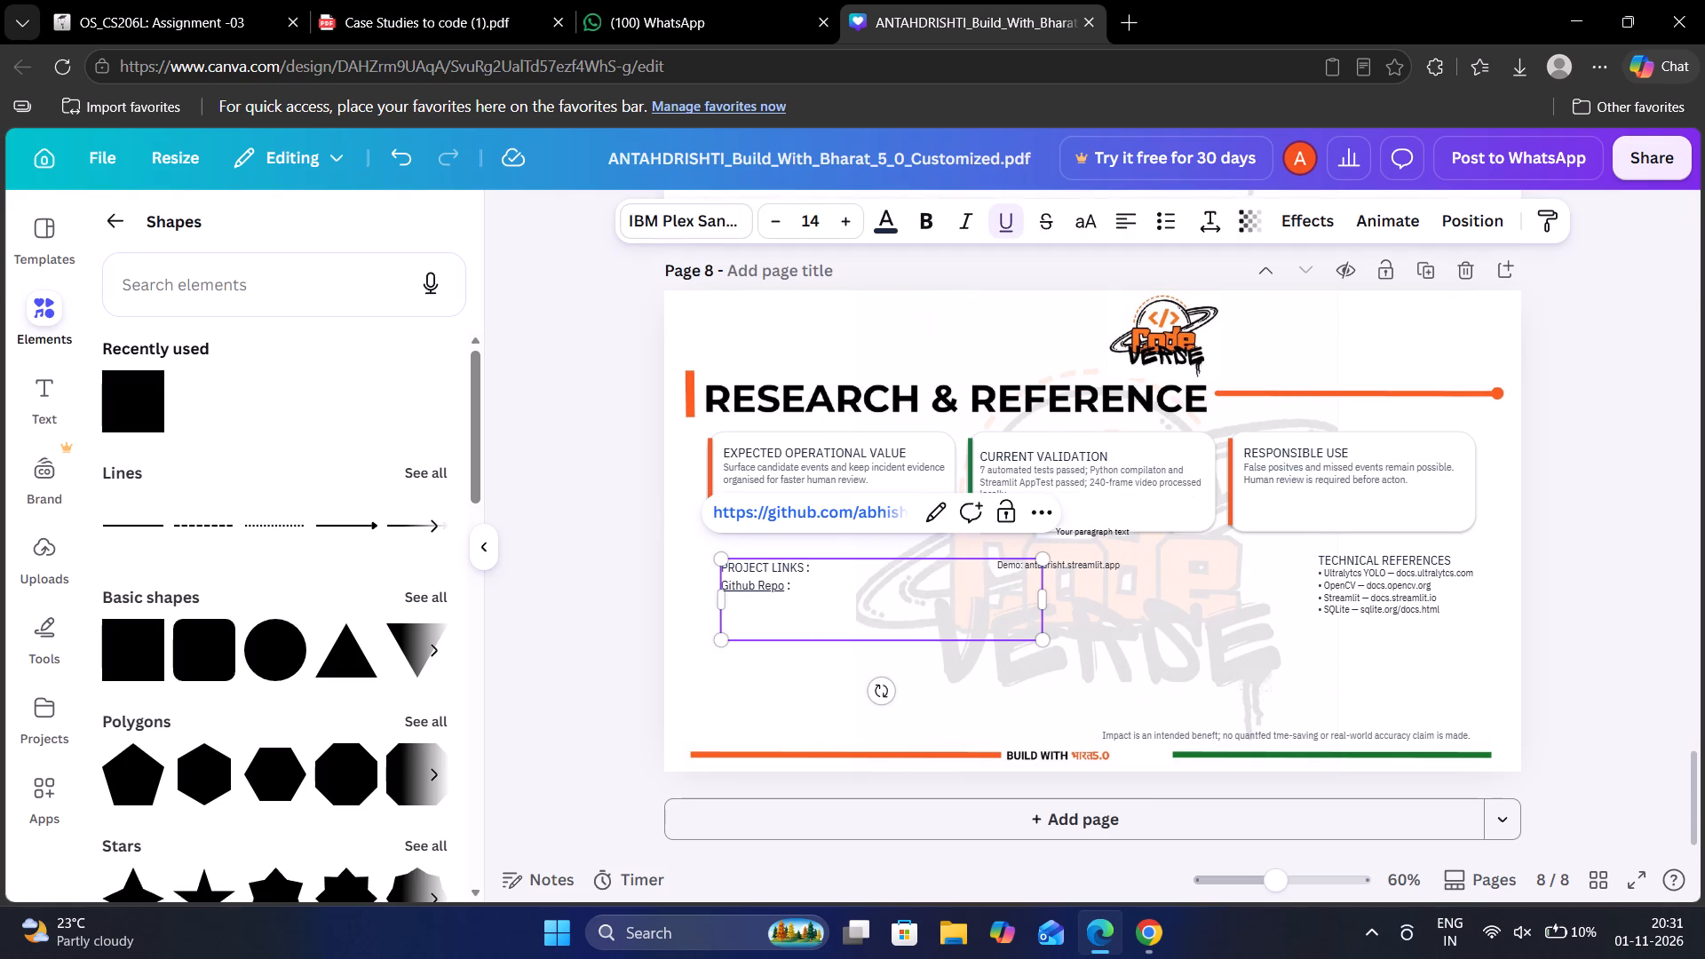
left_click(802, 585)
key("BackSpace")
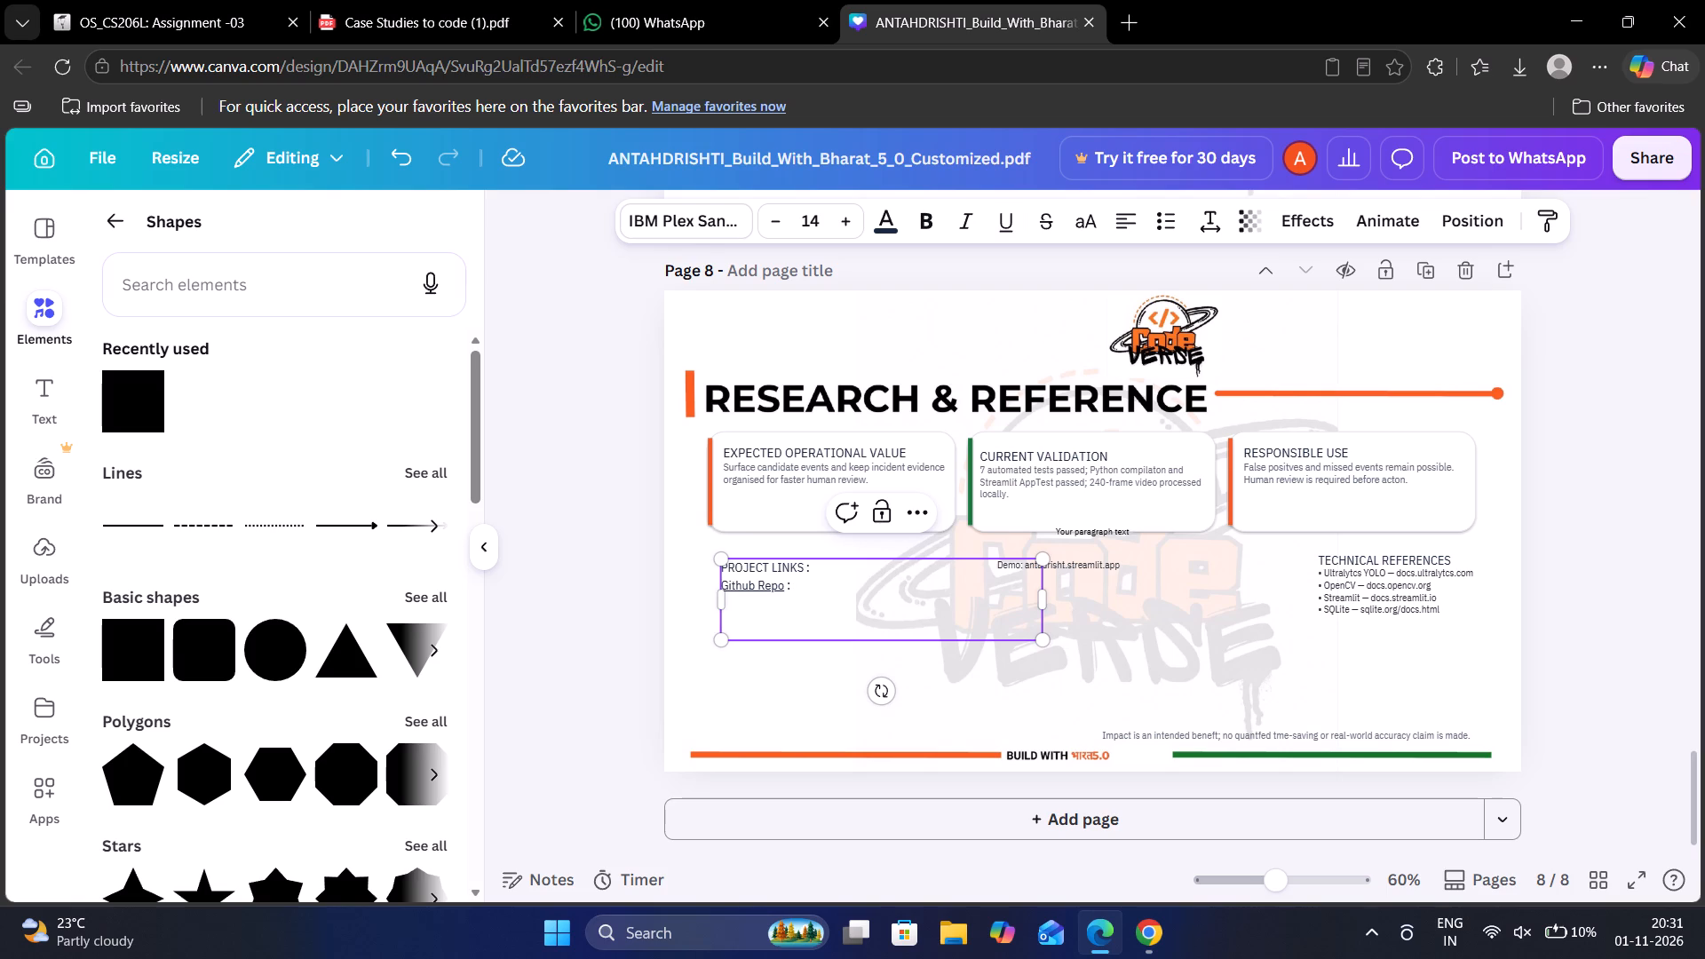
key("BackSpace")
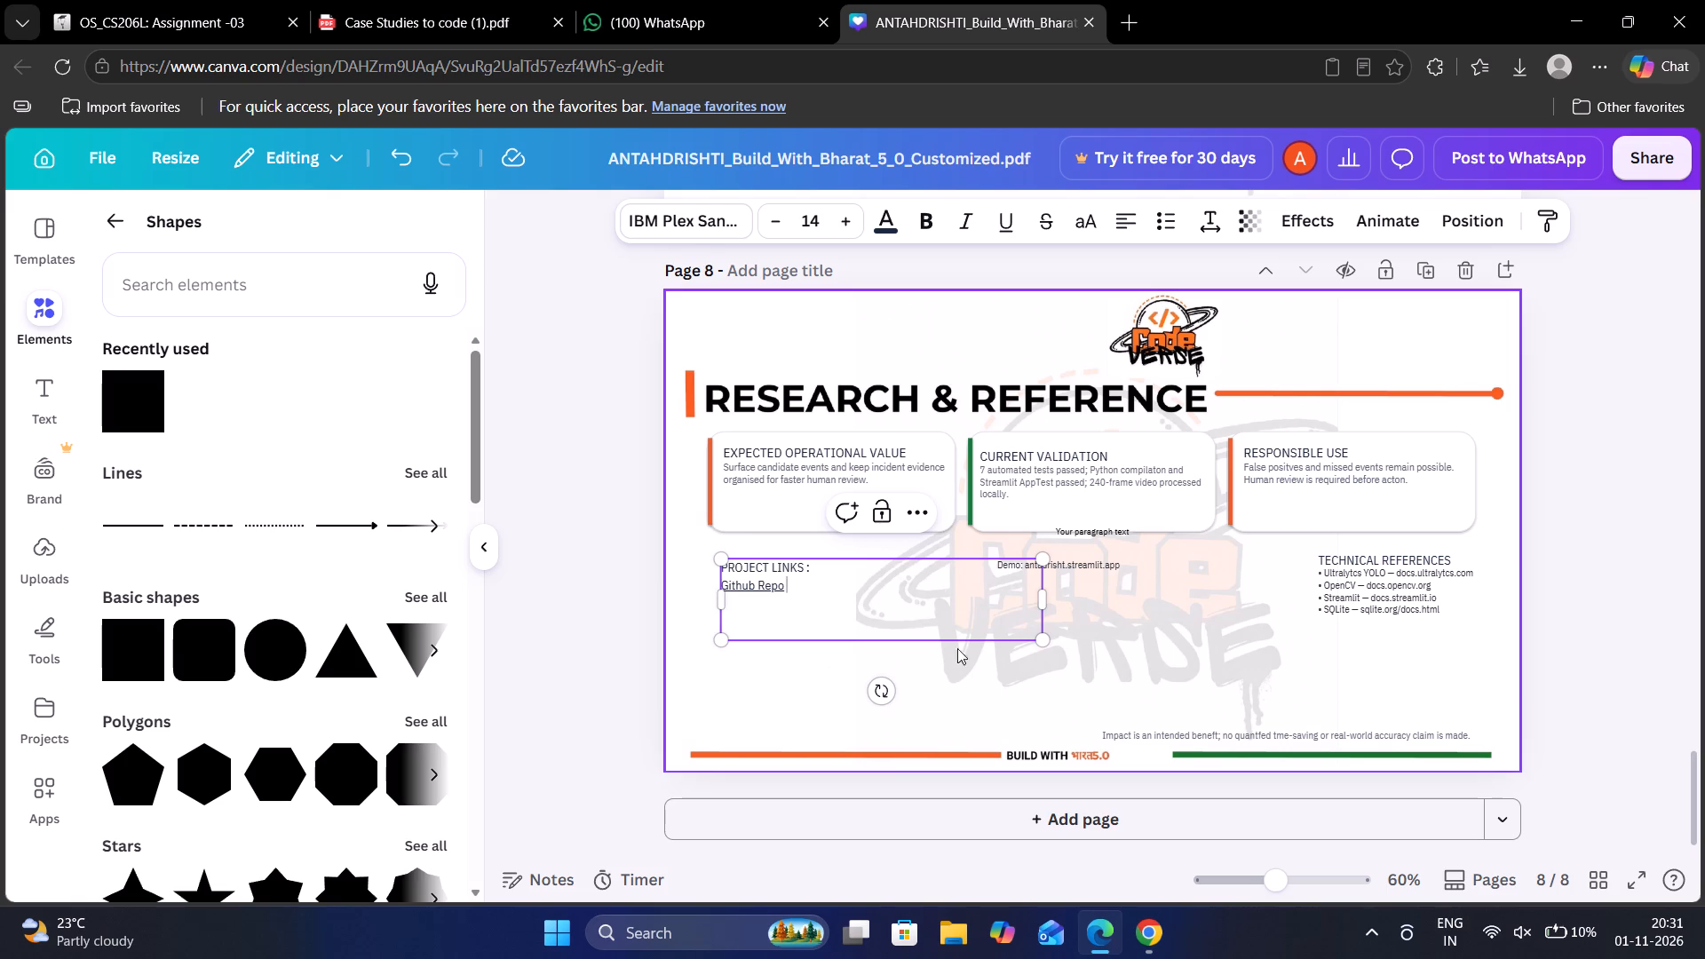
Narrow the PROJECT LINKS text box on page 8 to a width of about 313.
left_click_drag(1048, 594, 935, 601)
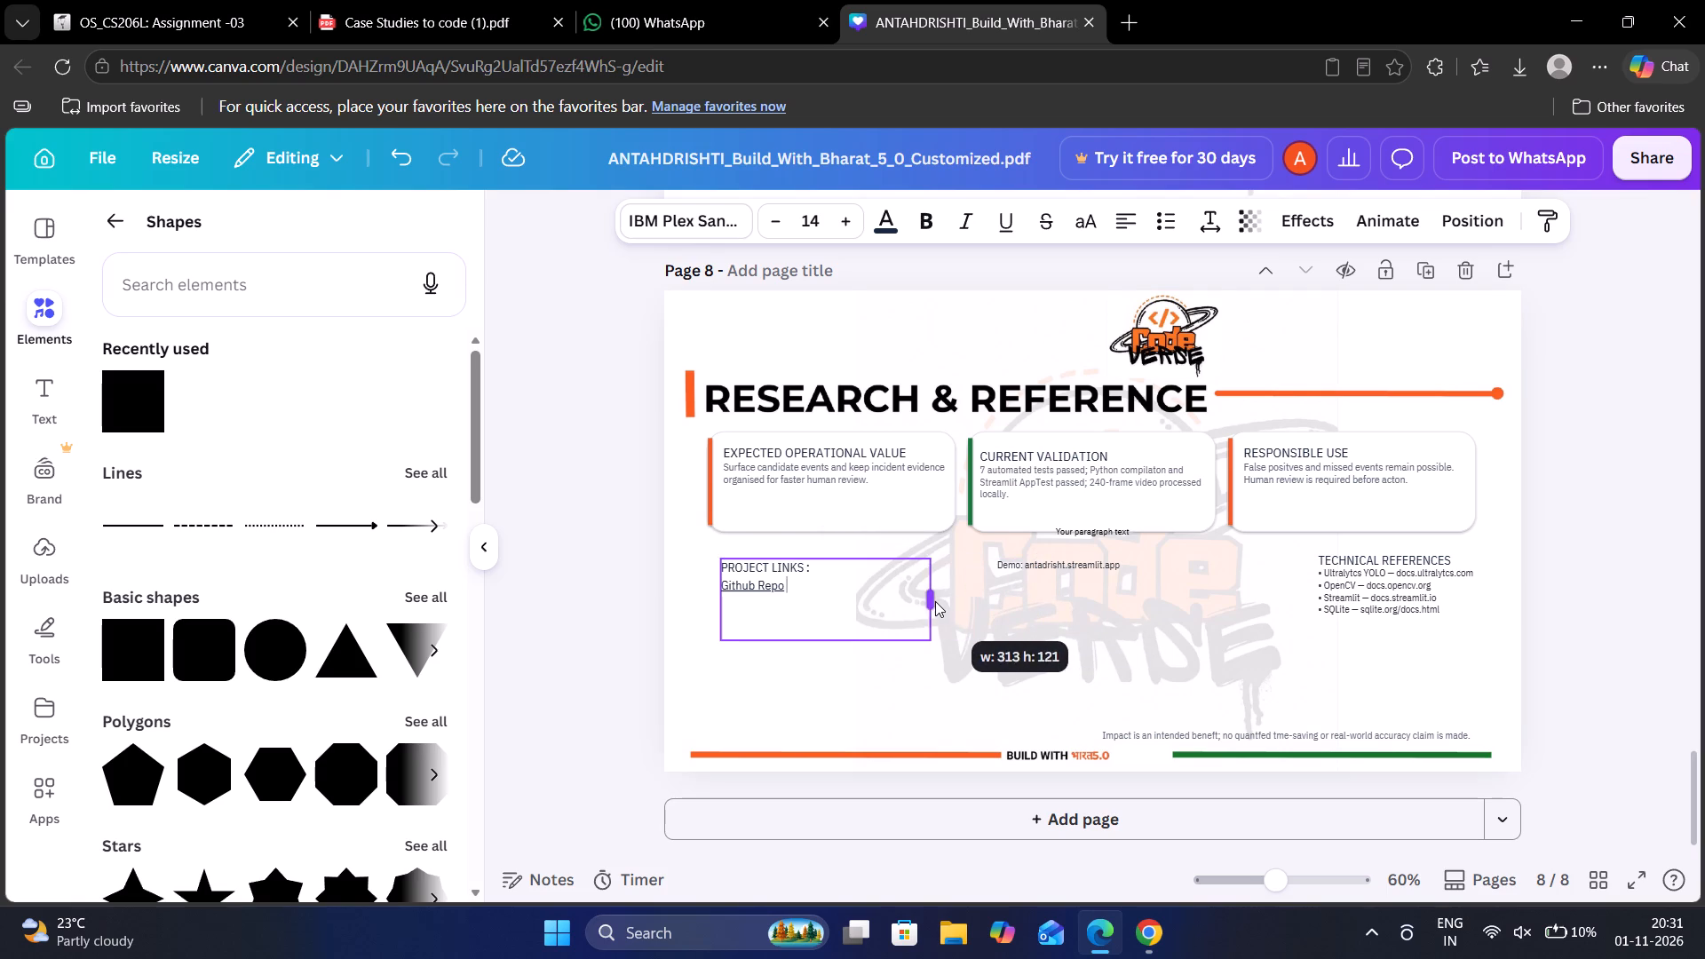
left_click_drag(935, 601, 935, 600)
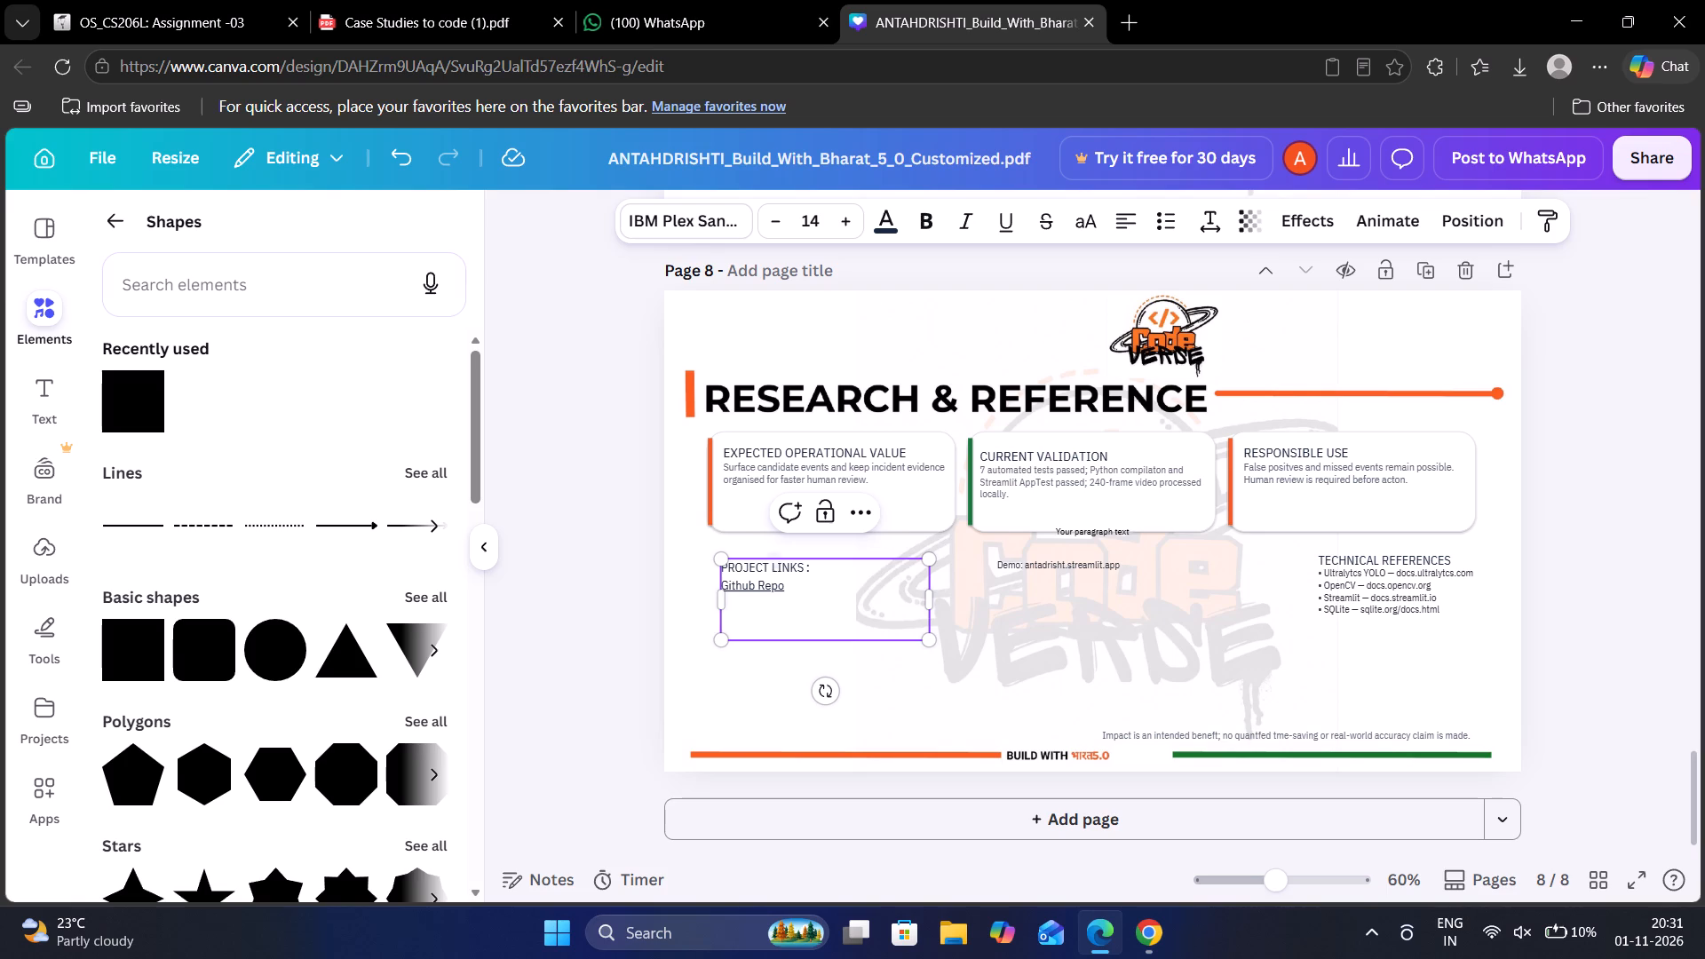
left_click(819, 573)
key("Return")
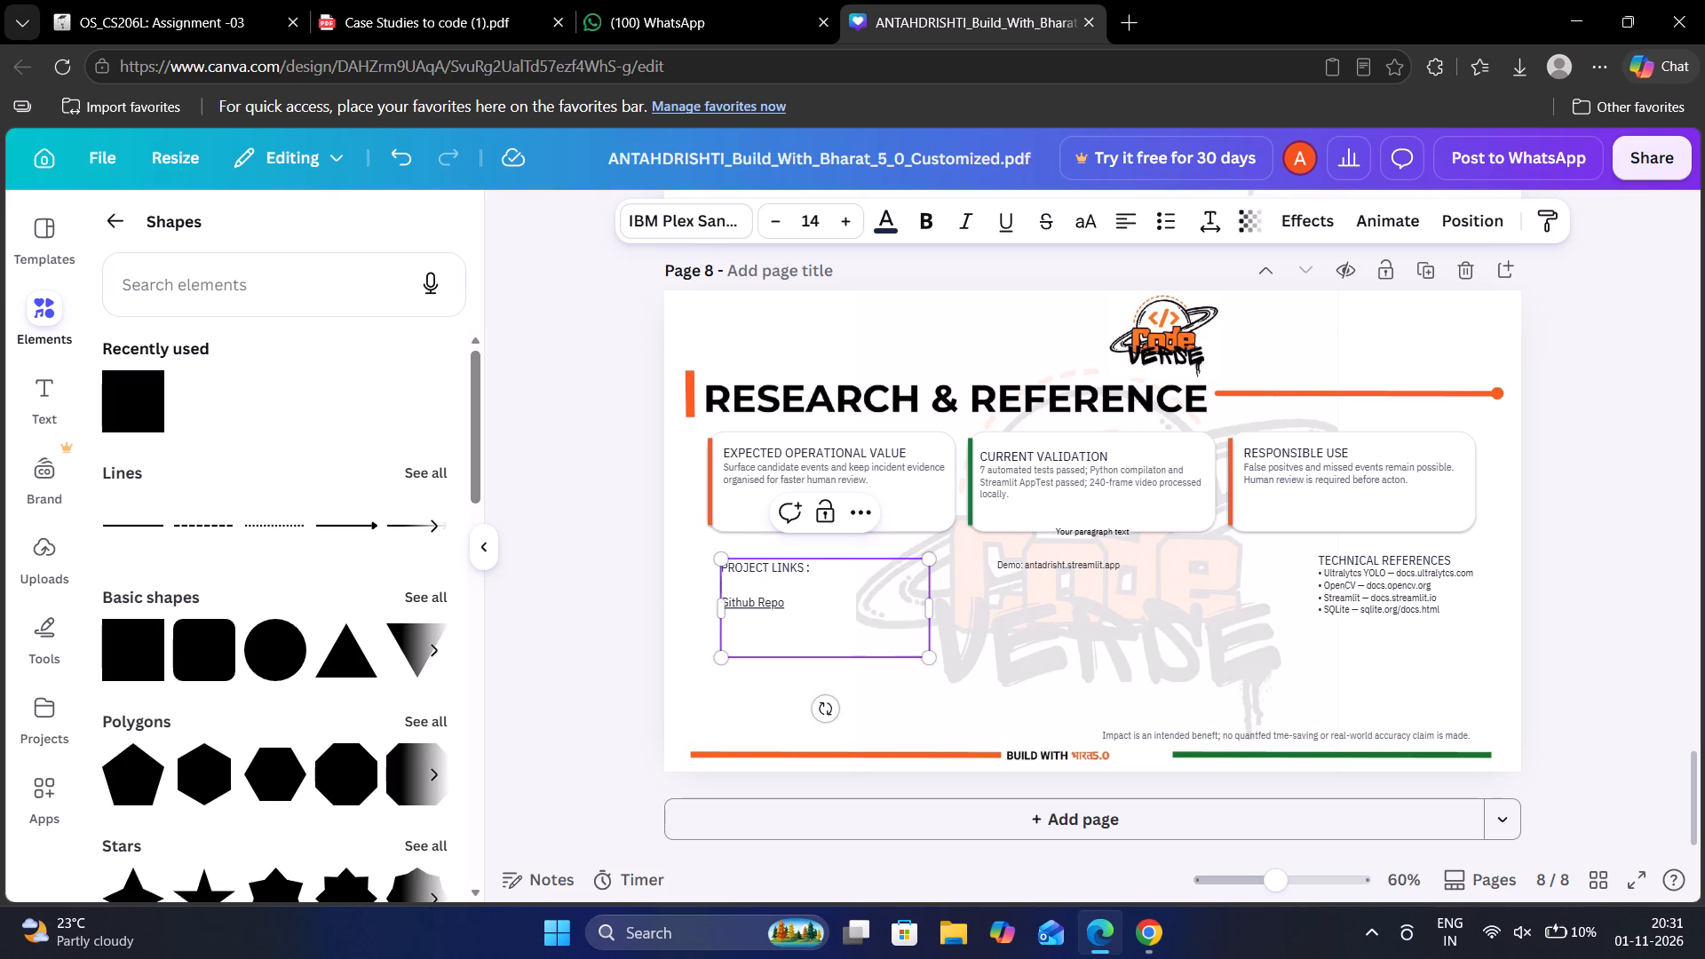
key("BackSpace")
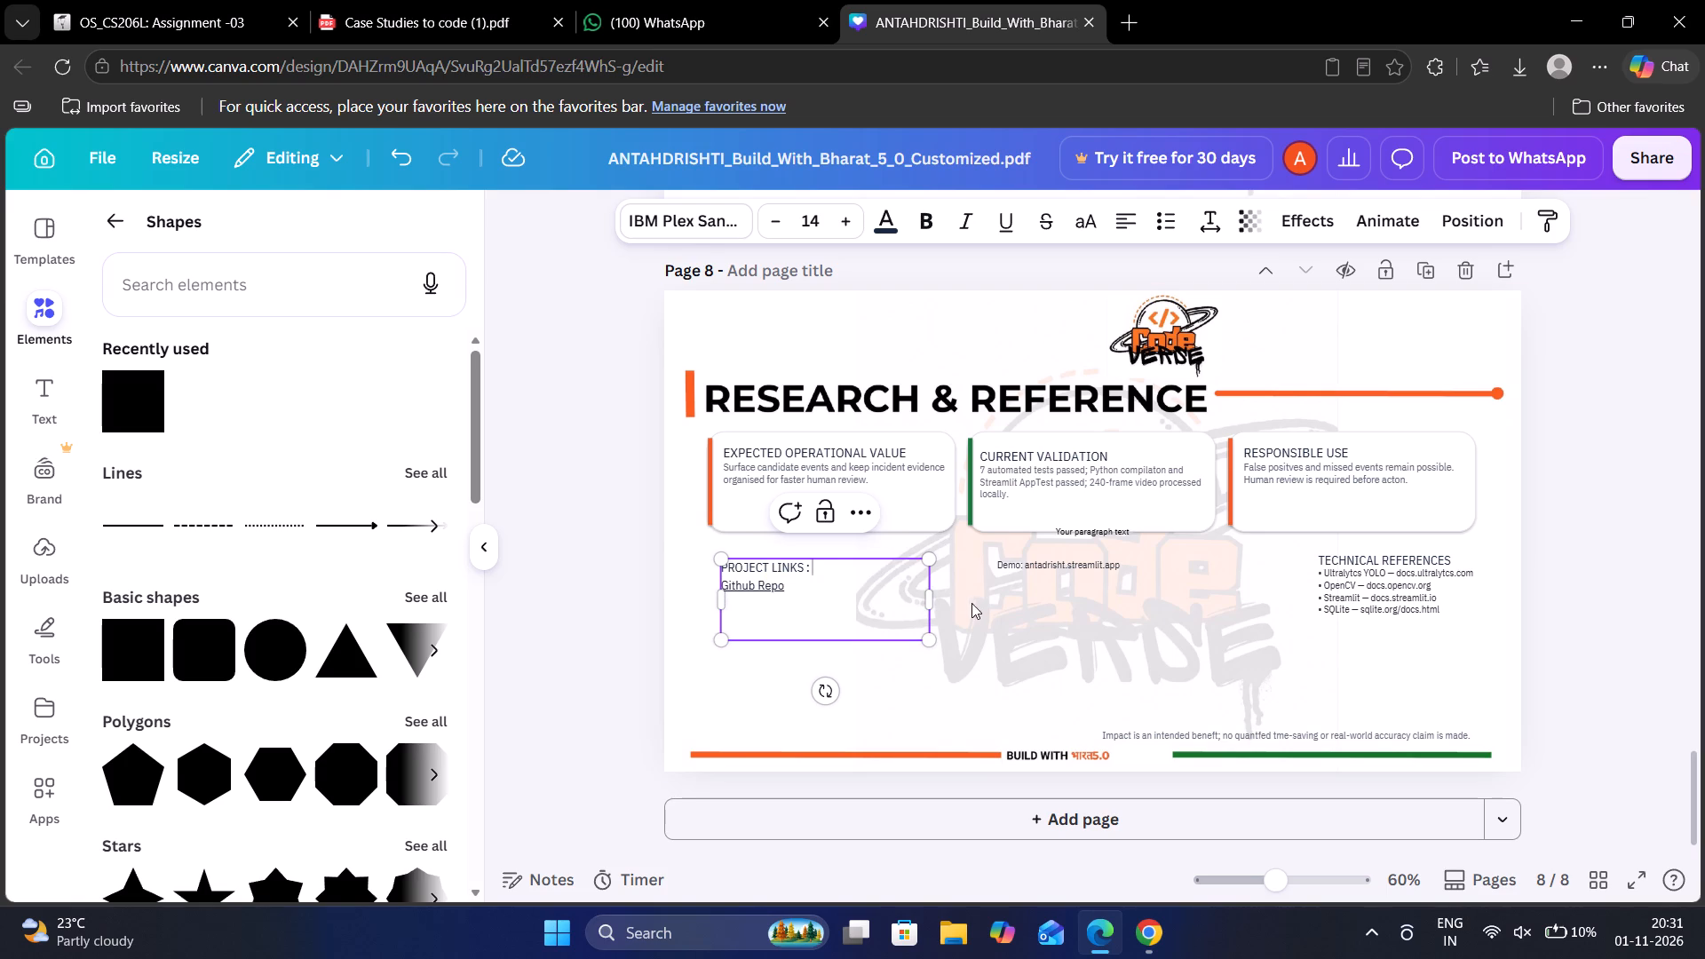
Delete the streamlit.app web address from the demo text on page 8, keeping only the label "Demo:".
left_click(1054, 560)
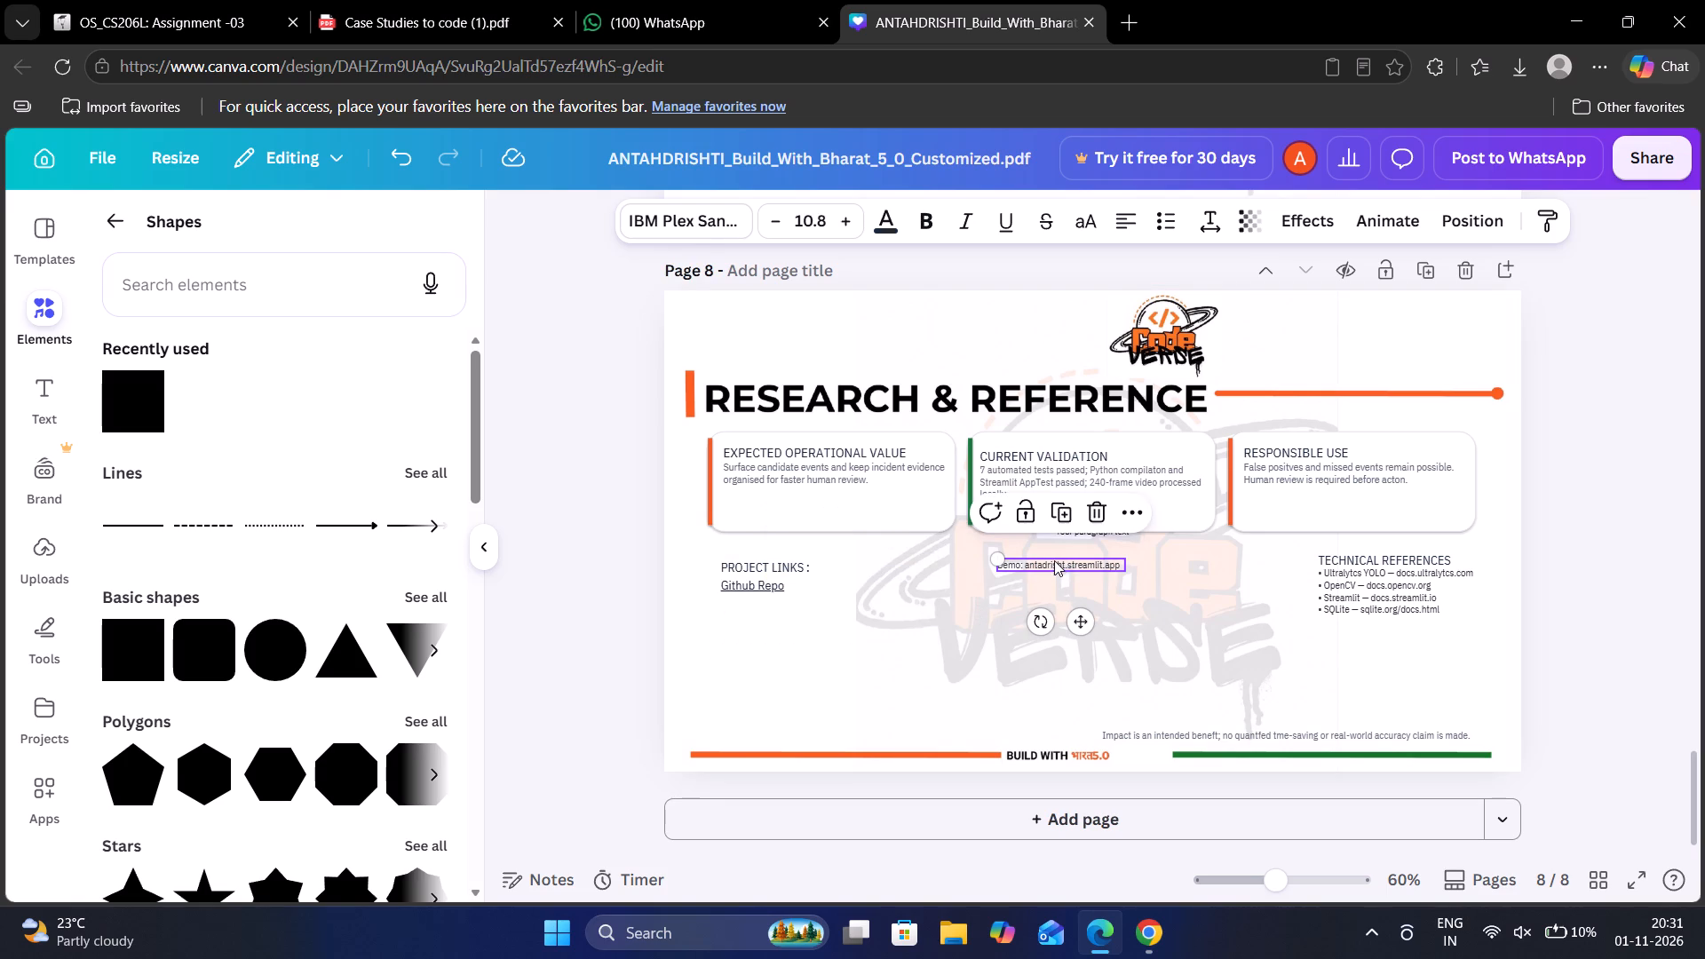
double_click(1054, 560)
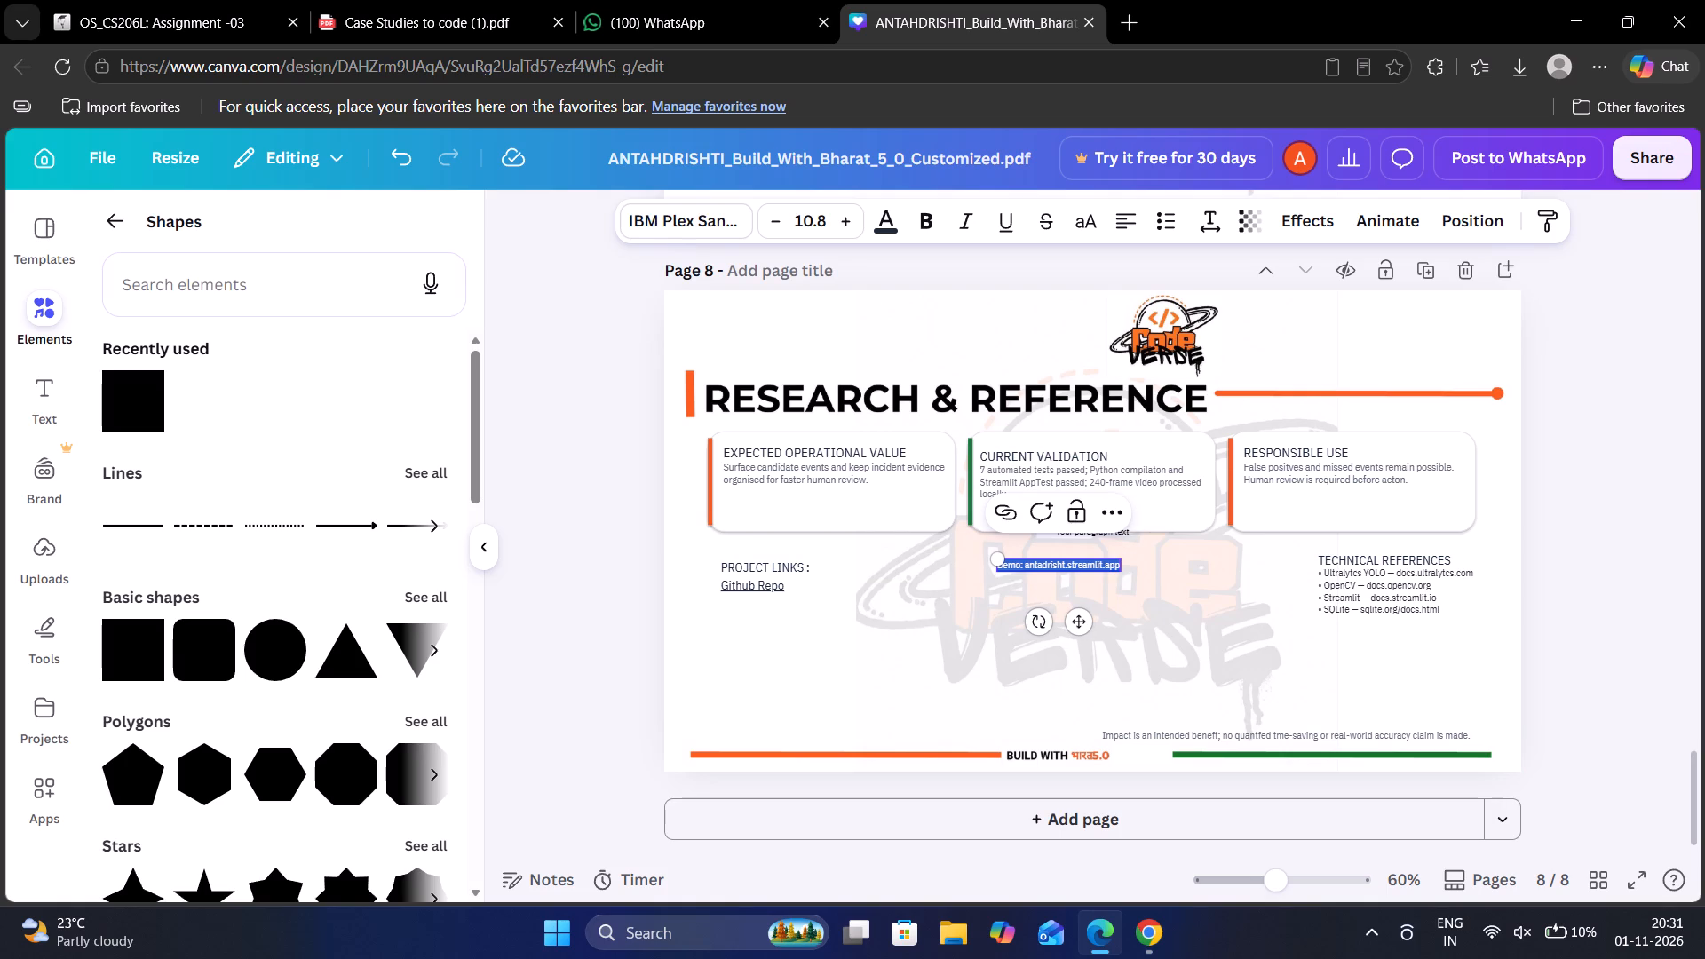
left_click(1020, 563)
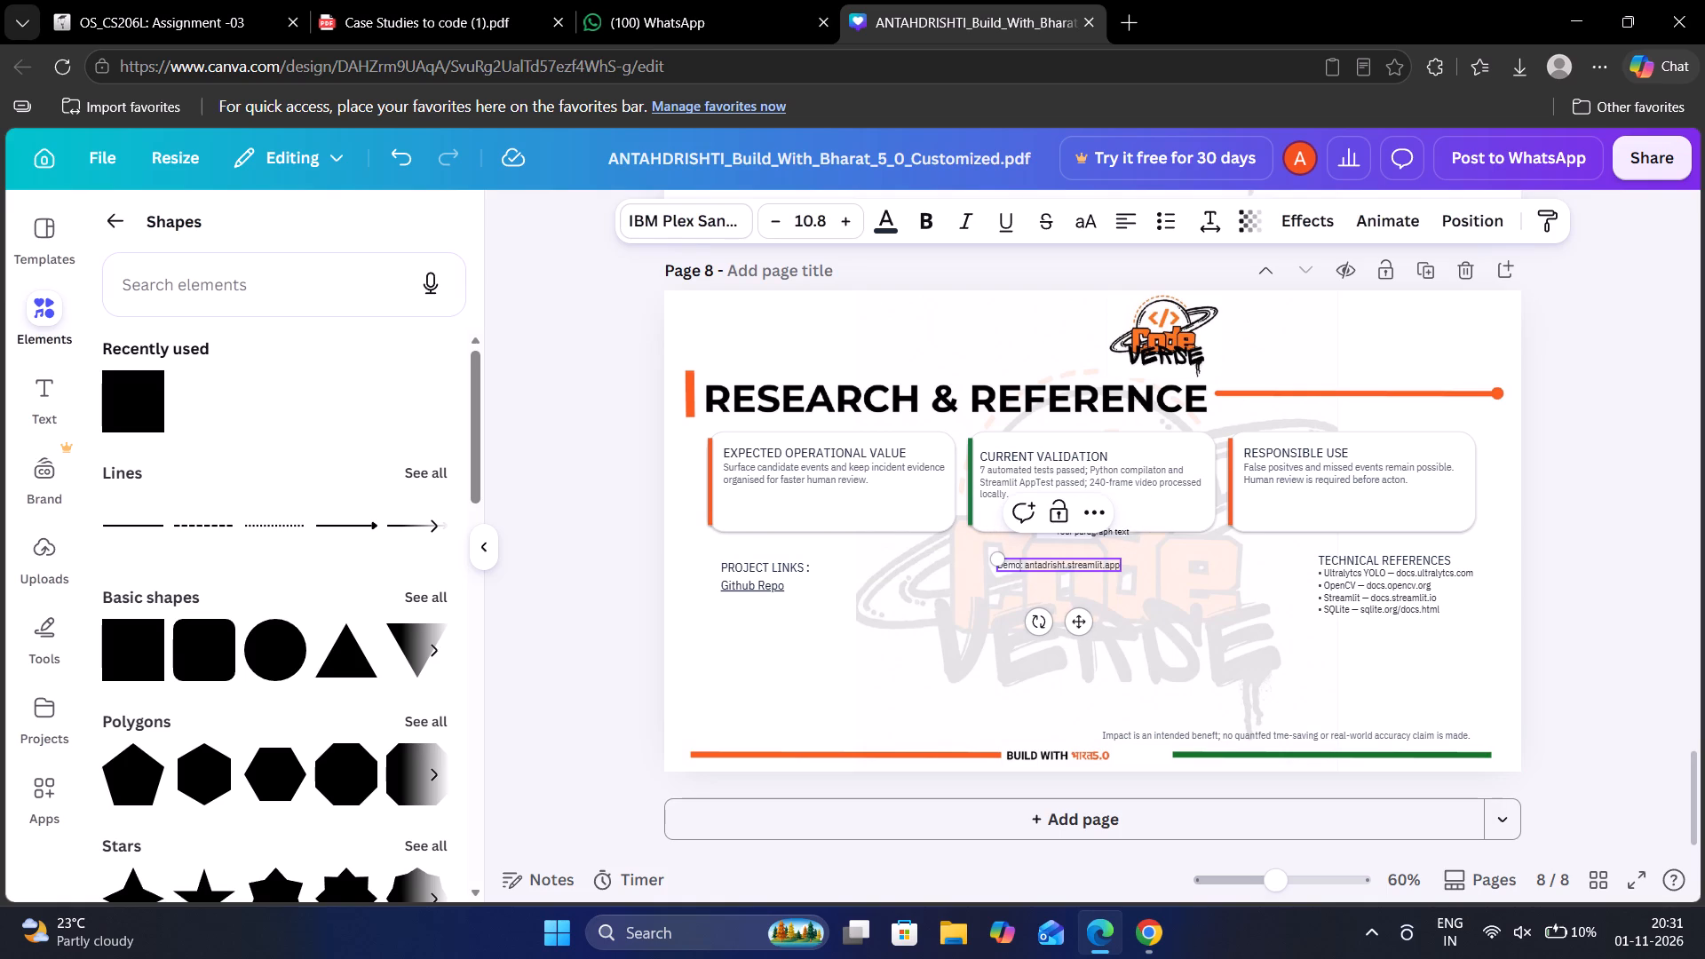
key("Right")
key("Delete")
key("Delete")
key("Delete")
key("Delete")
key("Delete")
key("Delete")
key("Delete")
key("Delete")
key("Delete")
key("Delete")
key("Delete")
key("Delete")
key("Delete")
key("Delete")
key("Delete")
key("Delete")
key("Delete")
key("Delete")
key("Delete")
key("Delete")
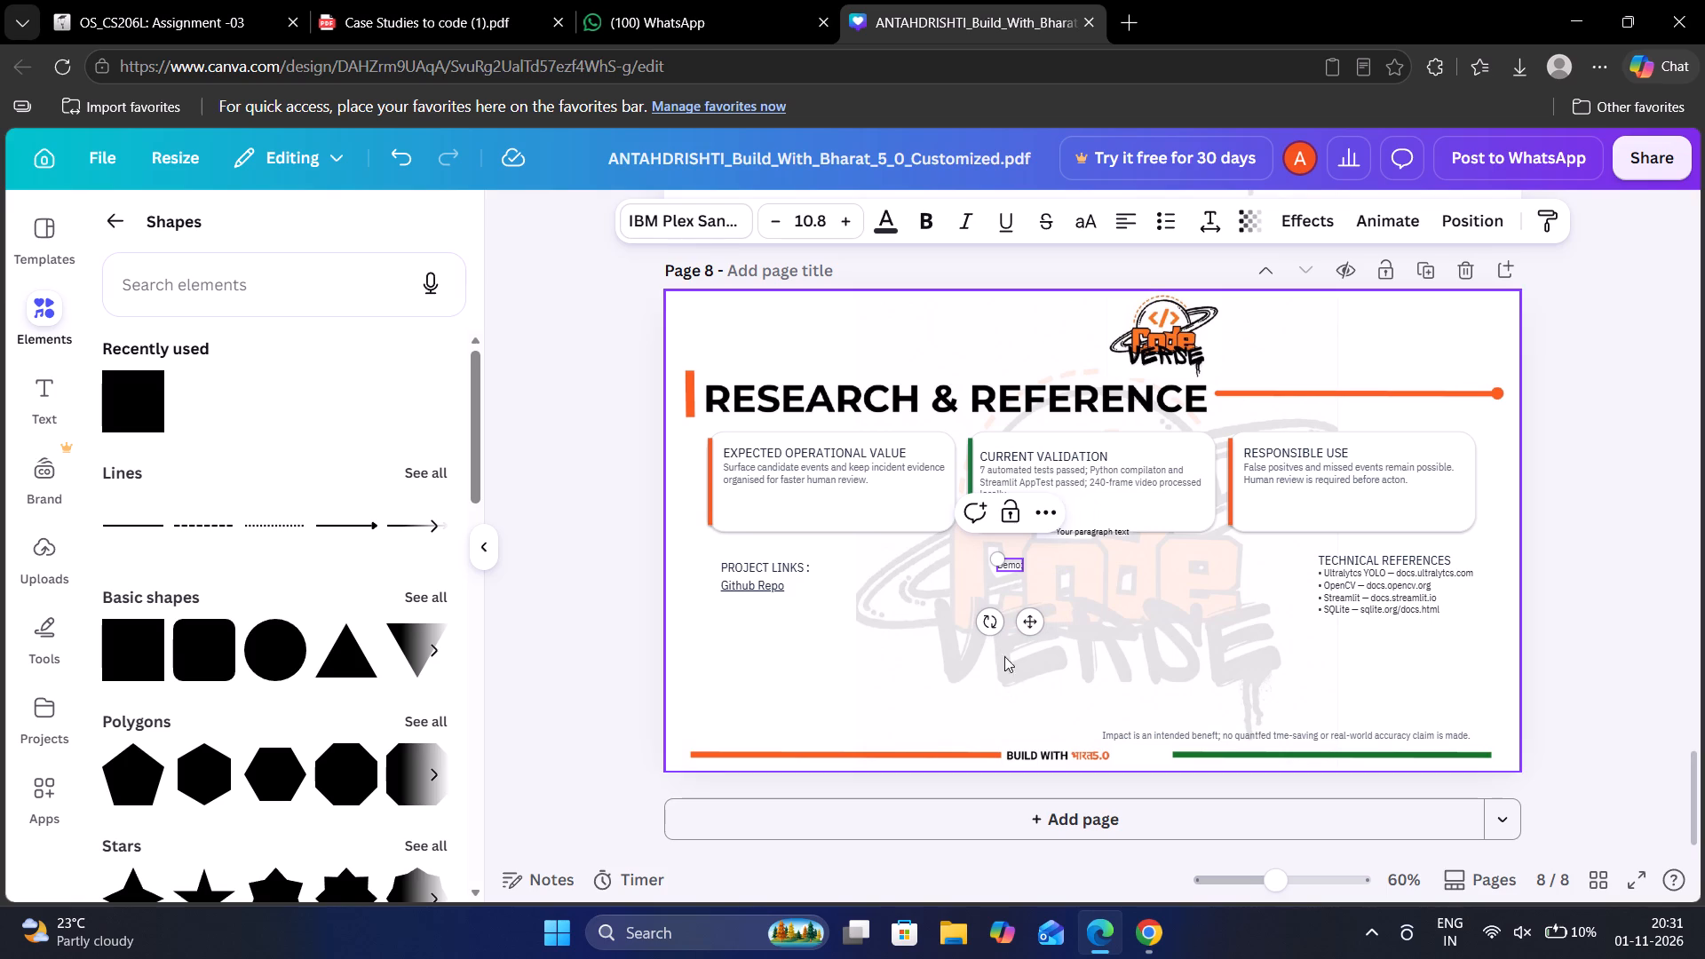
left_click(967, 586)
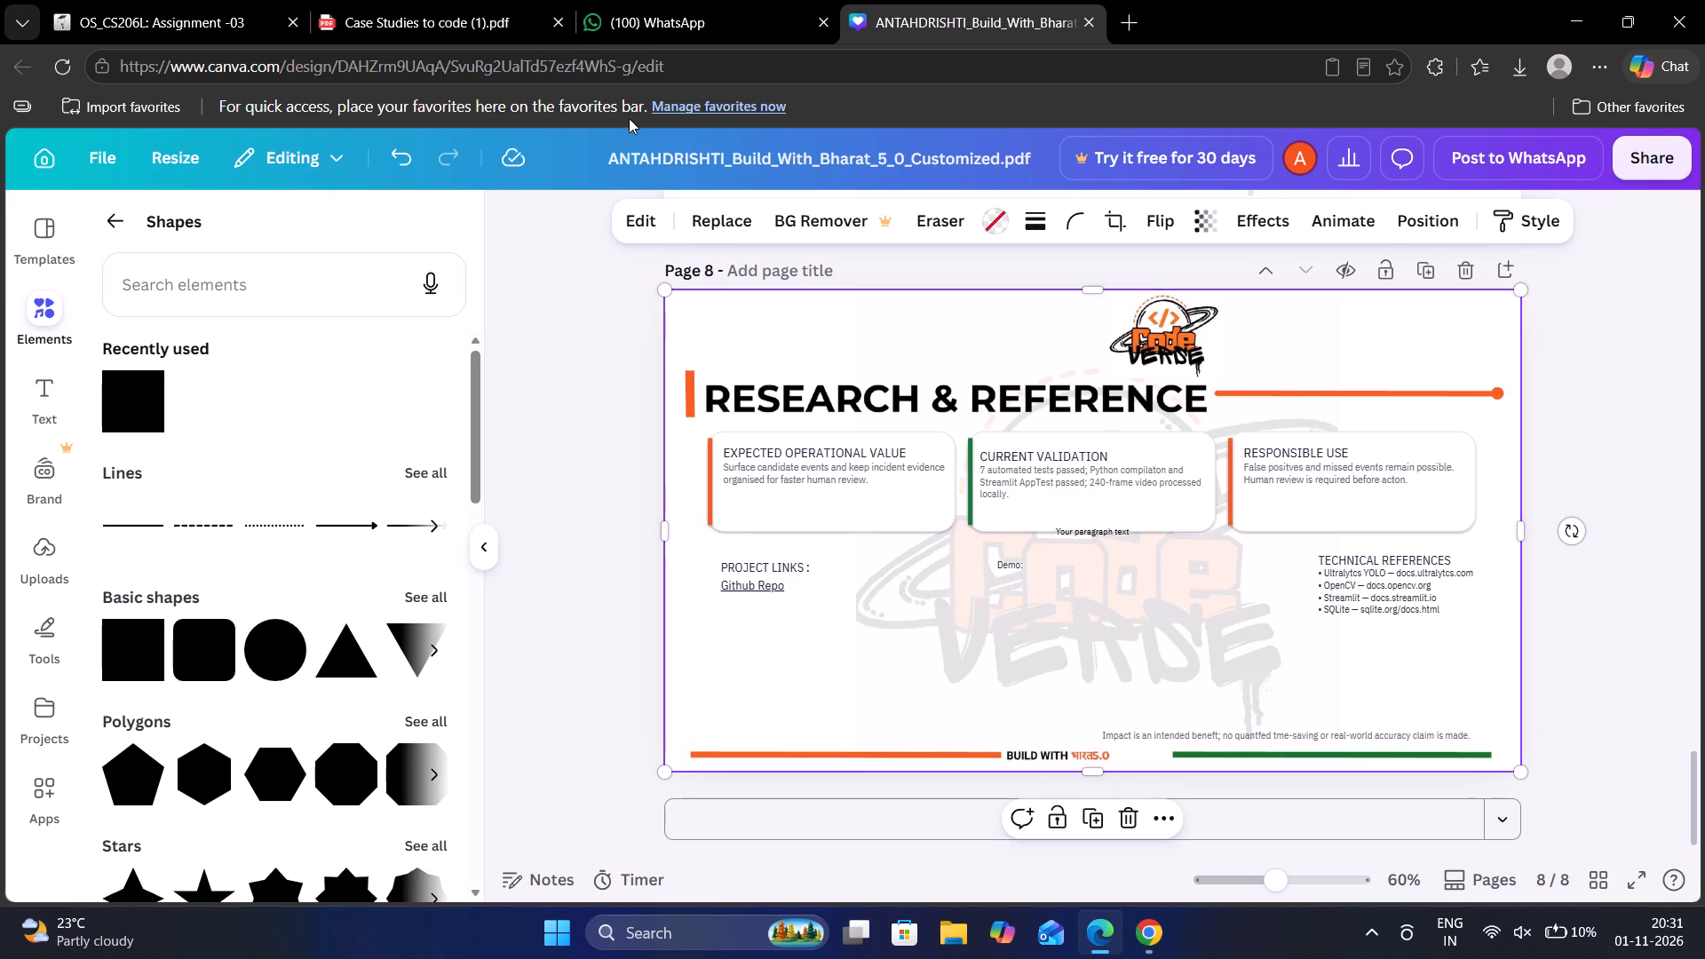
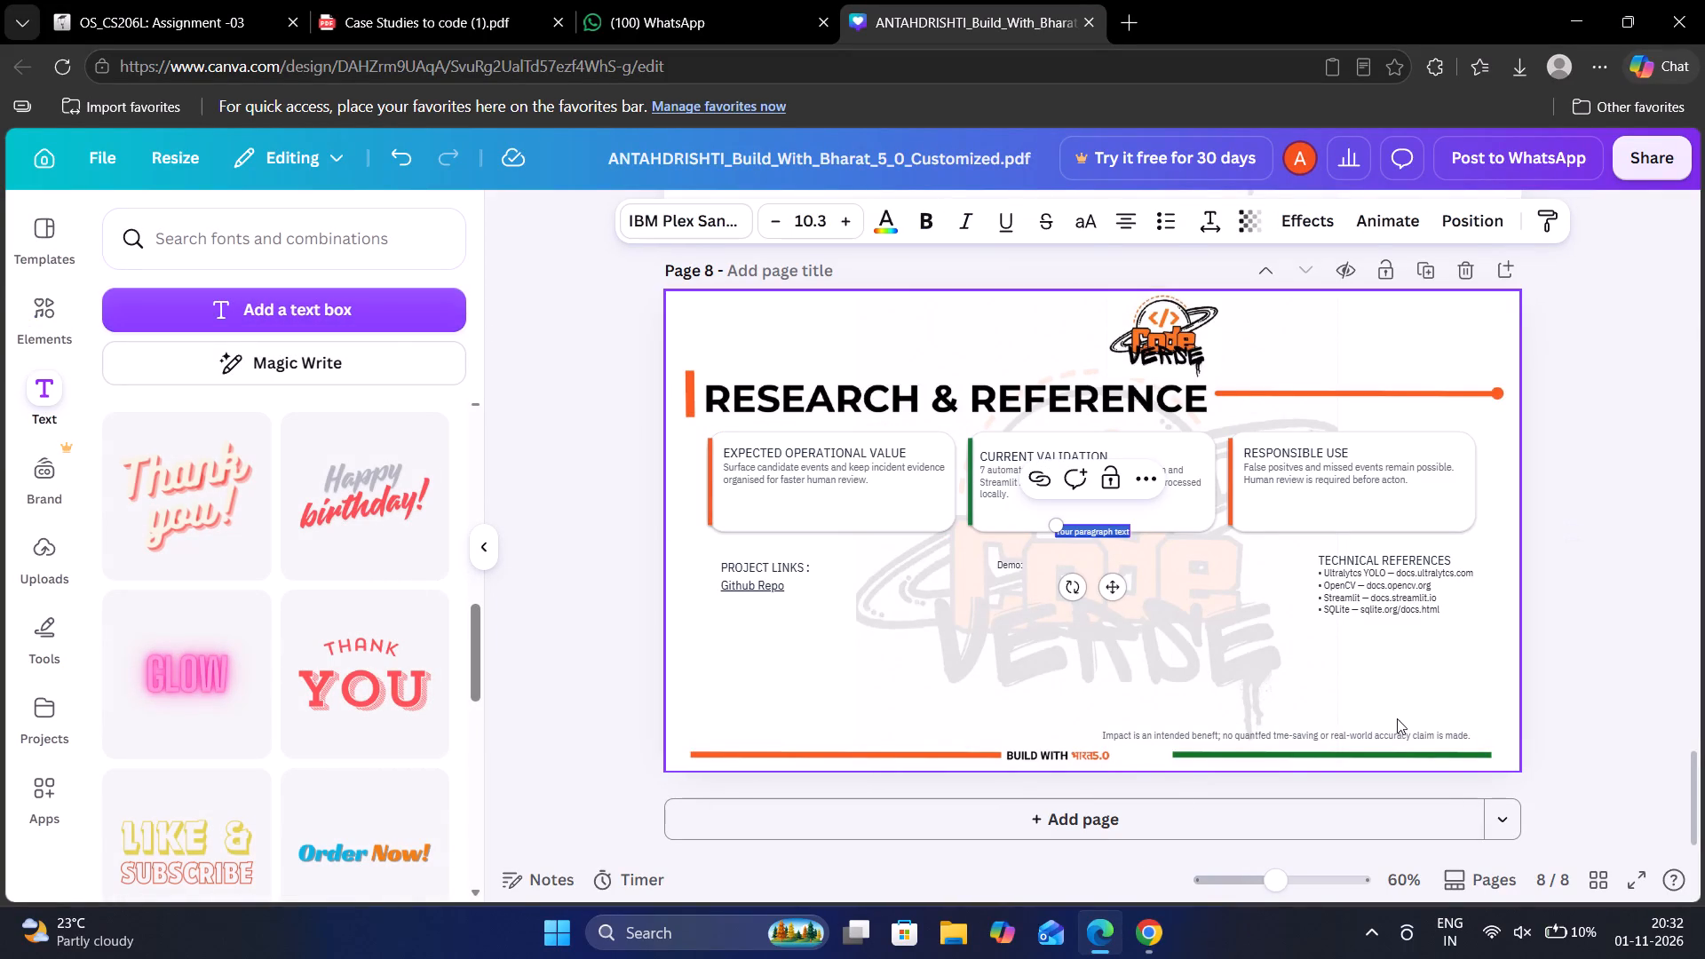
Apply the copied antadrishti project link to the whole "Your paragraph text" placeholder near the Demo label on page 8.
double_click(1082, 531)
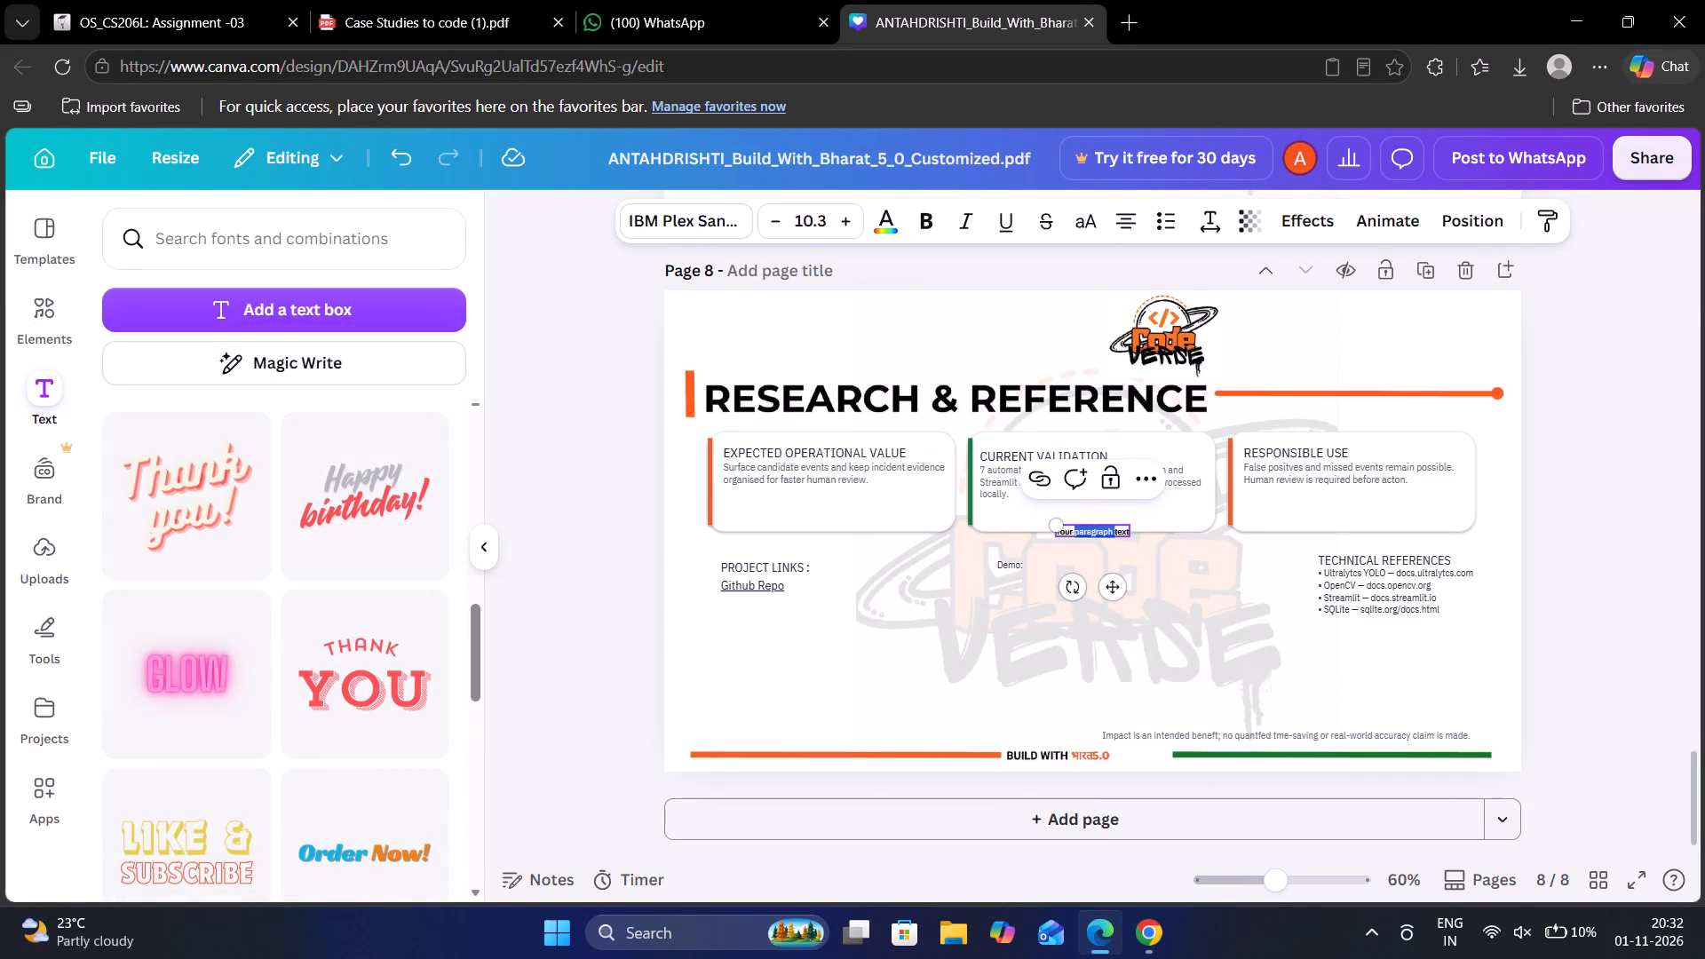
key("ctrl+a")
key("ctrl+v")
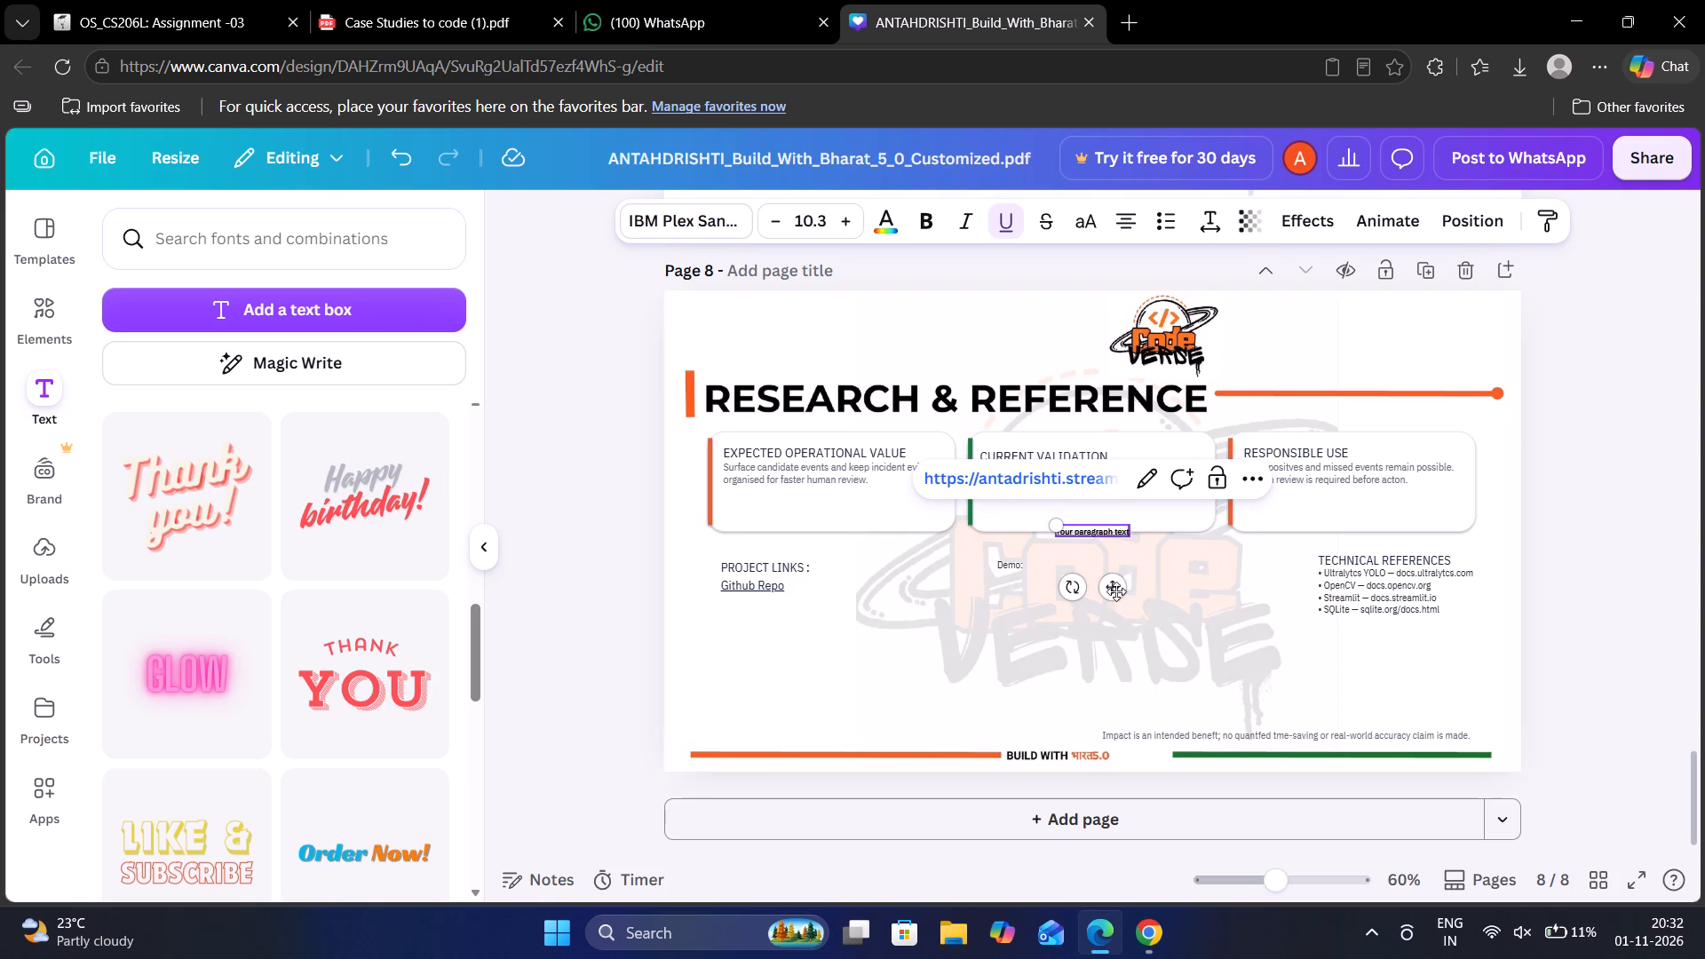
Move the linked placeholder text box on page 8 beneath the Demo: label and widen it to roughly double its width.
left_click_drag(1112, 589, 1054, 646)
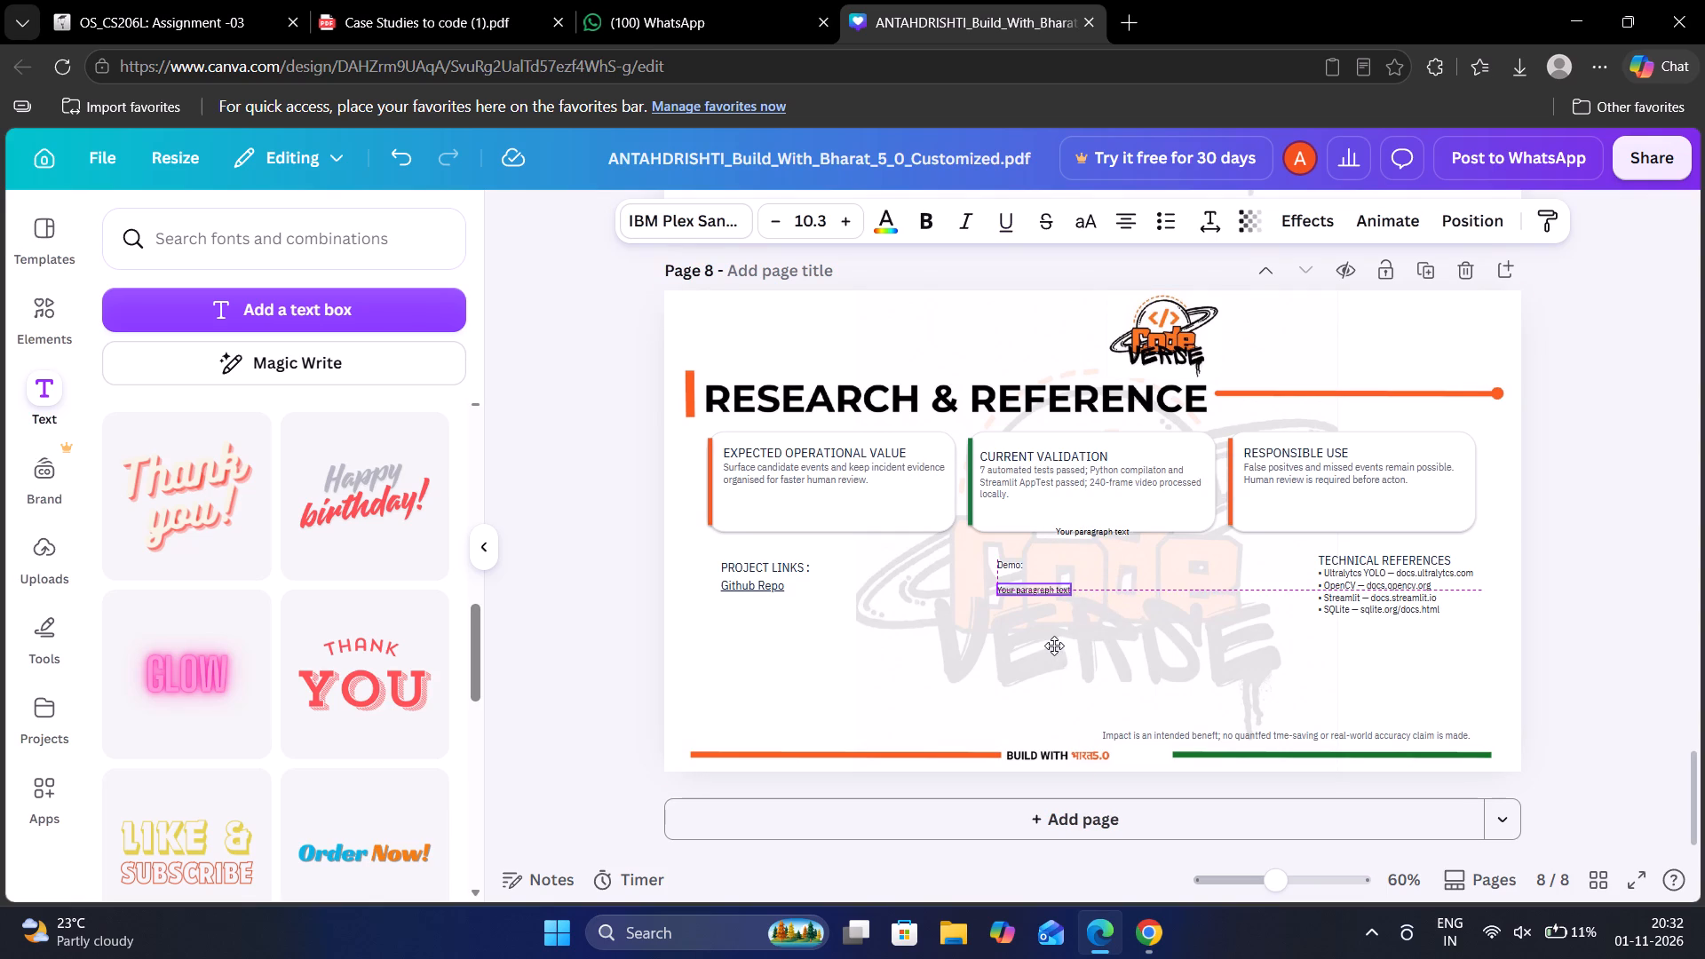
left_click_drag(1054, 646, 1049, 639)
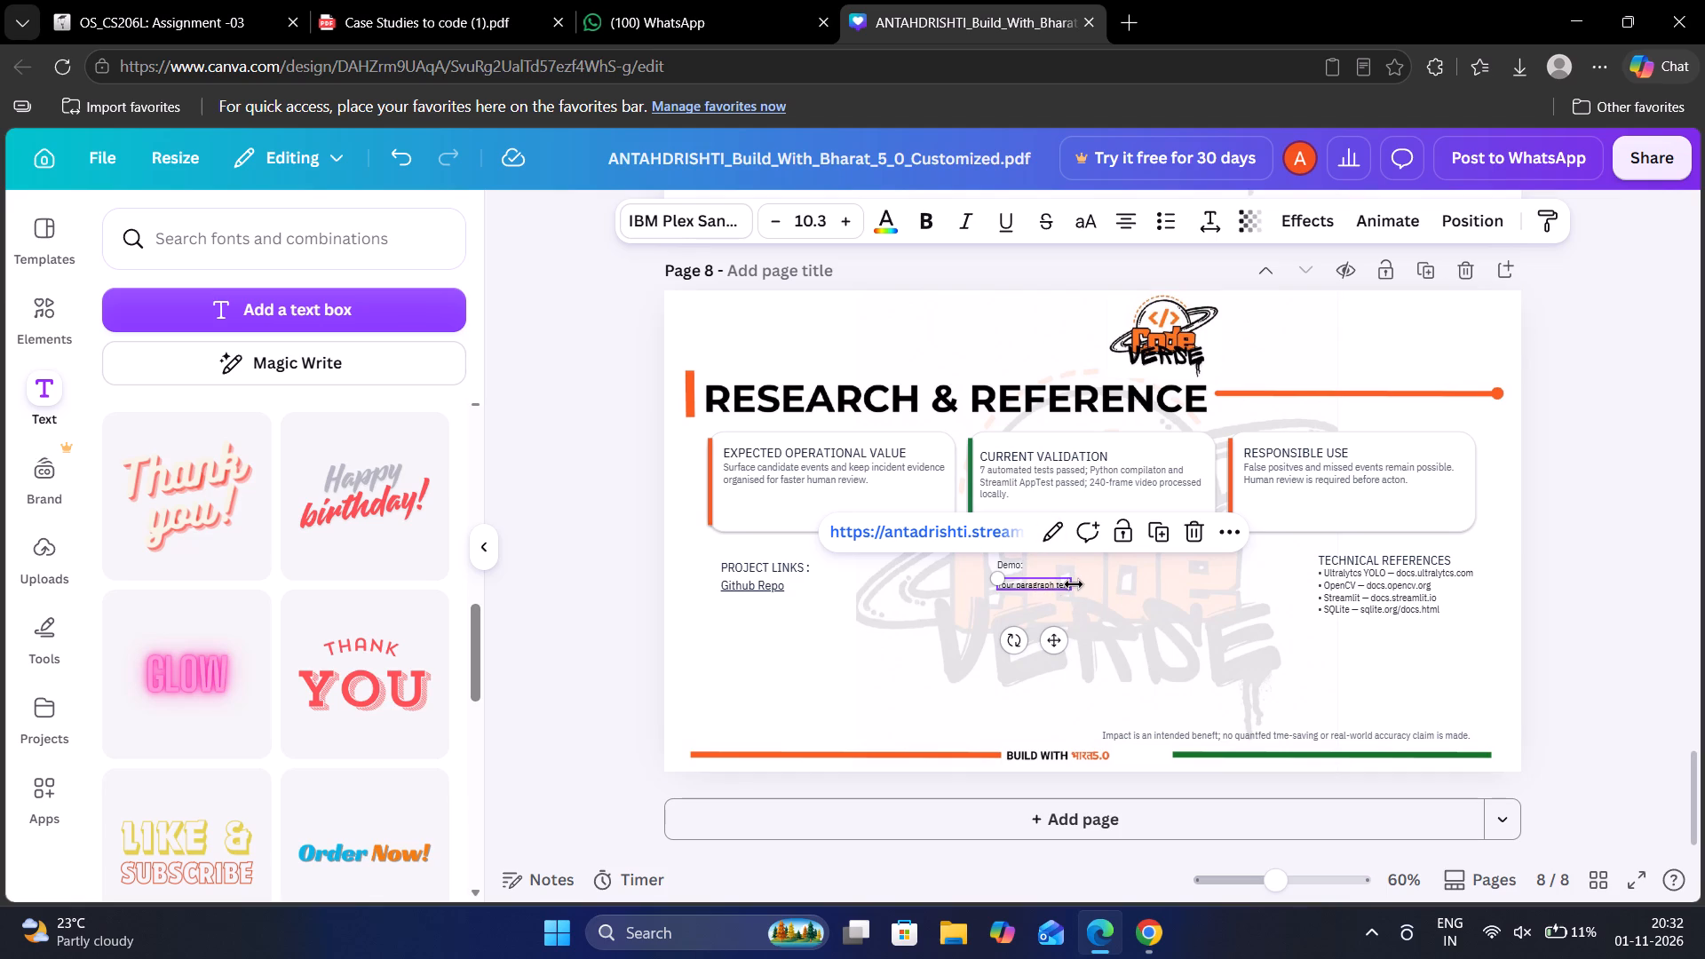
left_click_drag(1074, 584, 1154, 591)
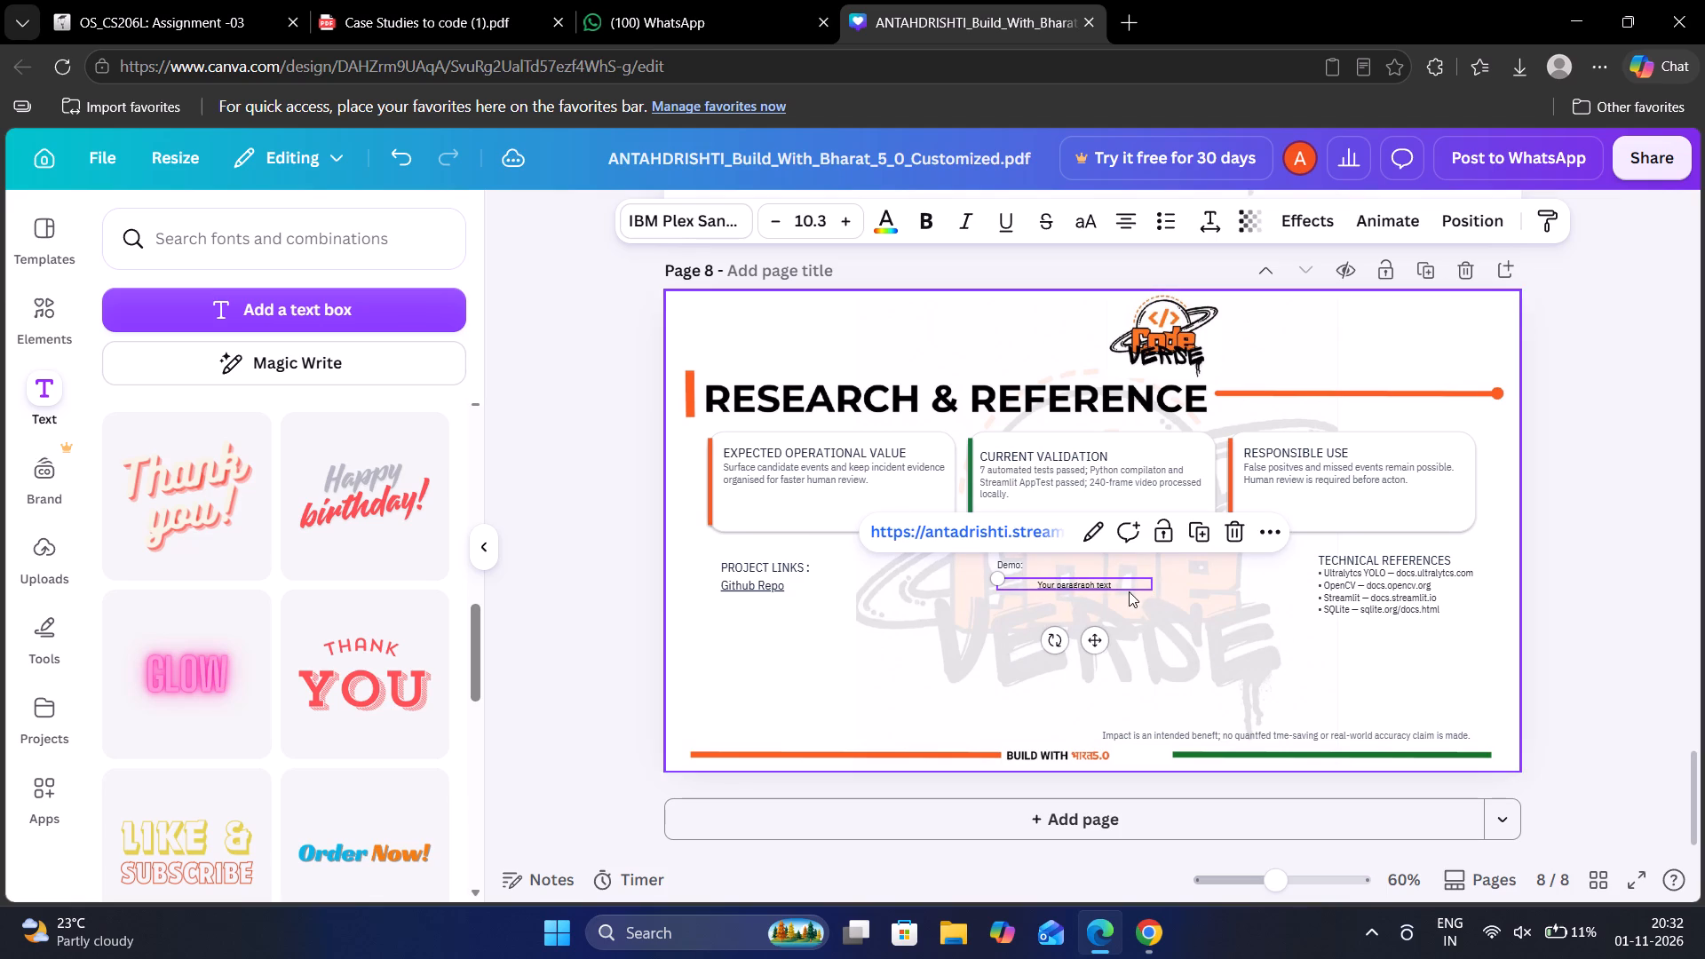
Increase the font size of the linked placeholder text under the Demo: label to 15.3.
triple_click(1087, 581)
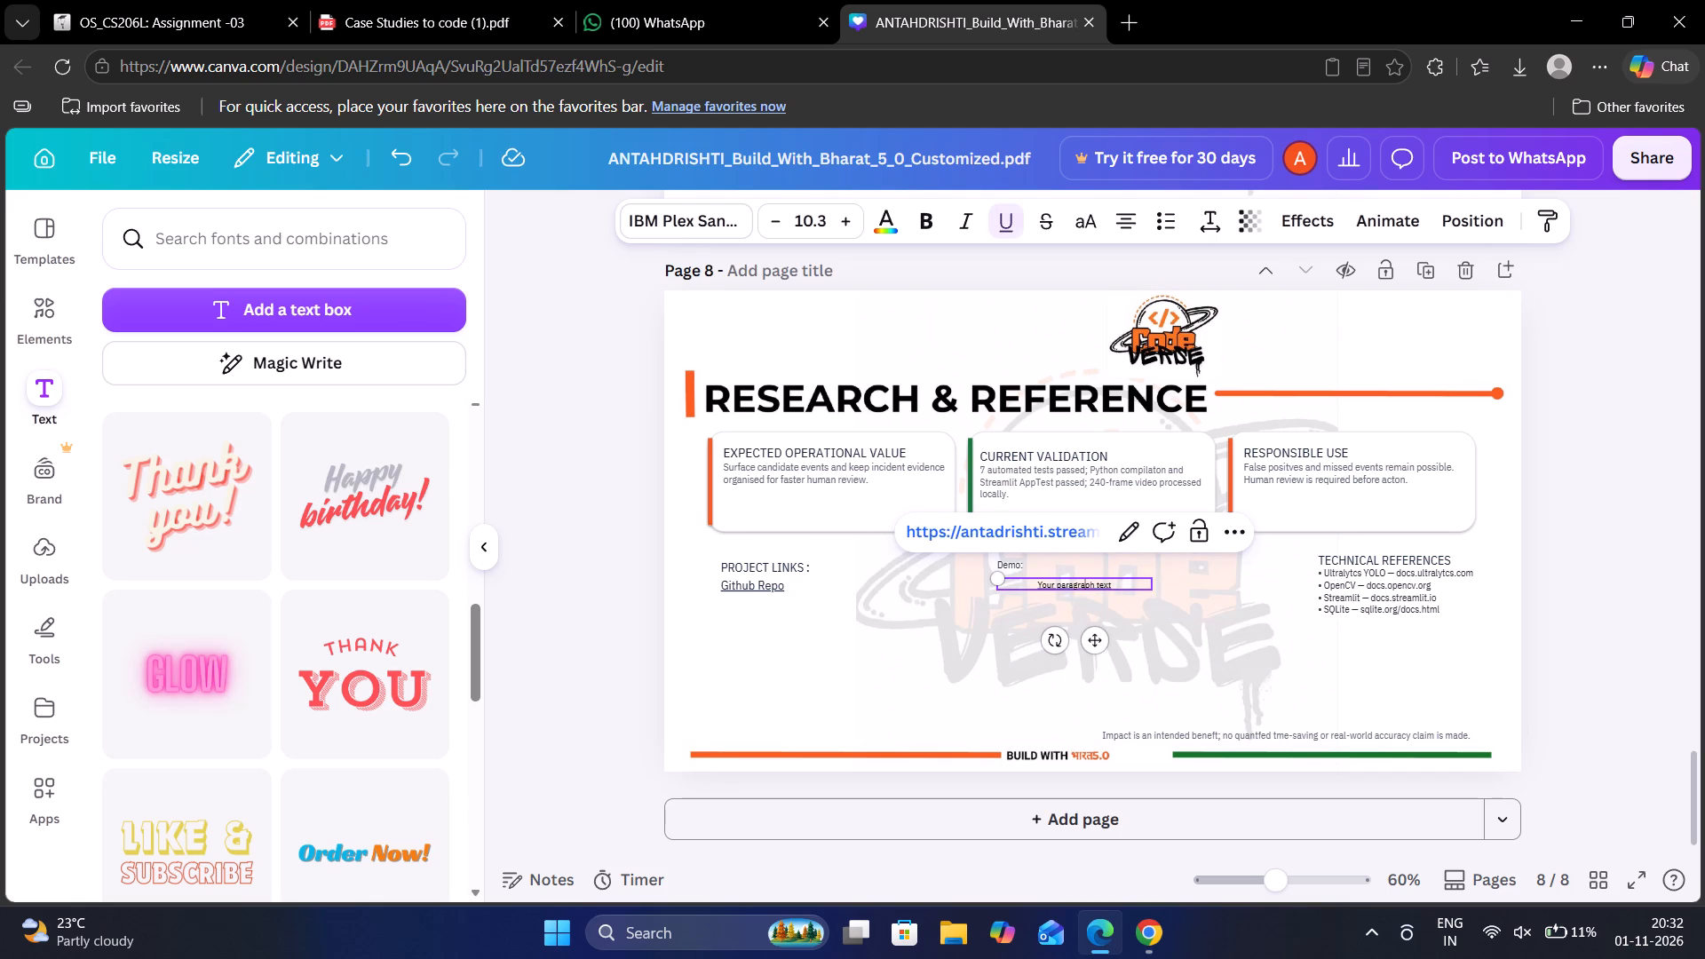
left_click(1087, 581)
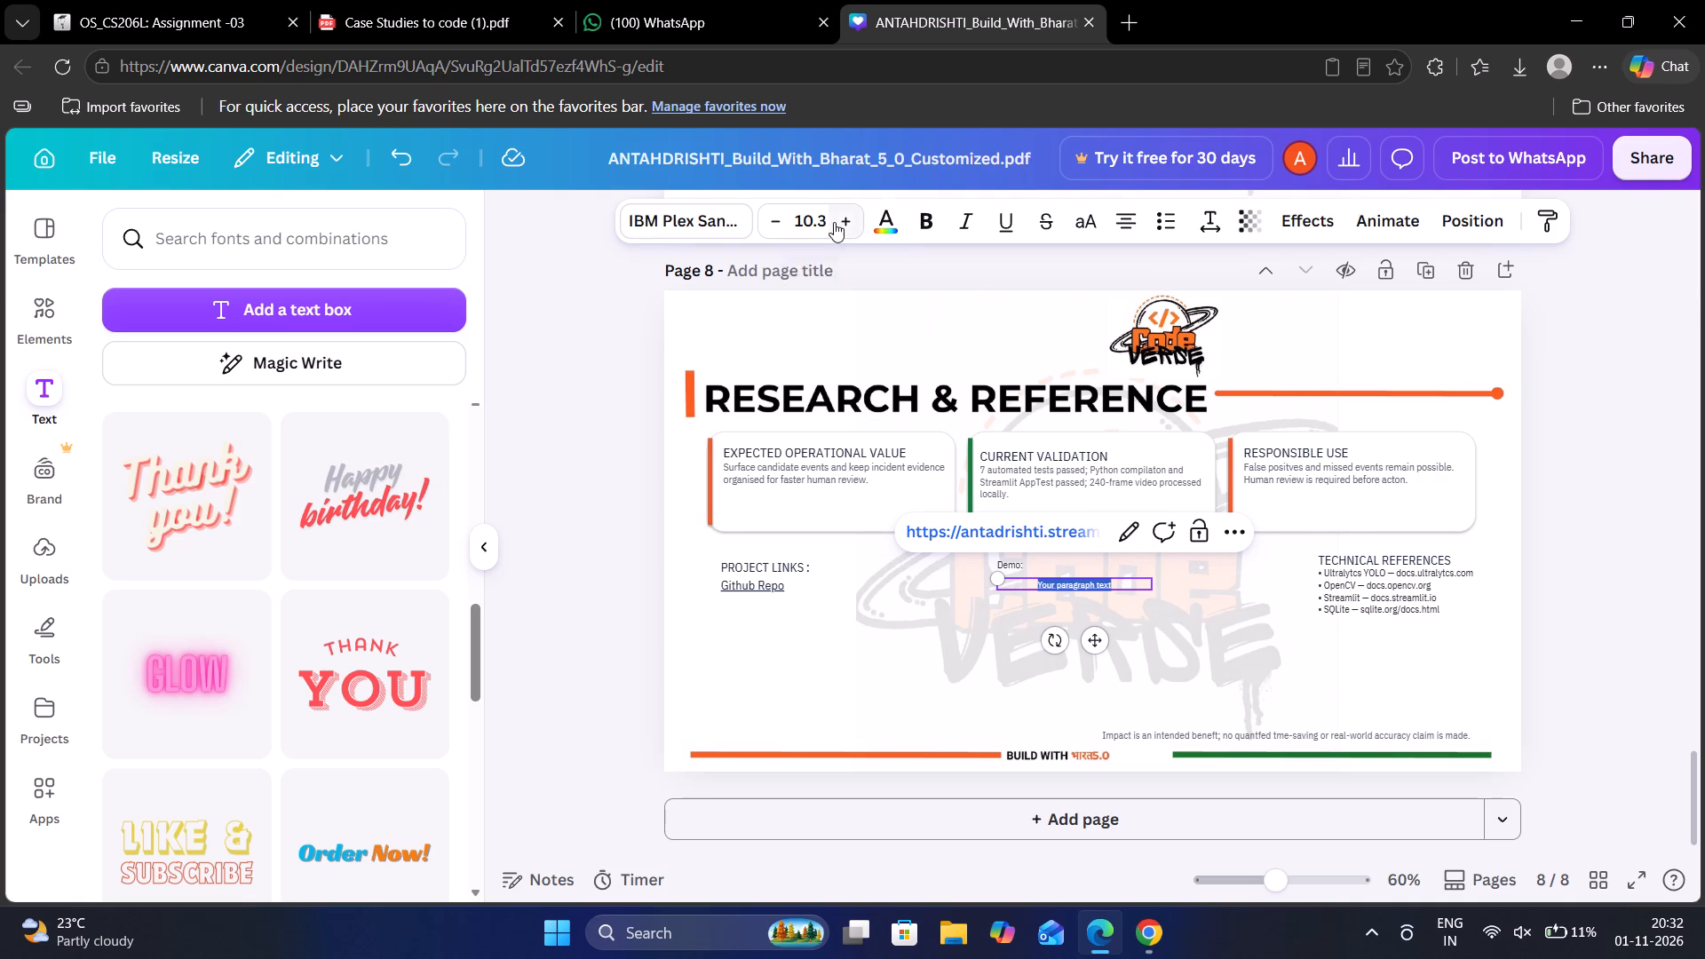
triple_click(845, 218)
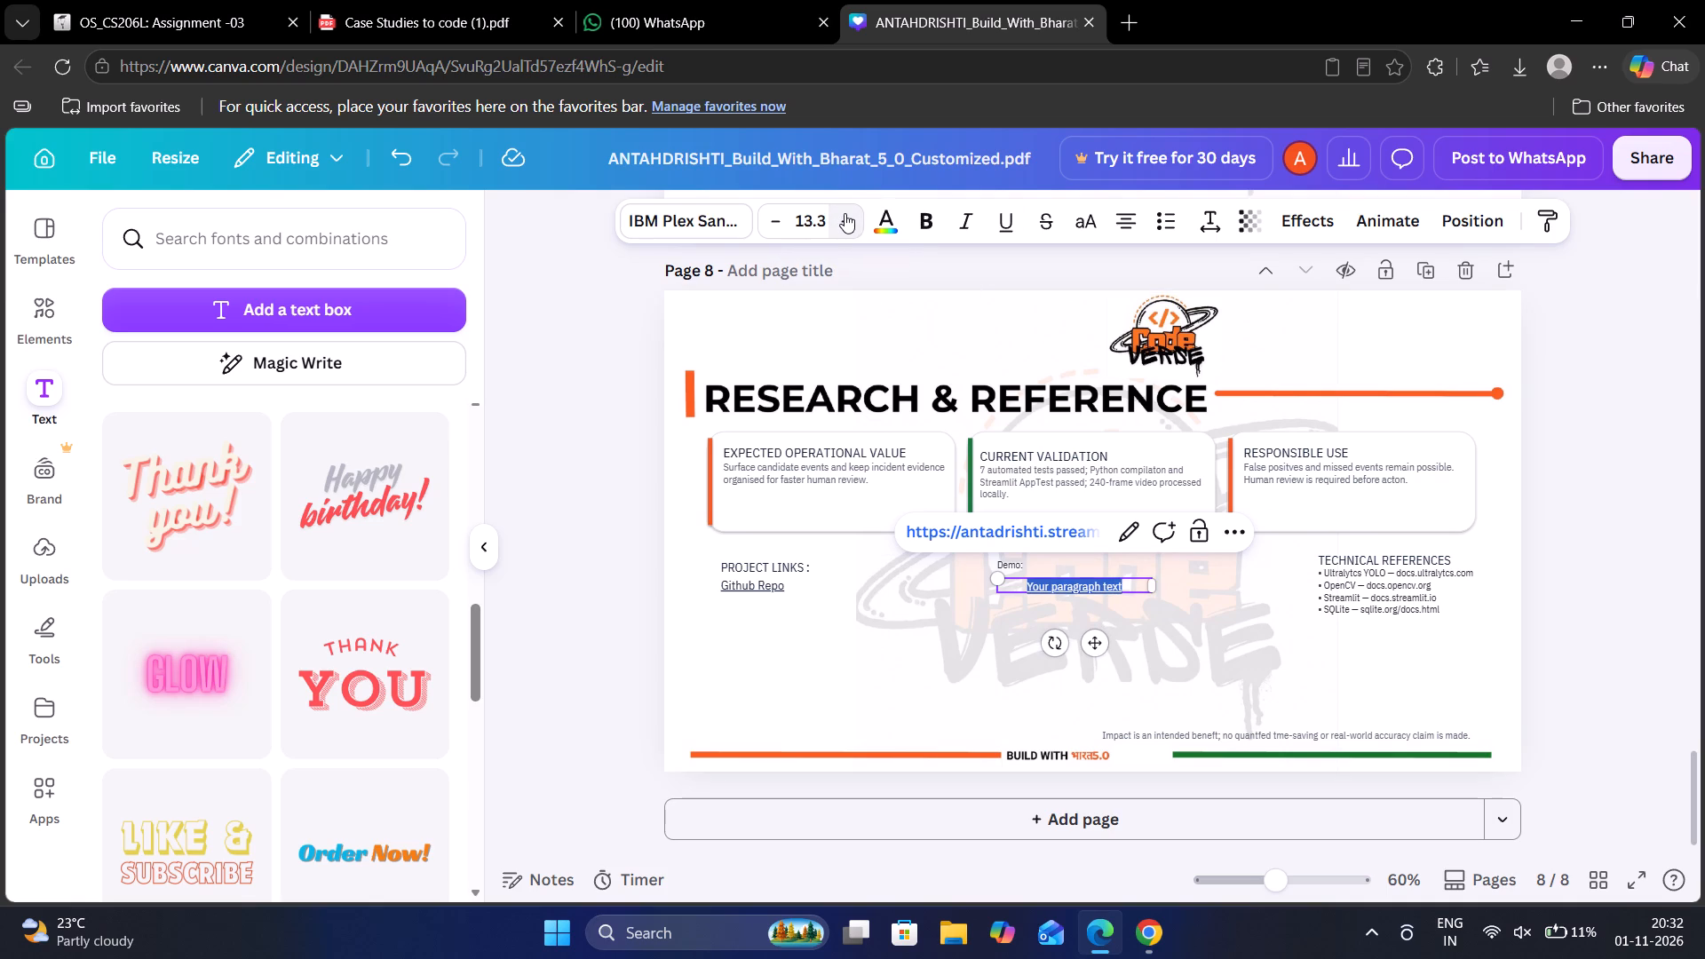
left_click(845, 213)
left_click(845, 213)
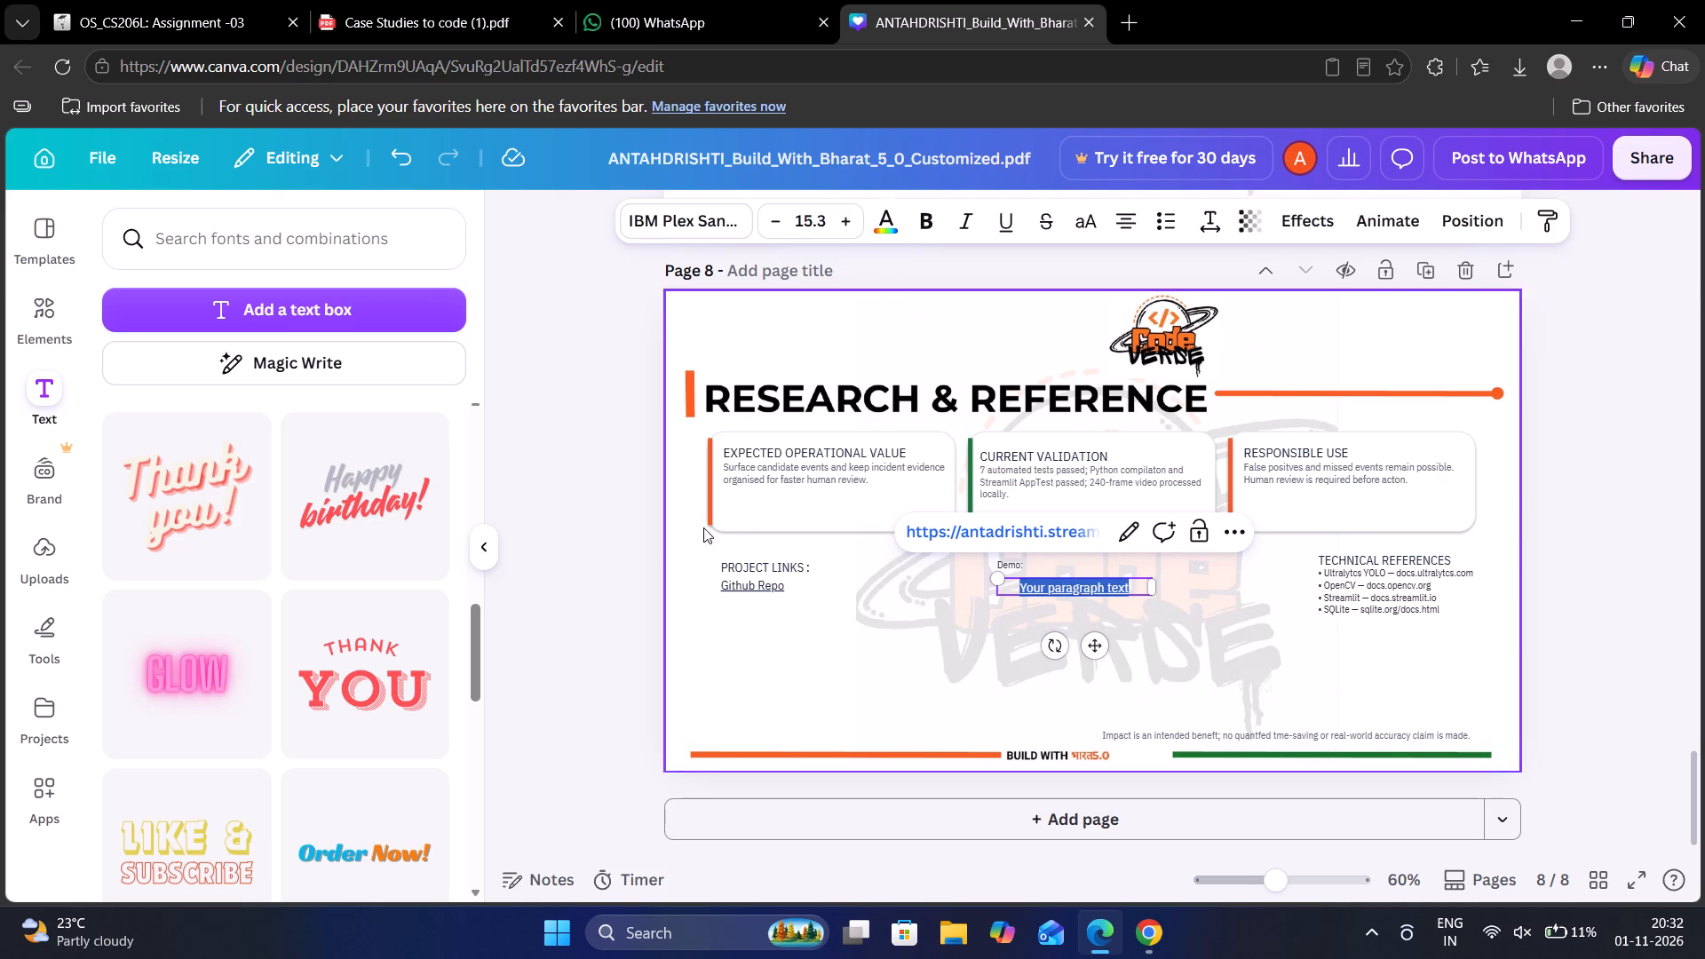
Increase the font size of the Github Repo link text under PROJECT LINKS to 17.
double_click(755, 586)
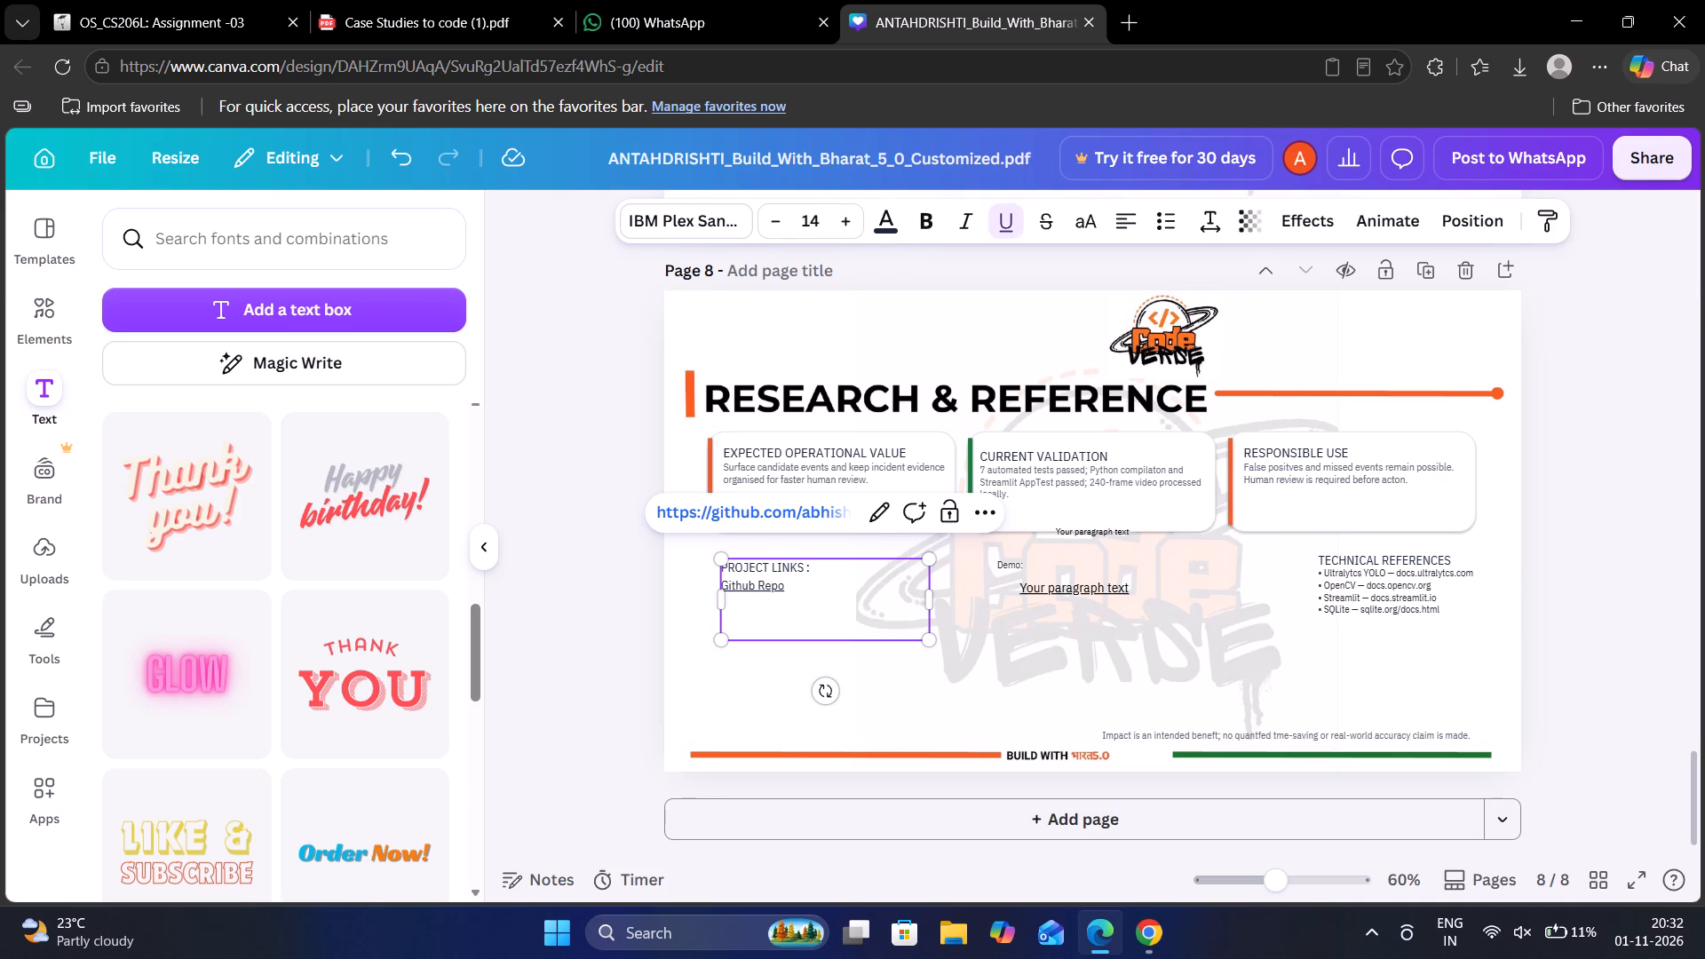
triple_click(755, 586)
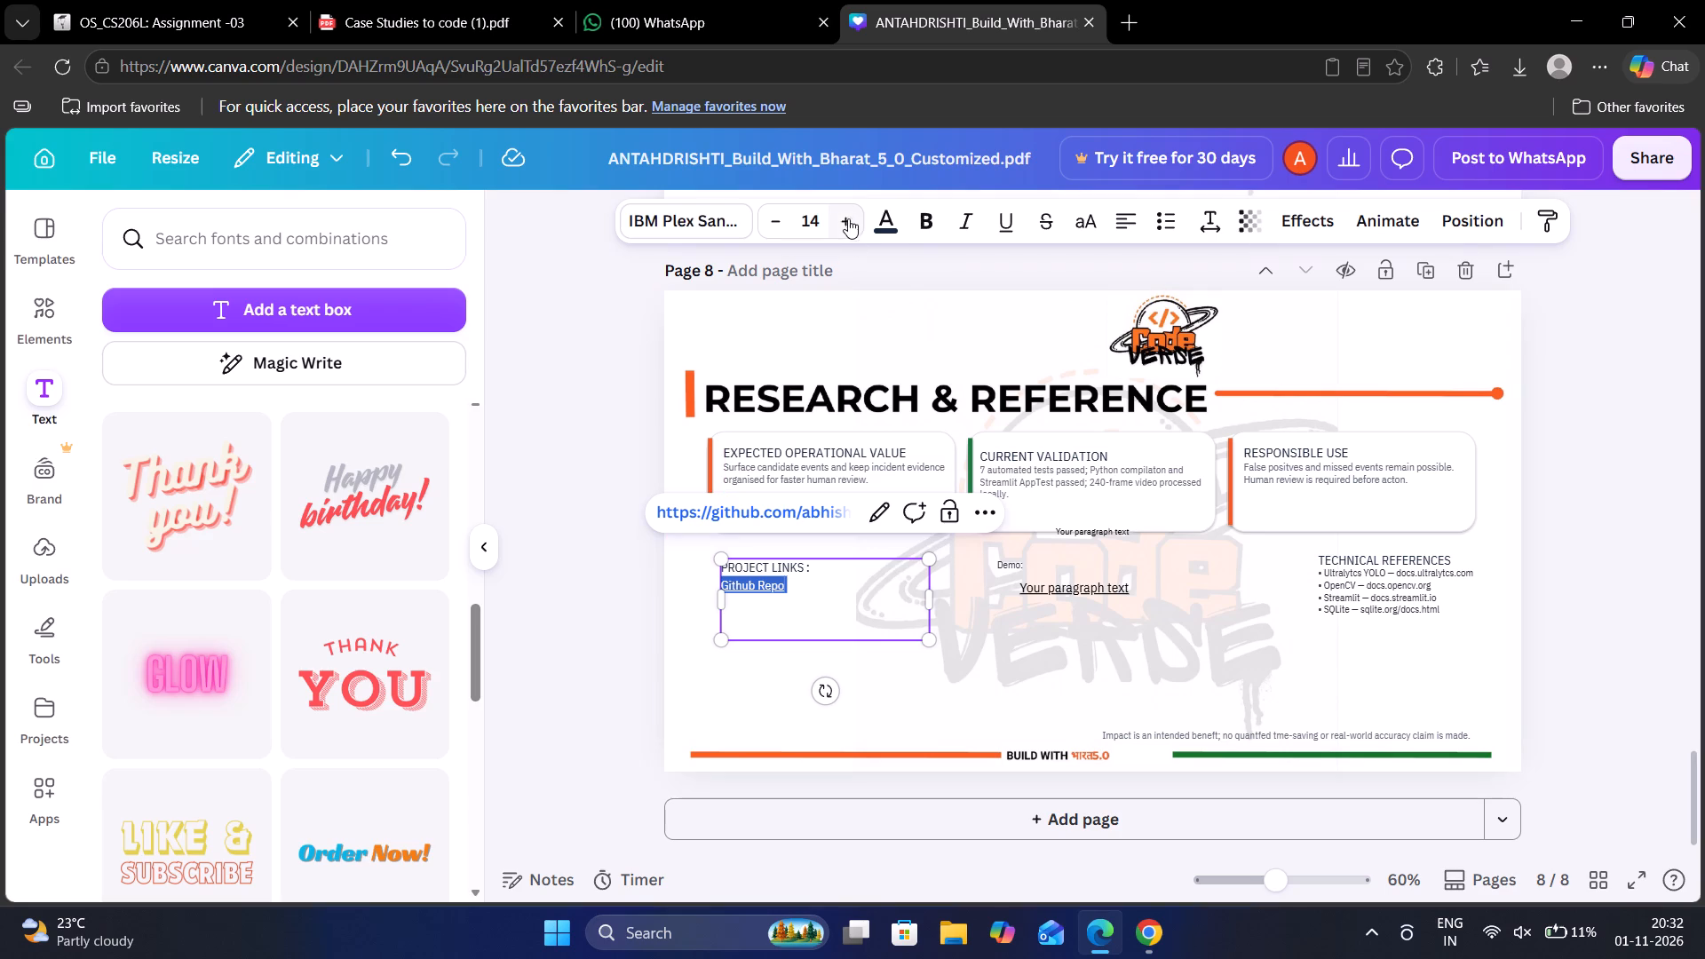
triple_click(845, 216)
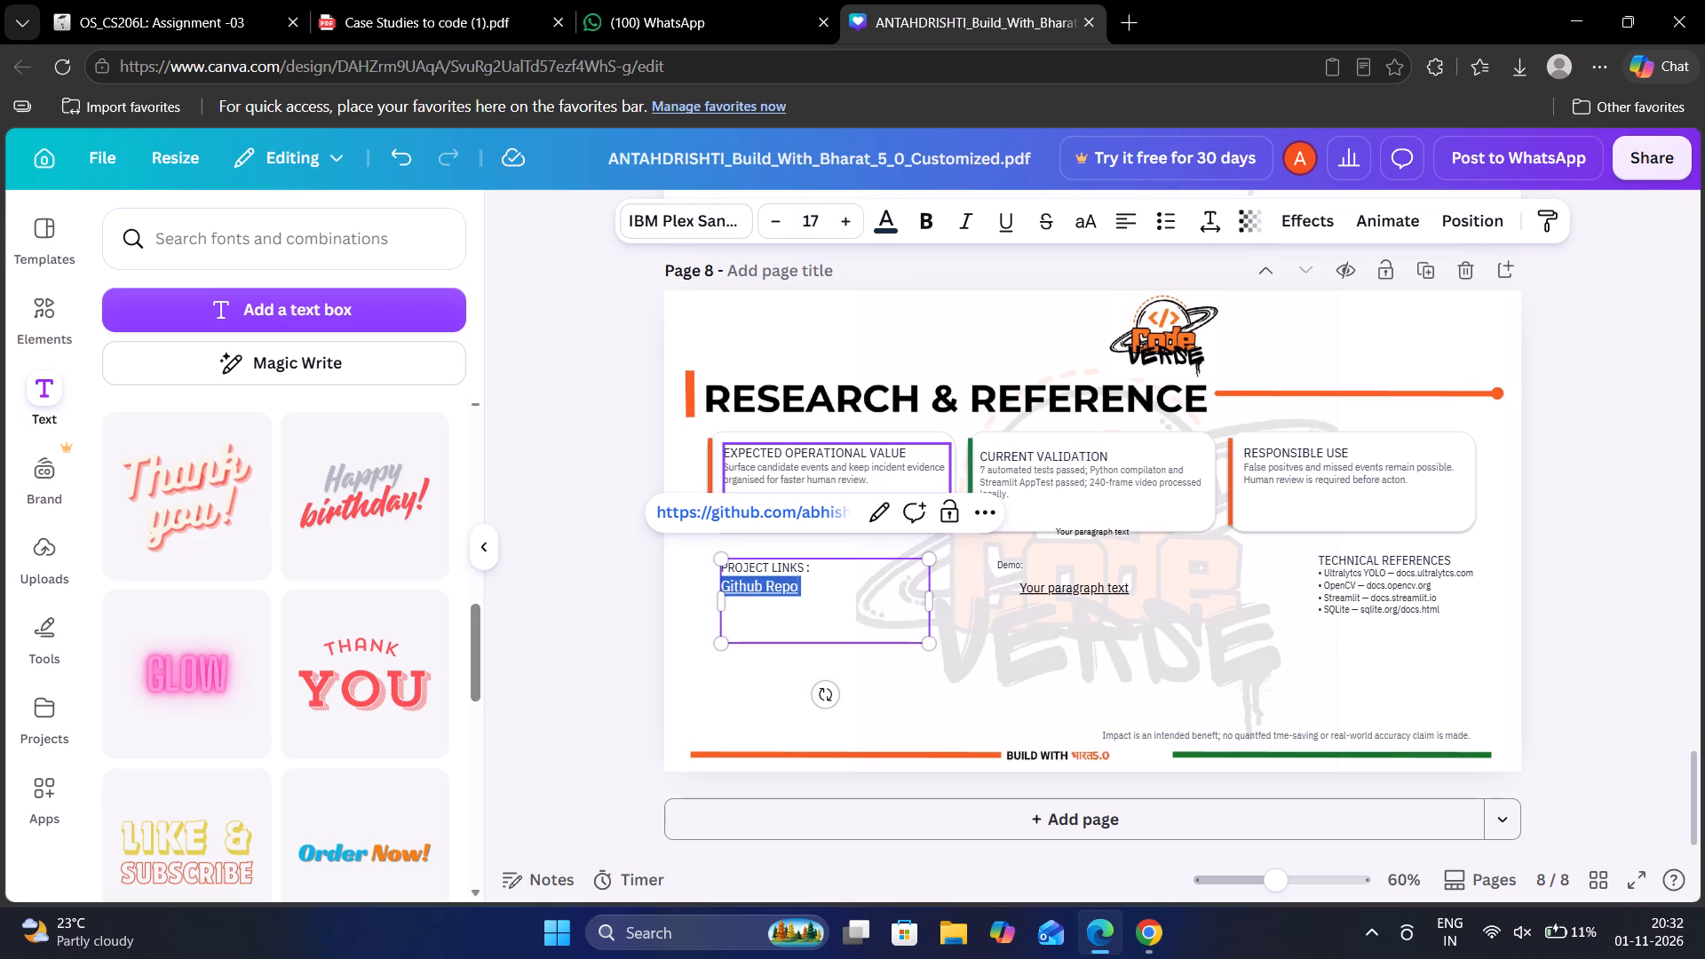
left_click(827, 572)
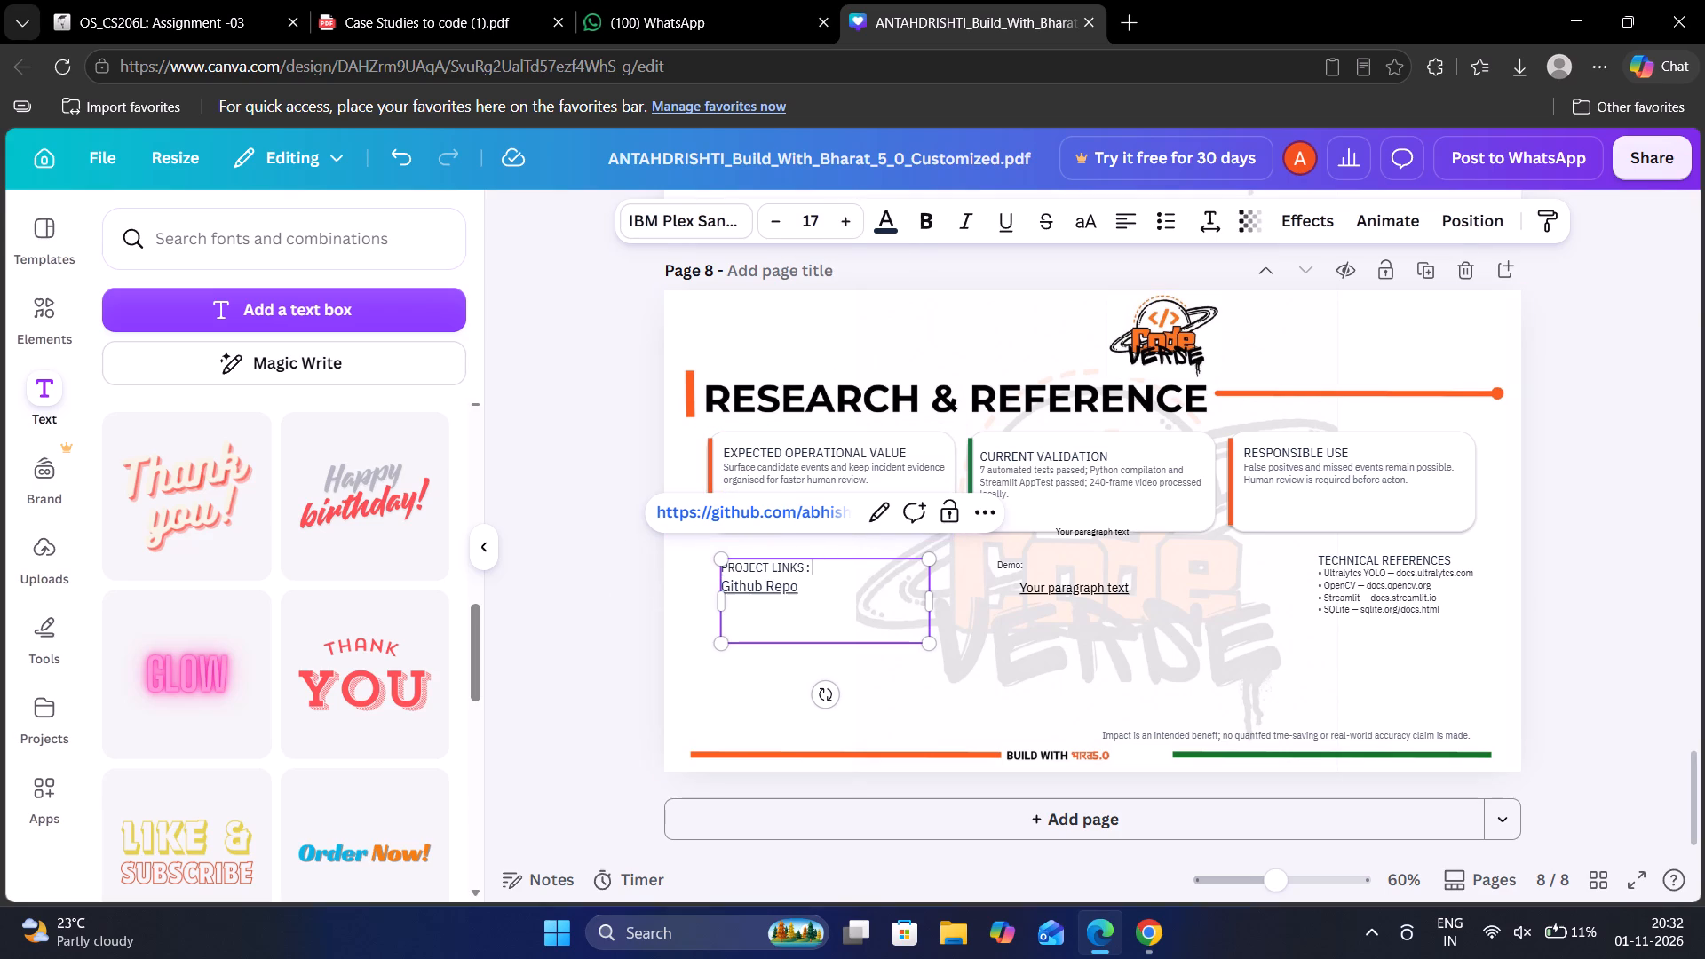
key("Return")
key("BackSpace")
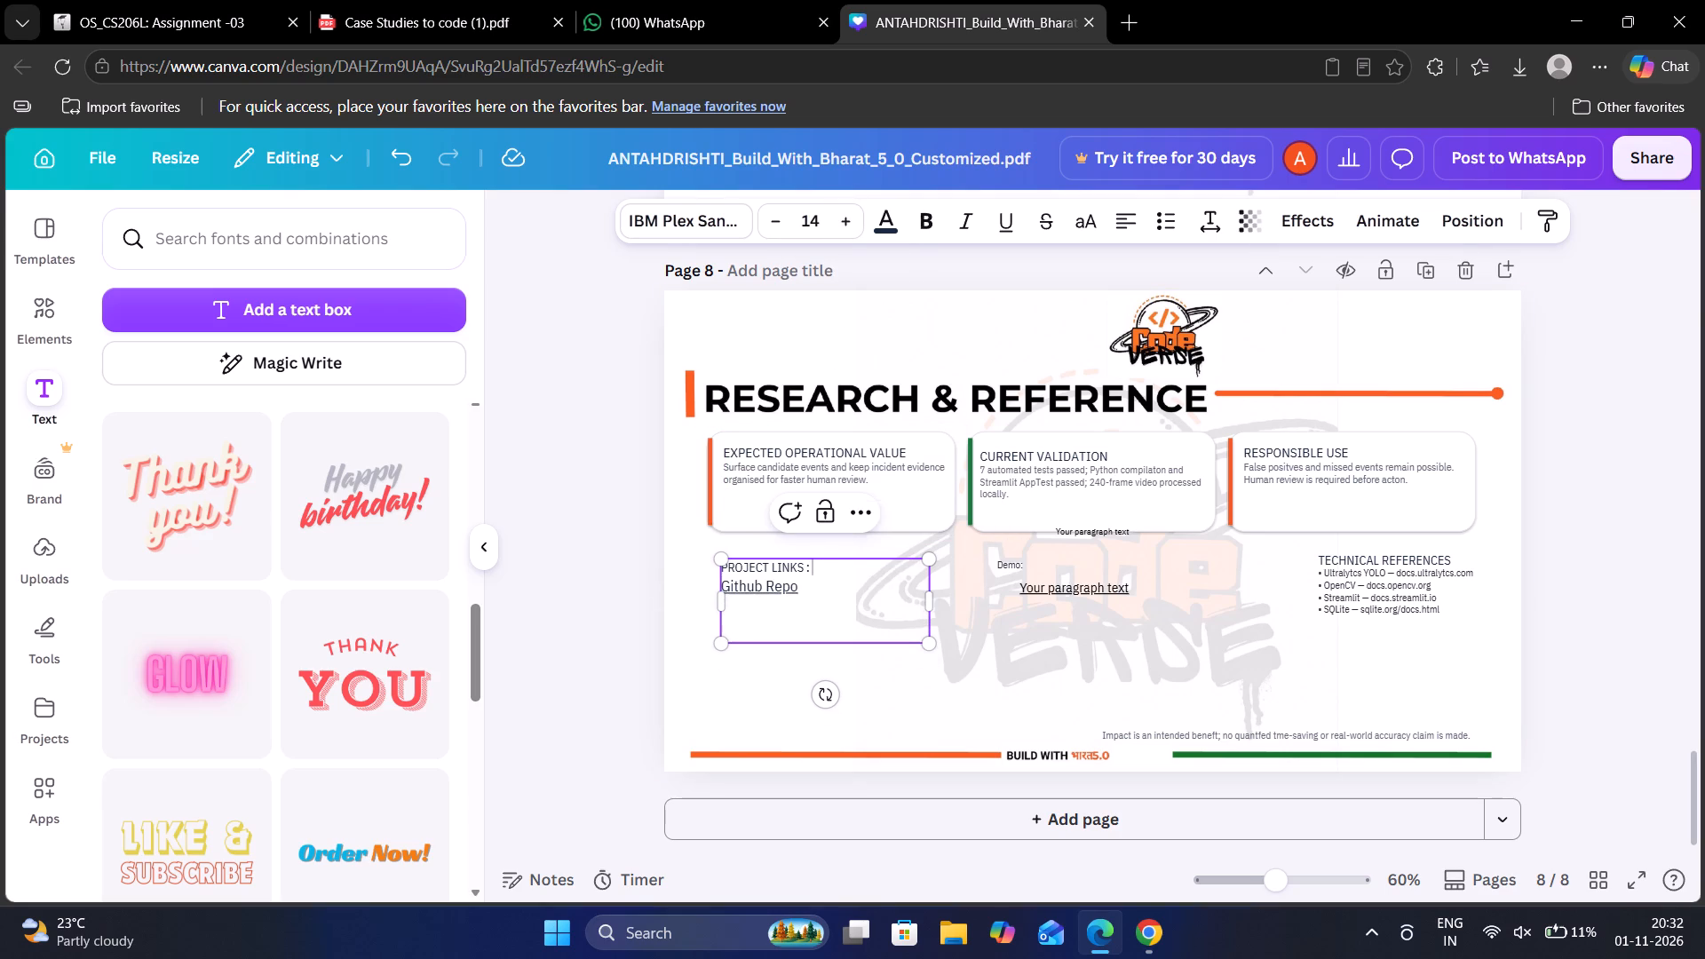
Increase the font size of the Demo: label on page 8 to 15.8.
double_click(1014, 567)
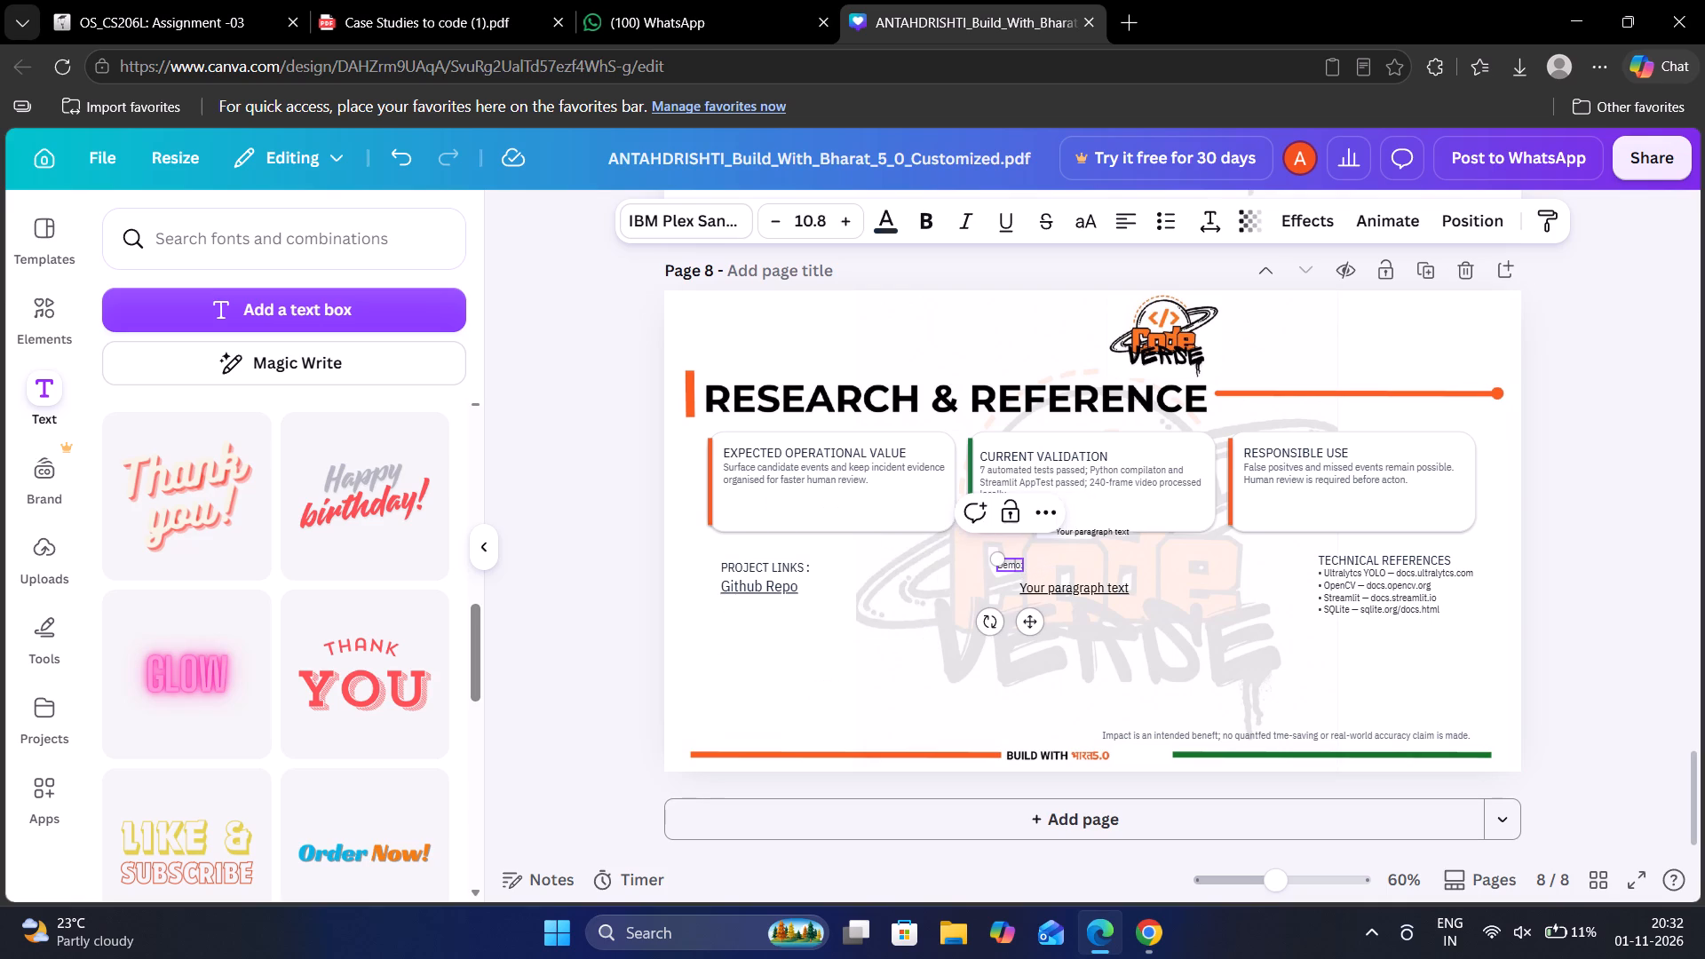
double_click(1011, 560)
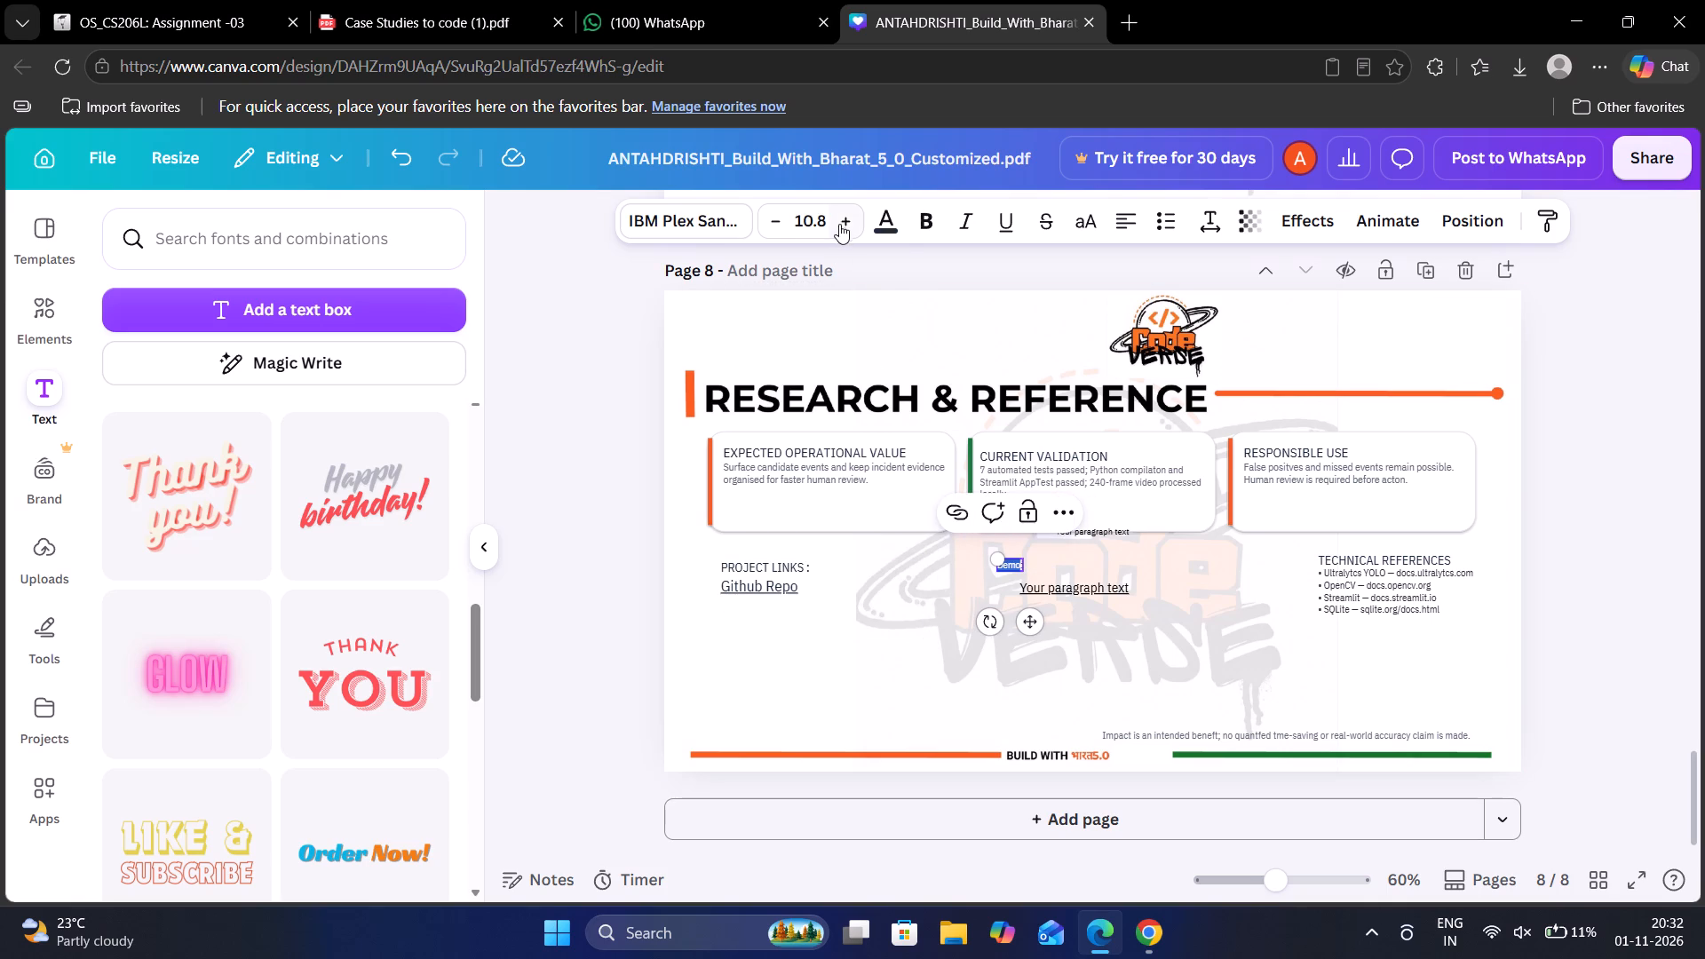
triple_click(842, 220)
left_click(842, 219)
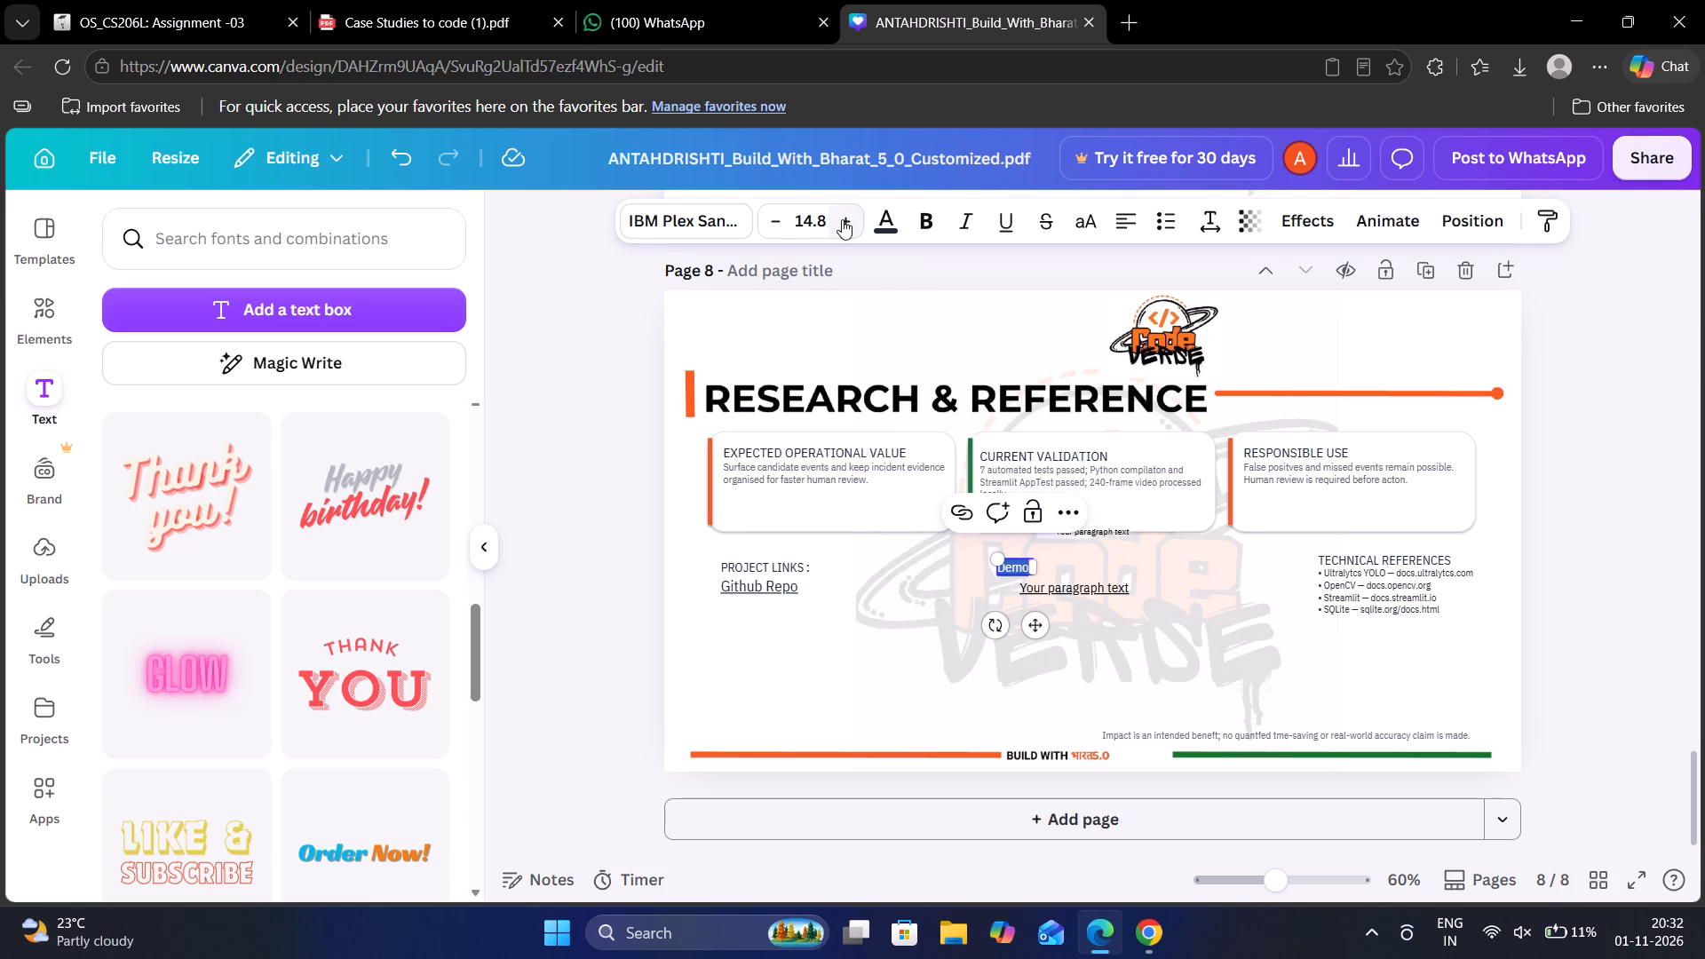
left_click(842, 219)
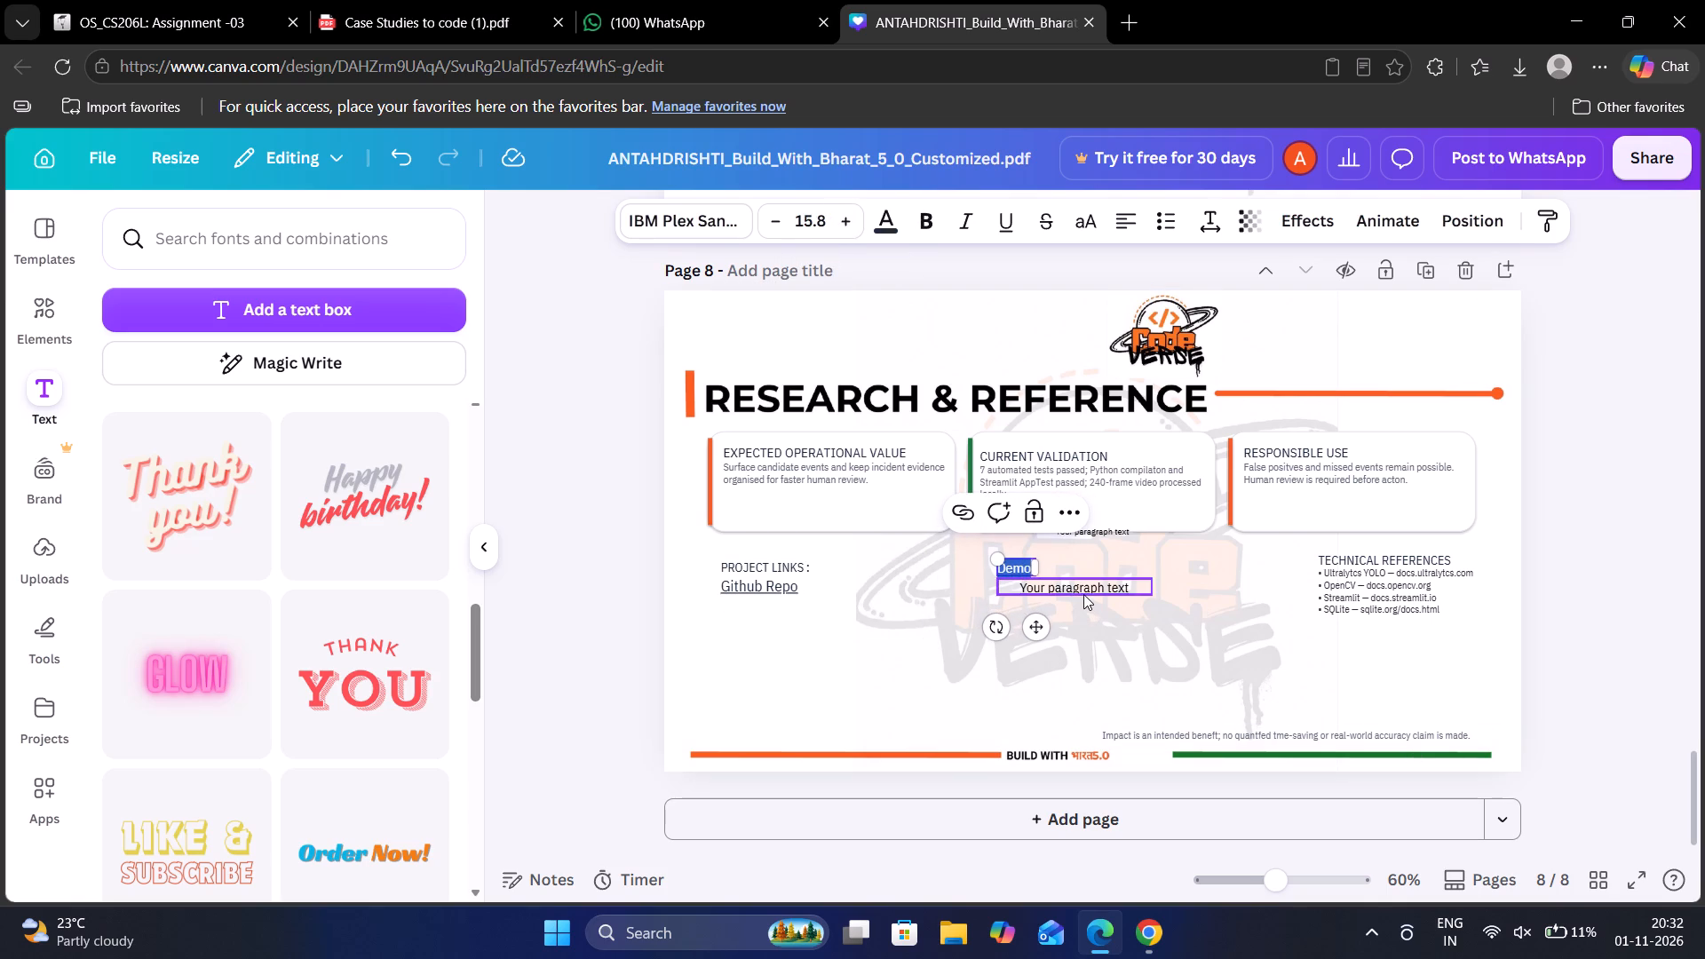
Change the display text of the antadrishti.streamlit.app link under the Demo: label to Demo.
double_click(1083, 590)
double_click(1083, 589)
triple_click(1083, 588)
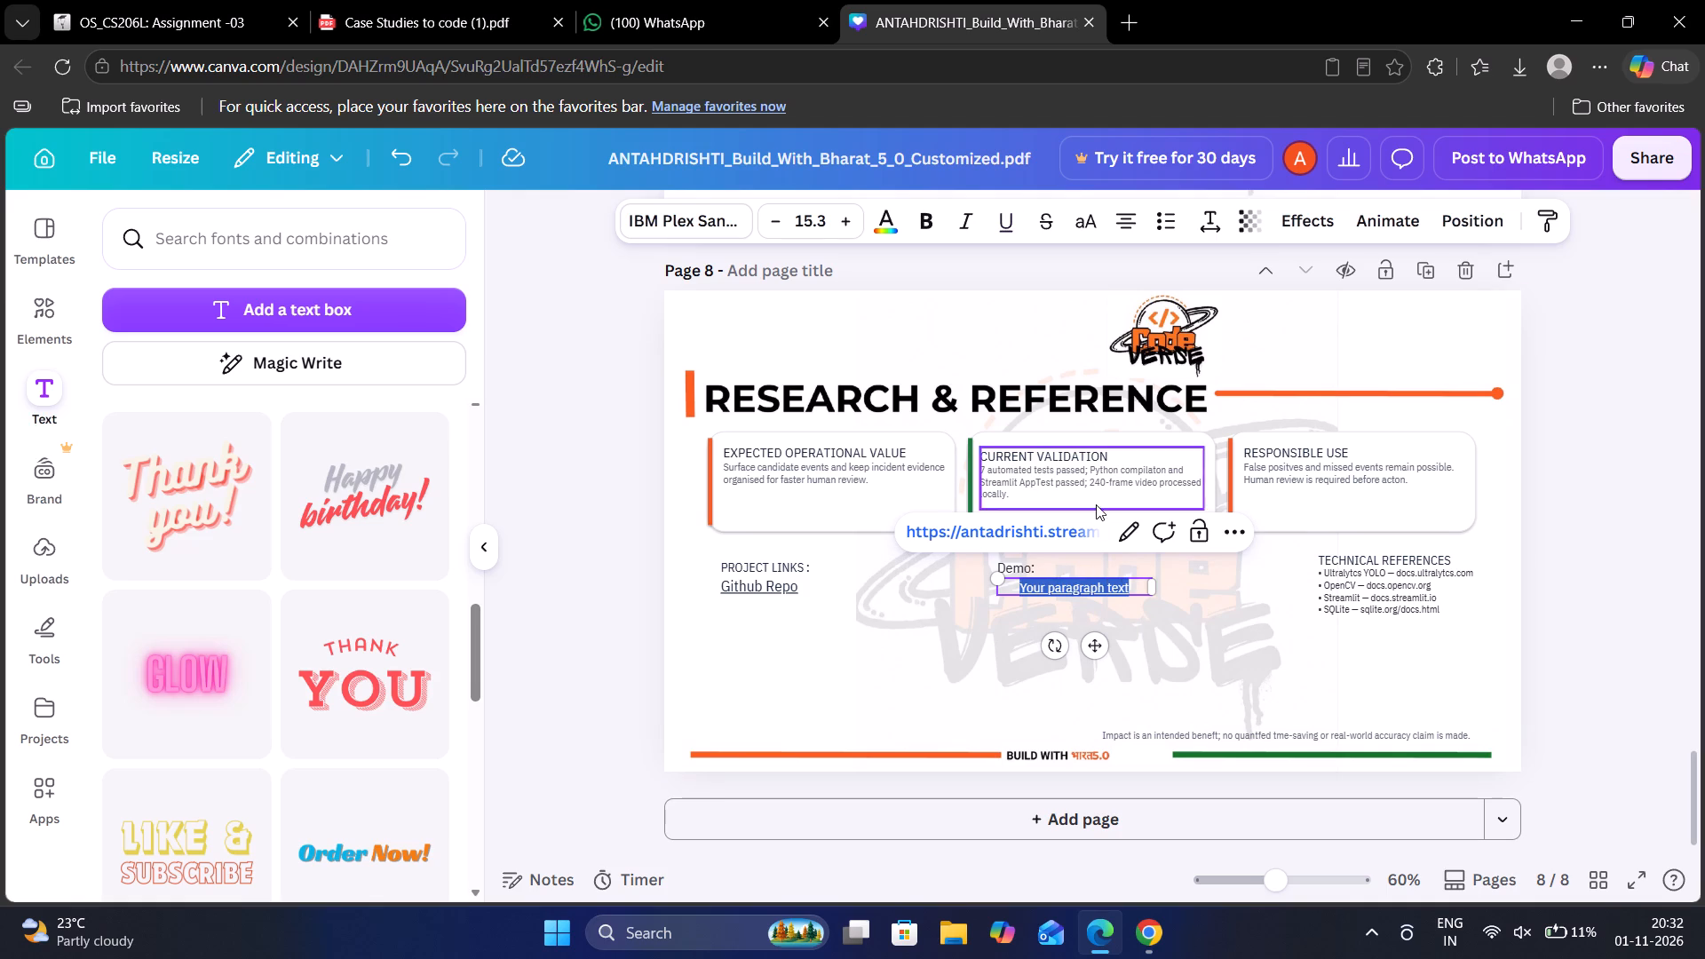
left_click(1127, 533)
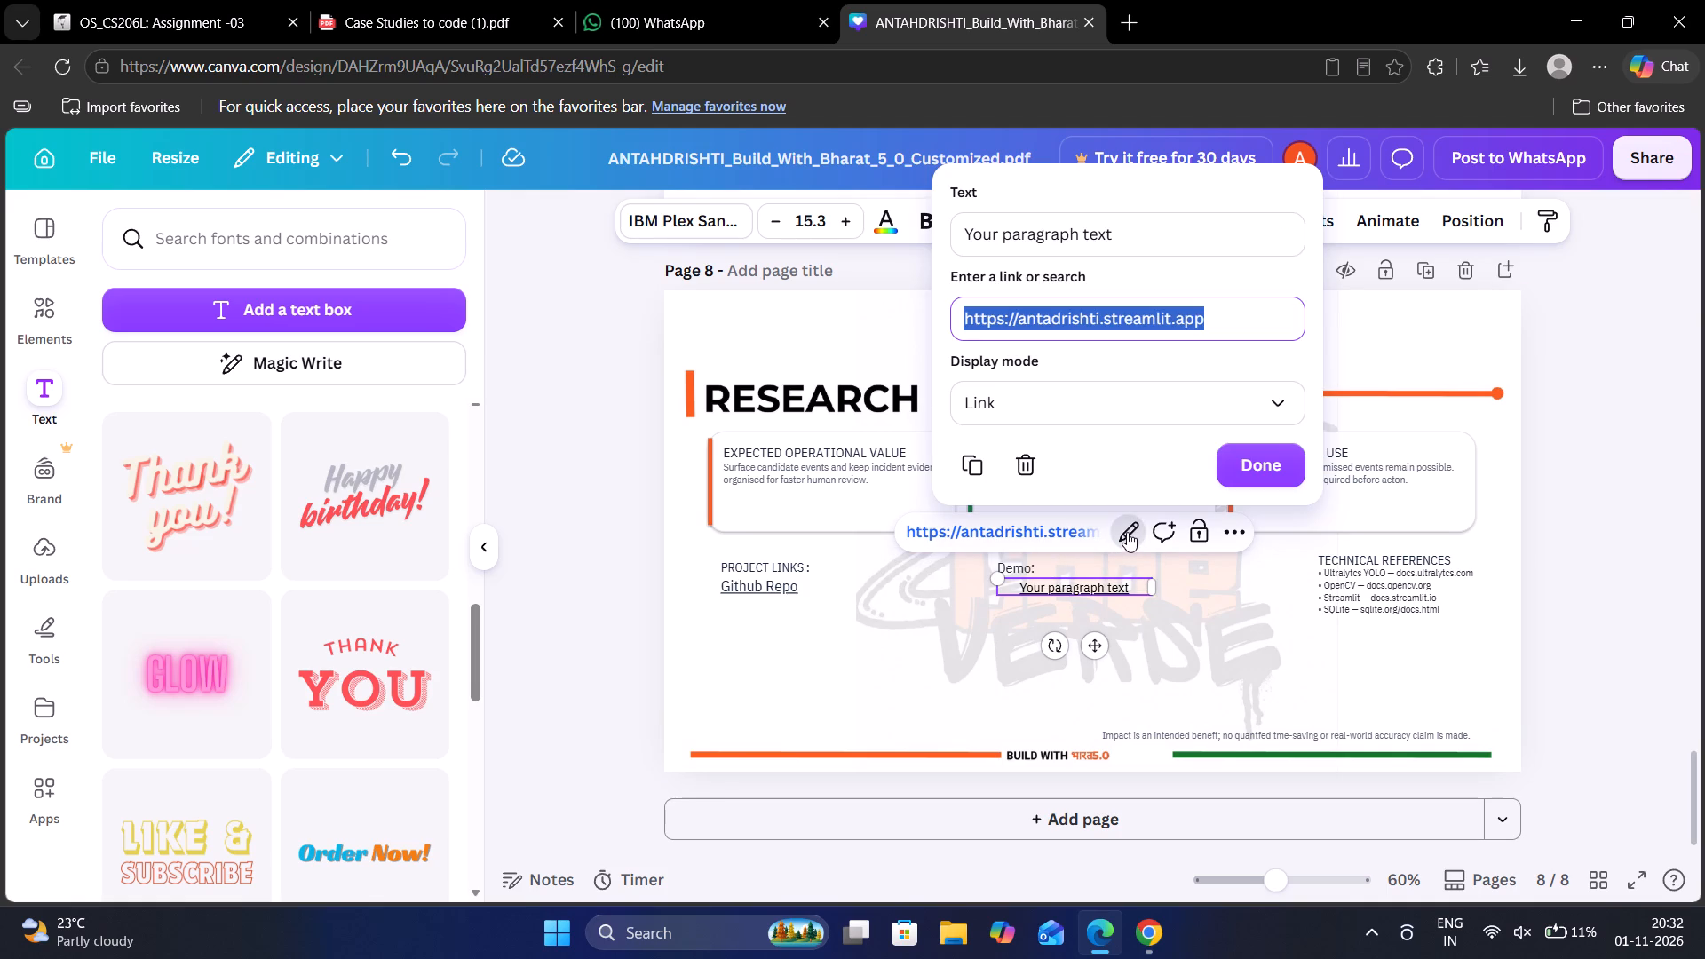
double_click(1042, 238)
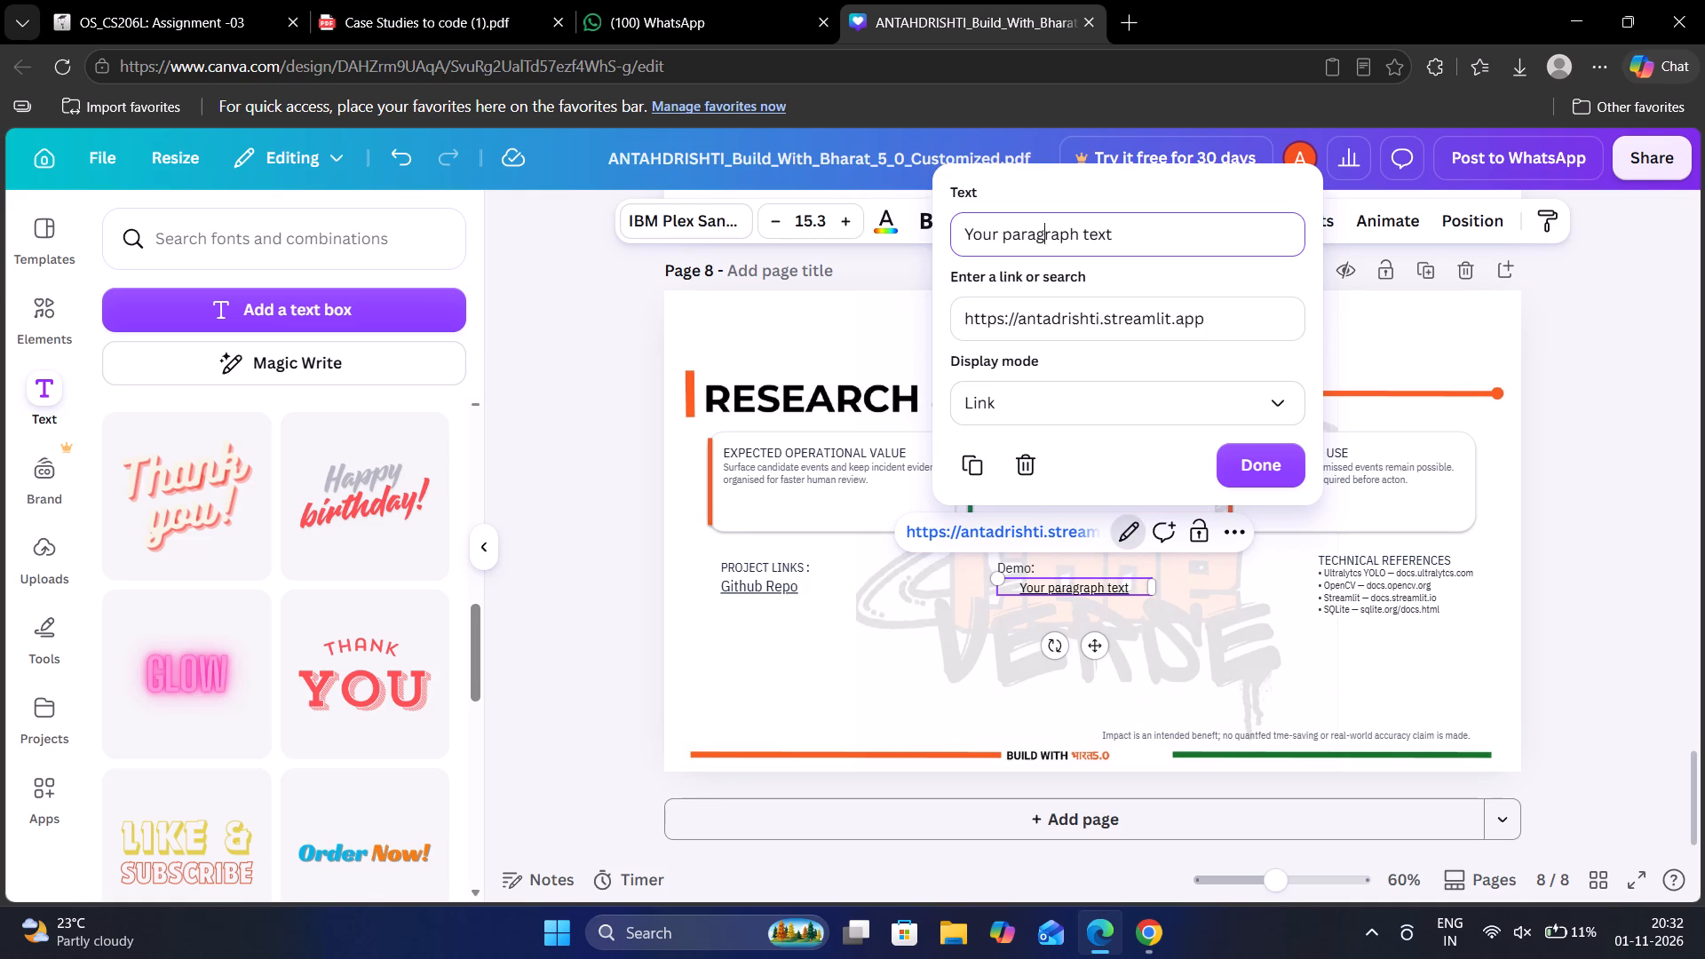
triple_click(1042, 238)
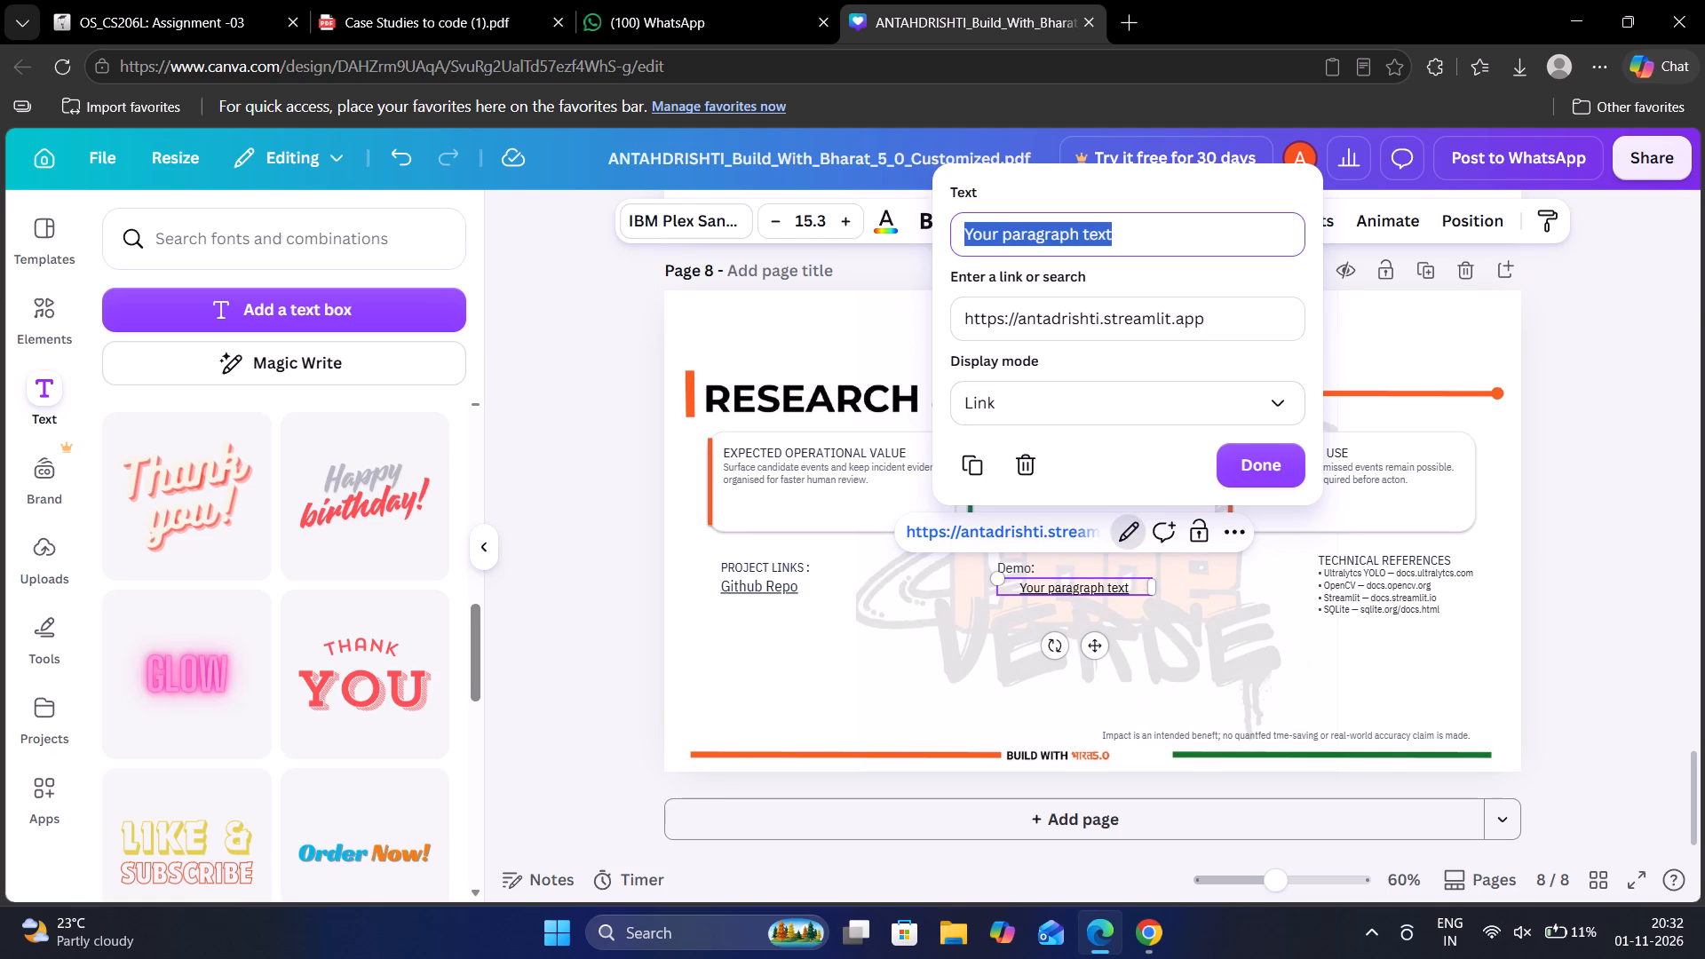
type("Demo")
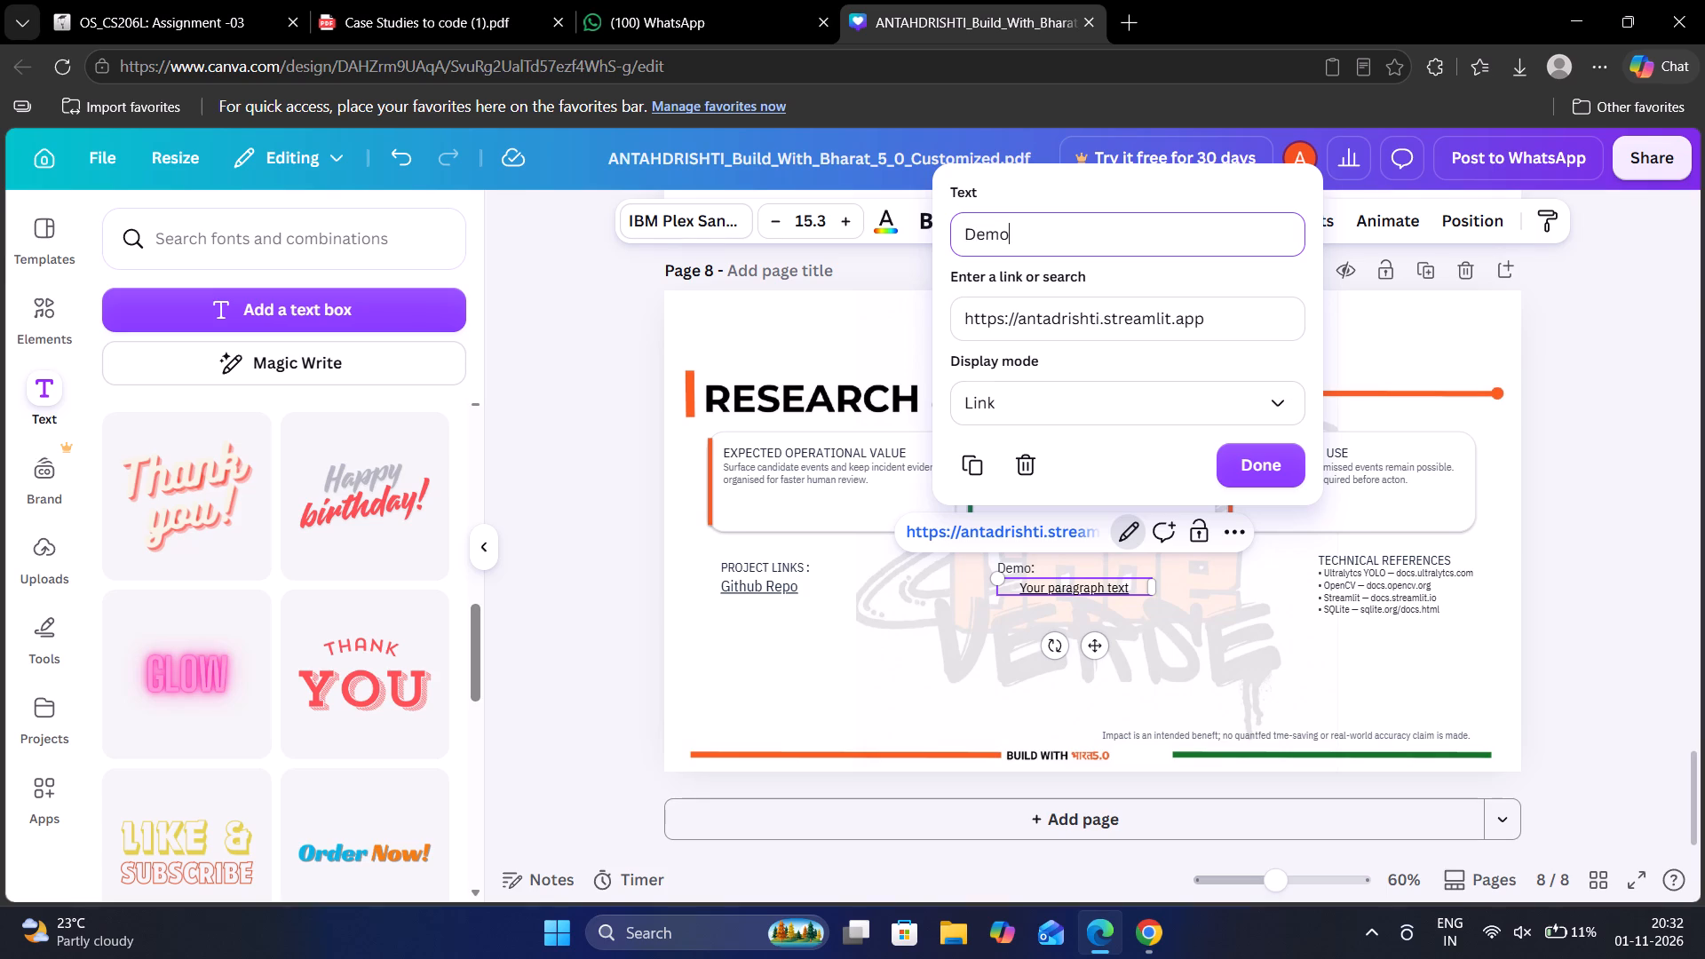
left_click(1249, 466)
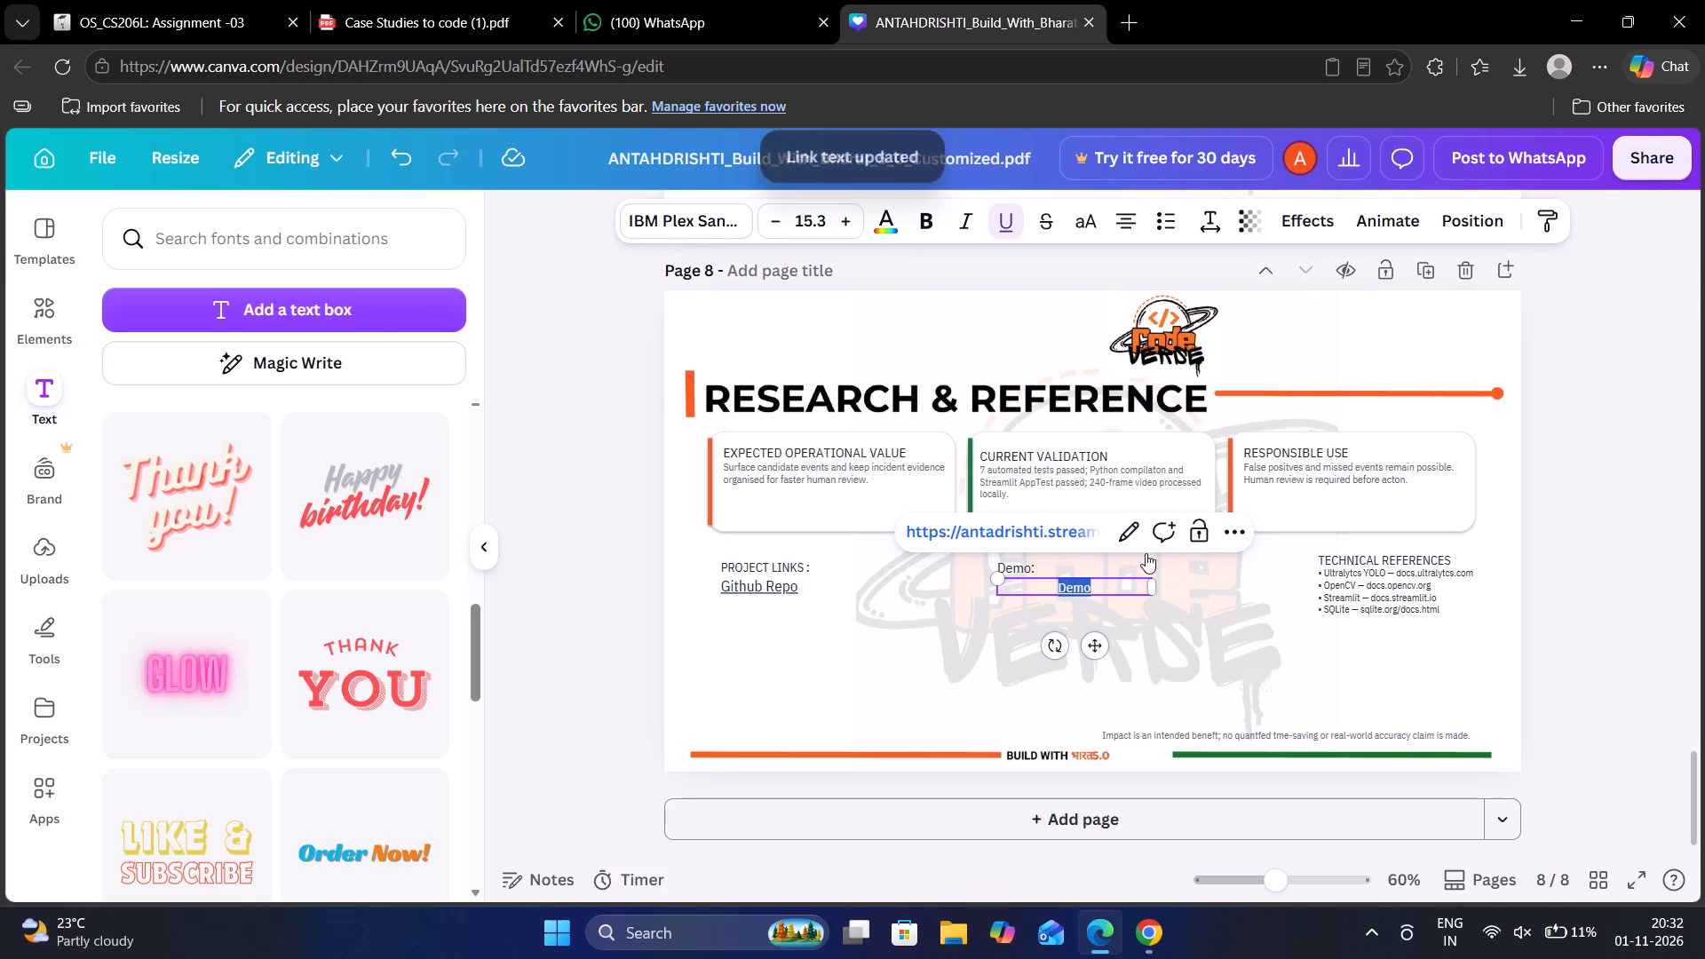
Shift the Demo link text box so the word Demo sits directly beneath the Demo: label.
left_click(1044, 593)
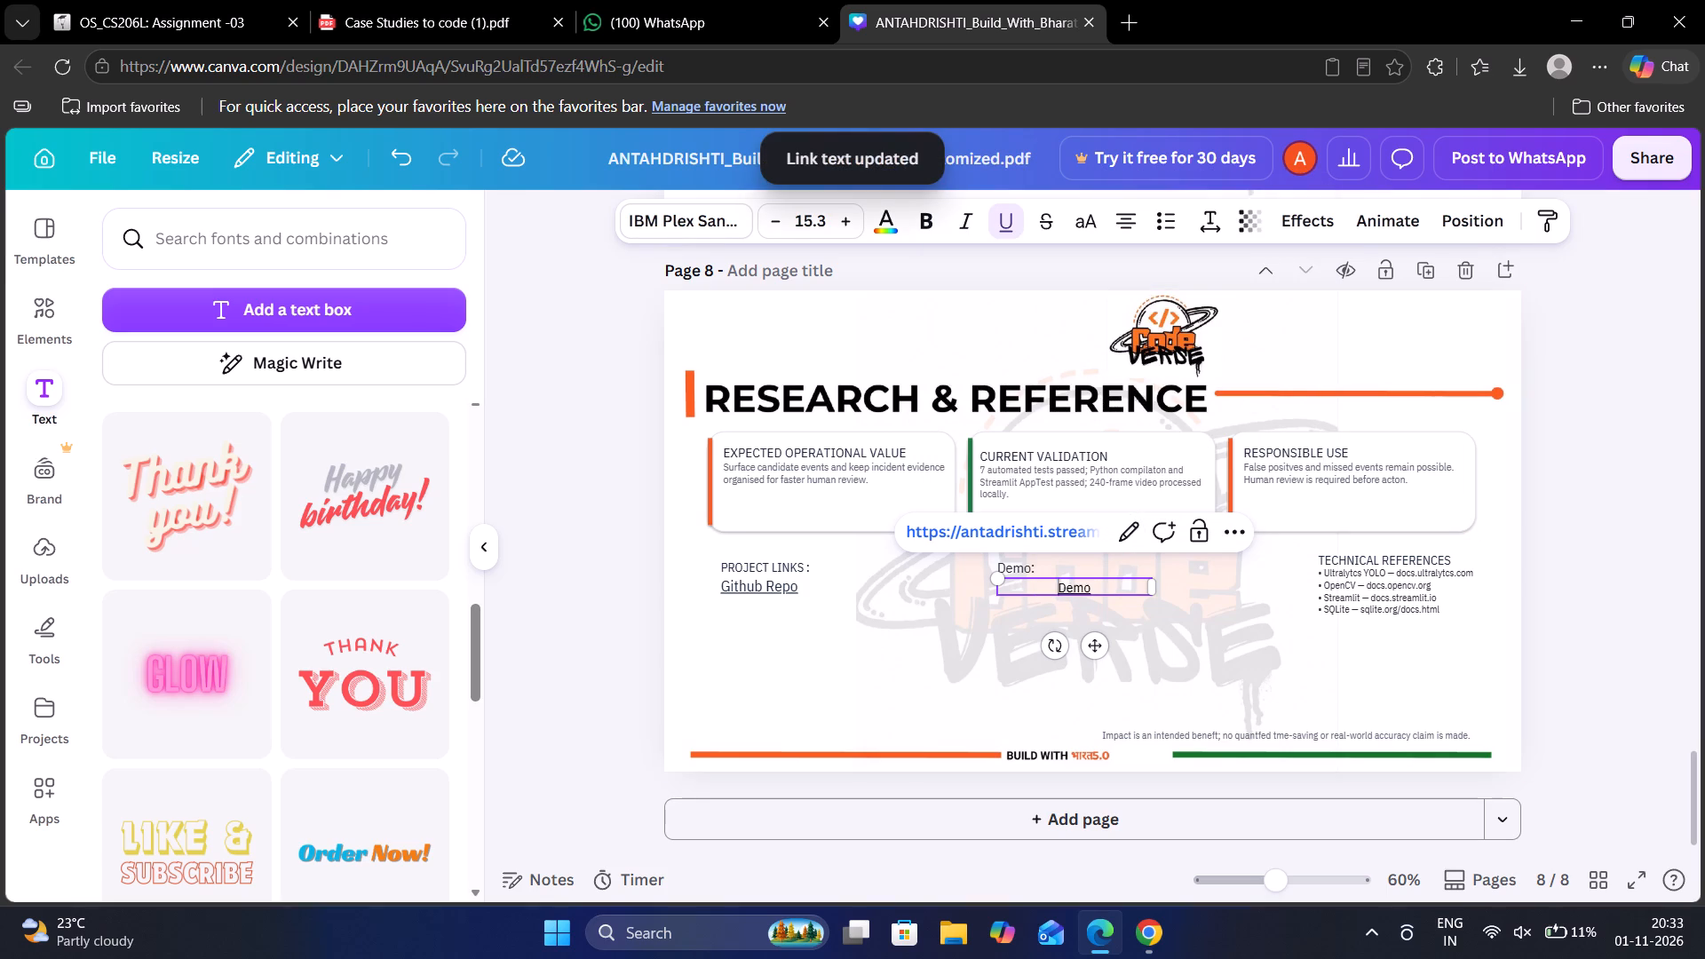
key("BackSpace")
key("BackSpace")
key("BackSpace")
key("BackSpace")
key("BackSpace")
key("BackSpace")
left_click(1027, 638)
left_click_drag(1074, 583, 1017, 584)
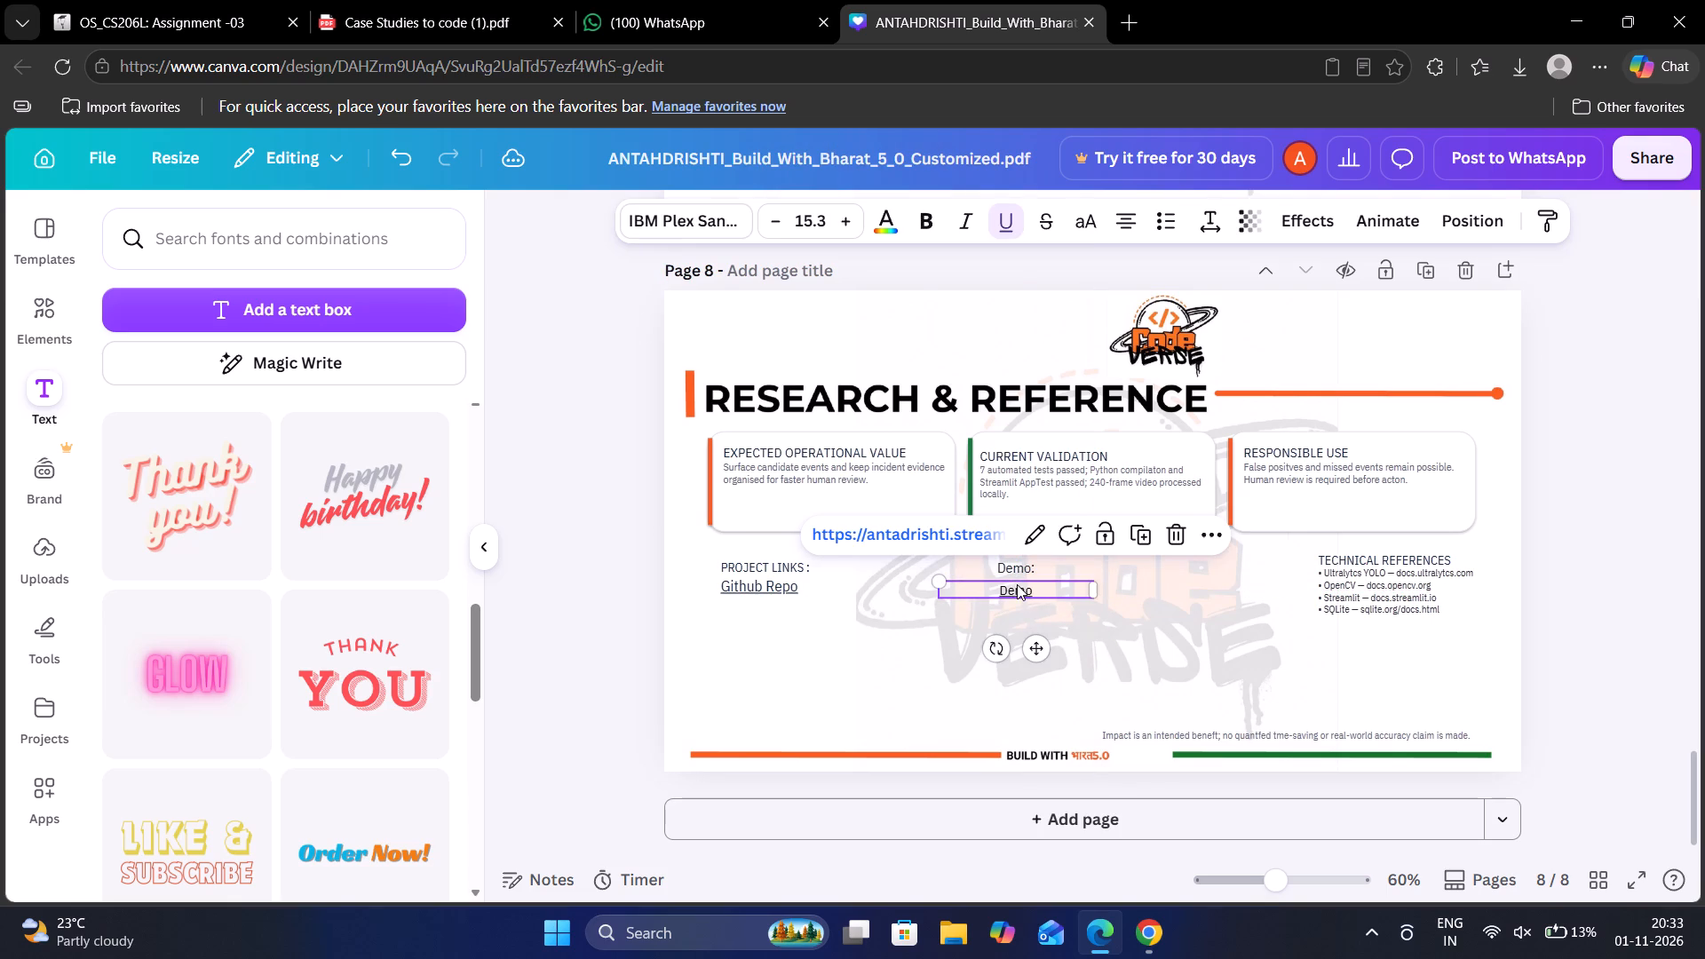
left_click(886, 662)
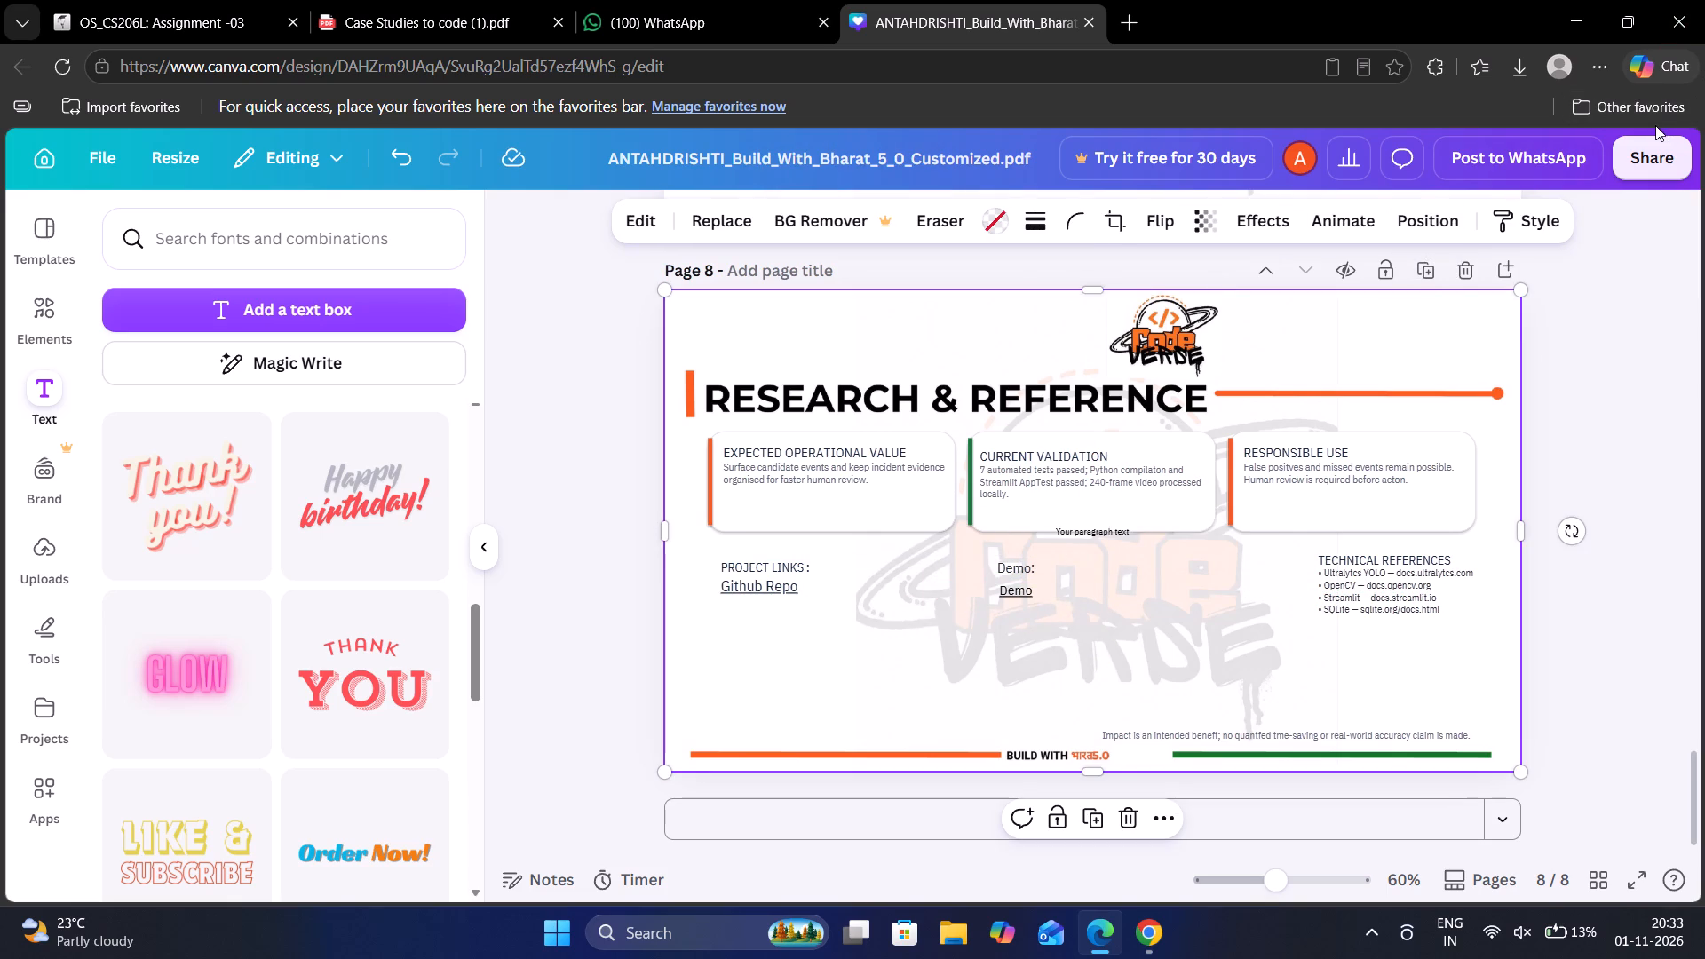
Download all pages of the presentation as PNG images.
left_click(1652, 160)
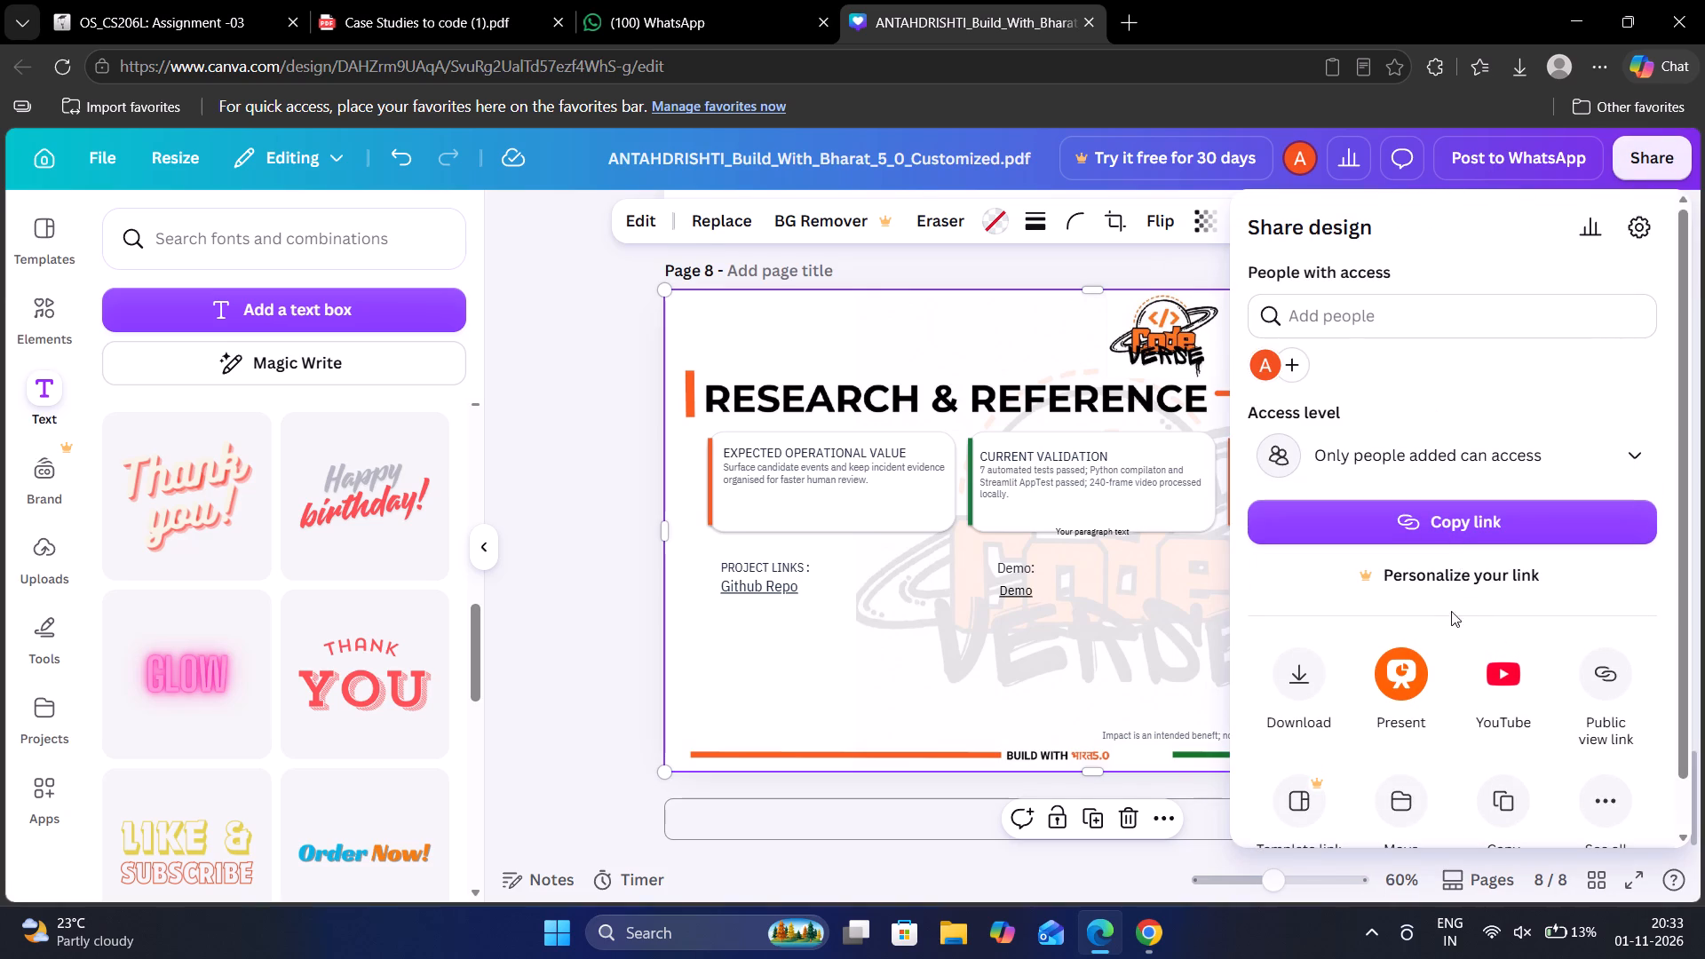
left_click(1291, 682)
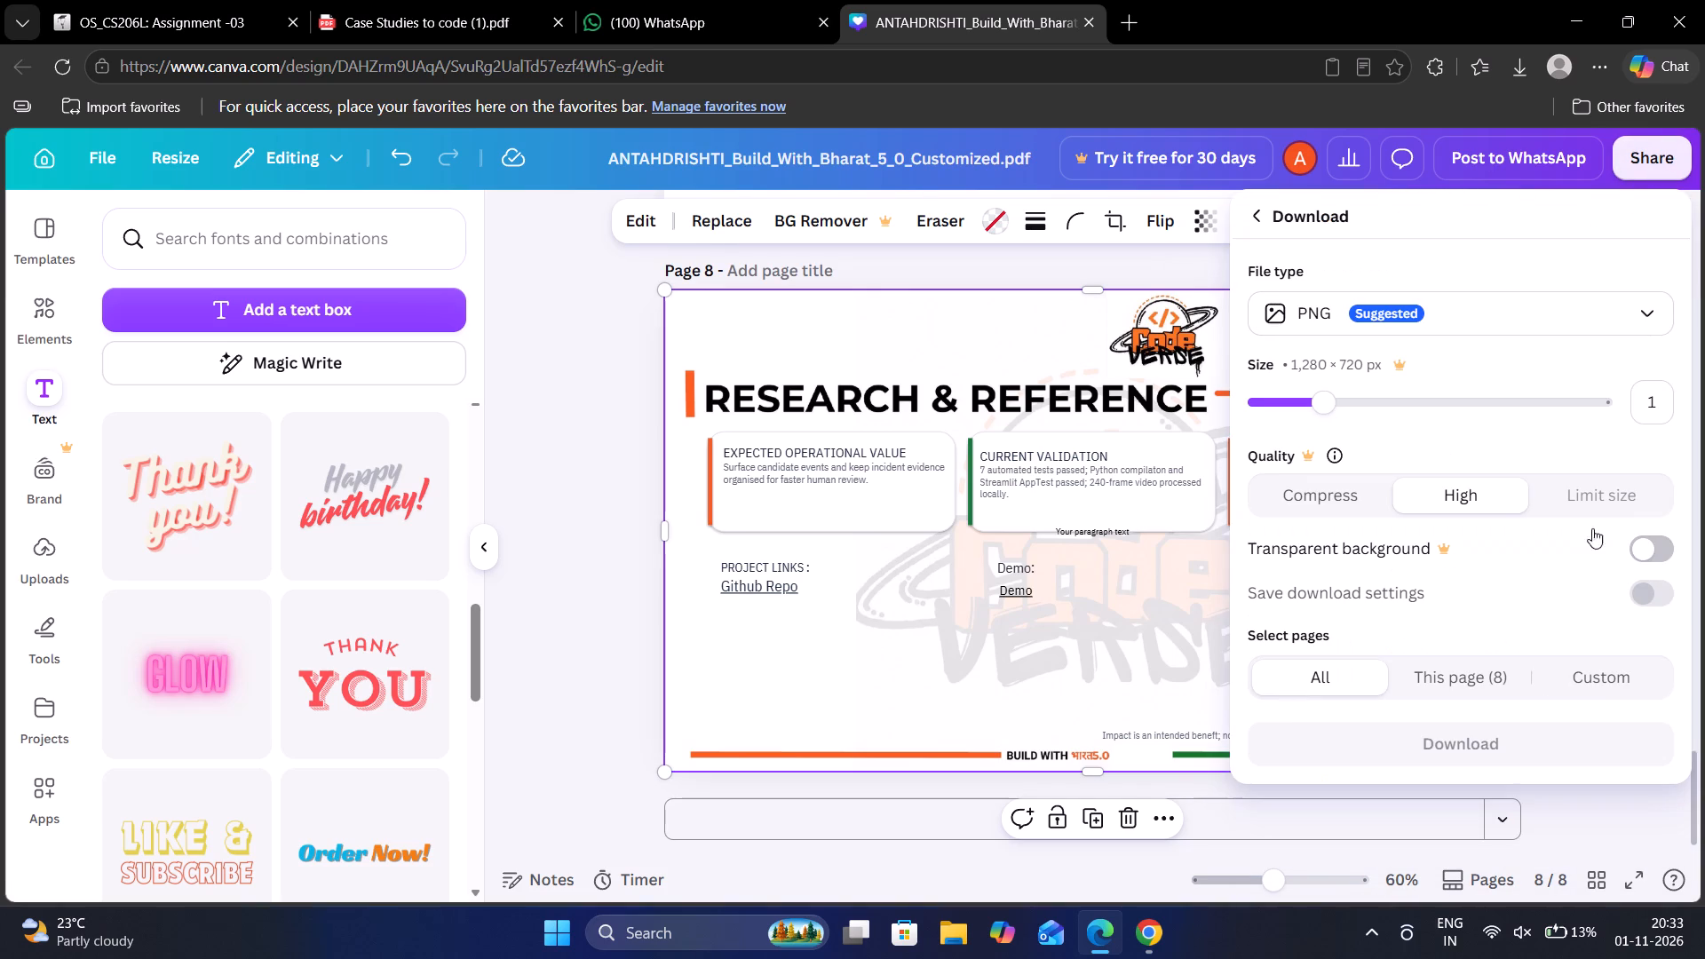
left_click(1424, 744)
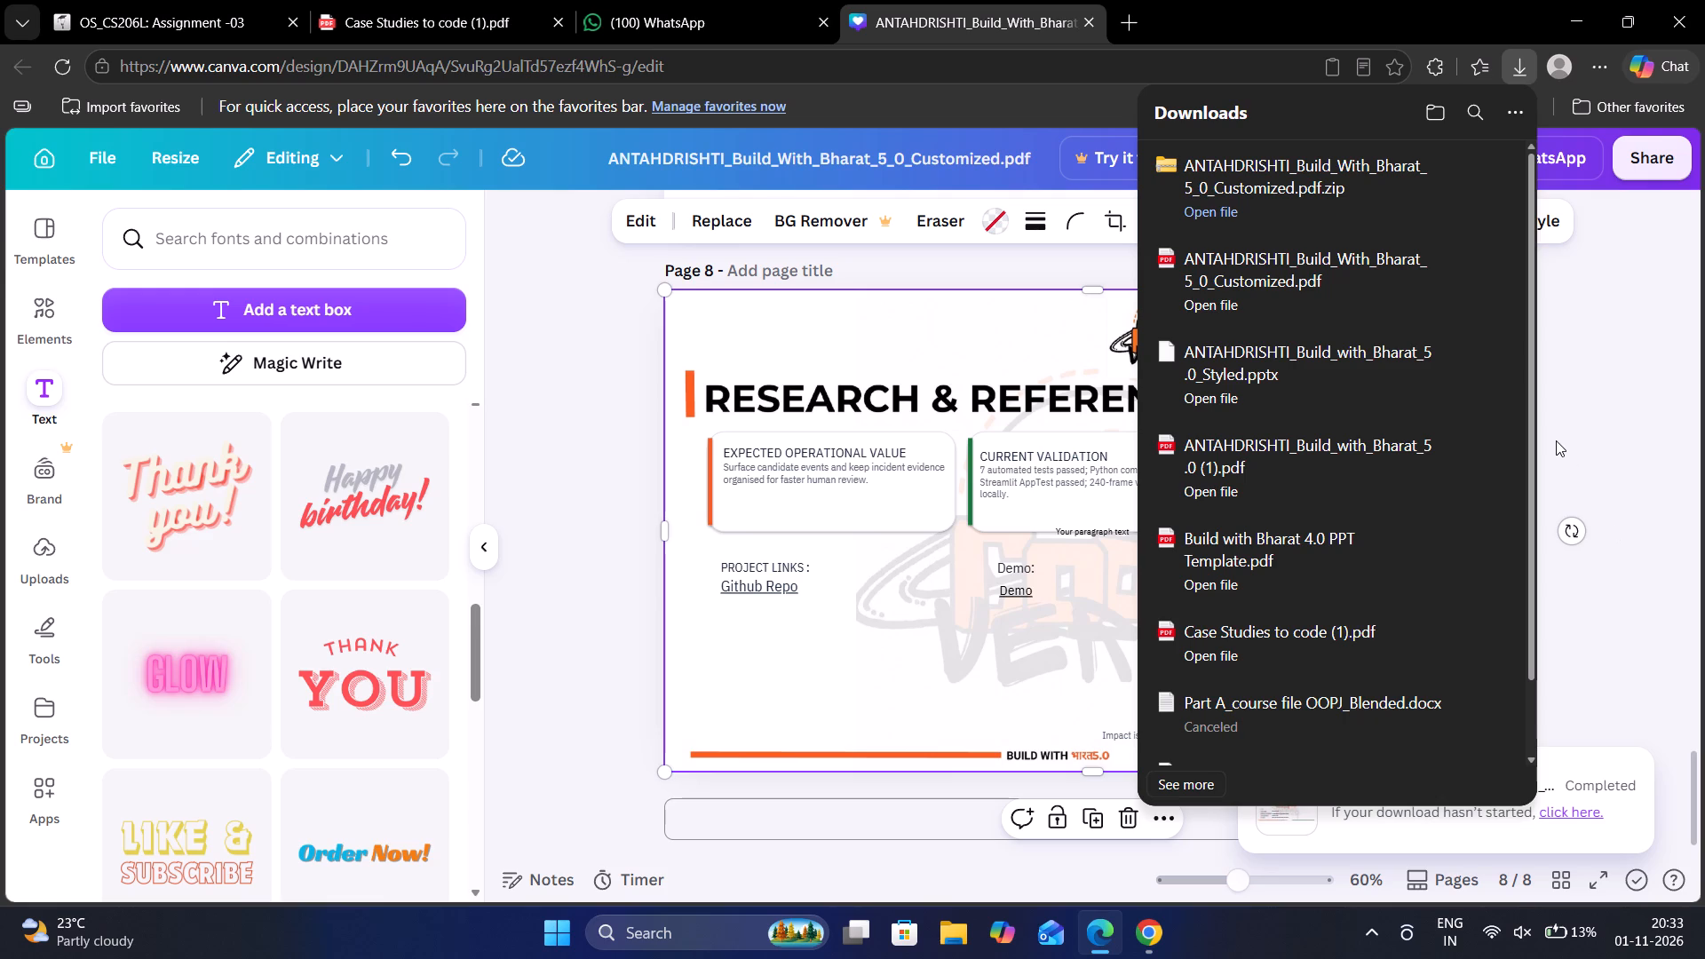
left_click(1569, 392)
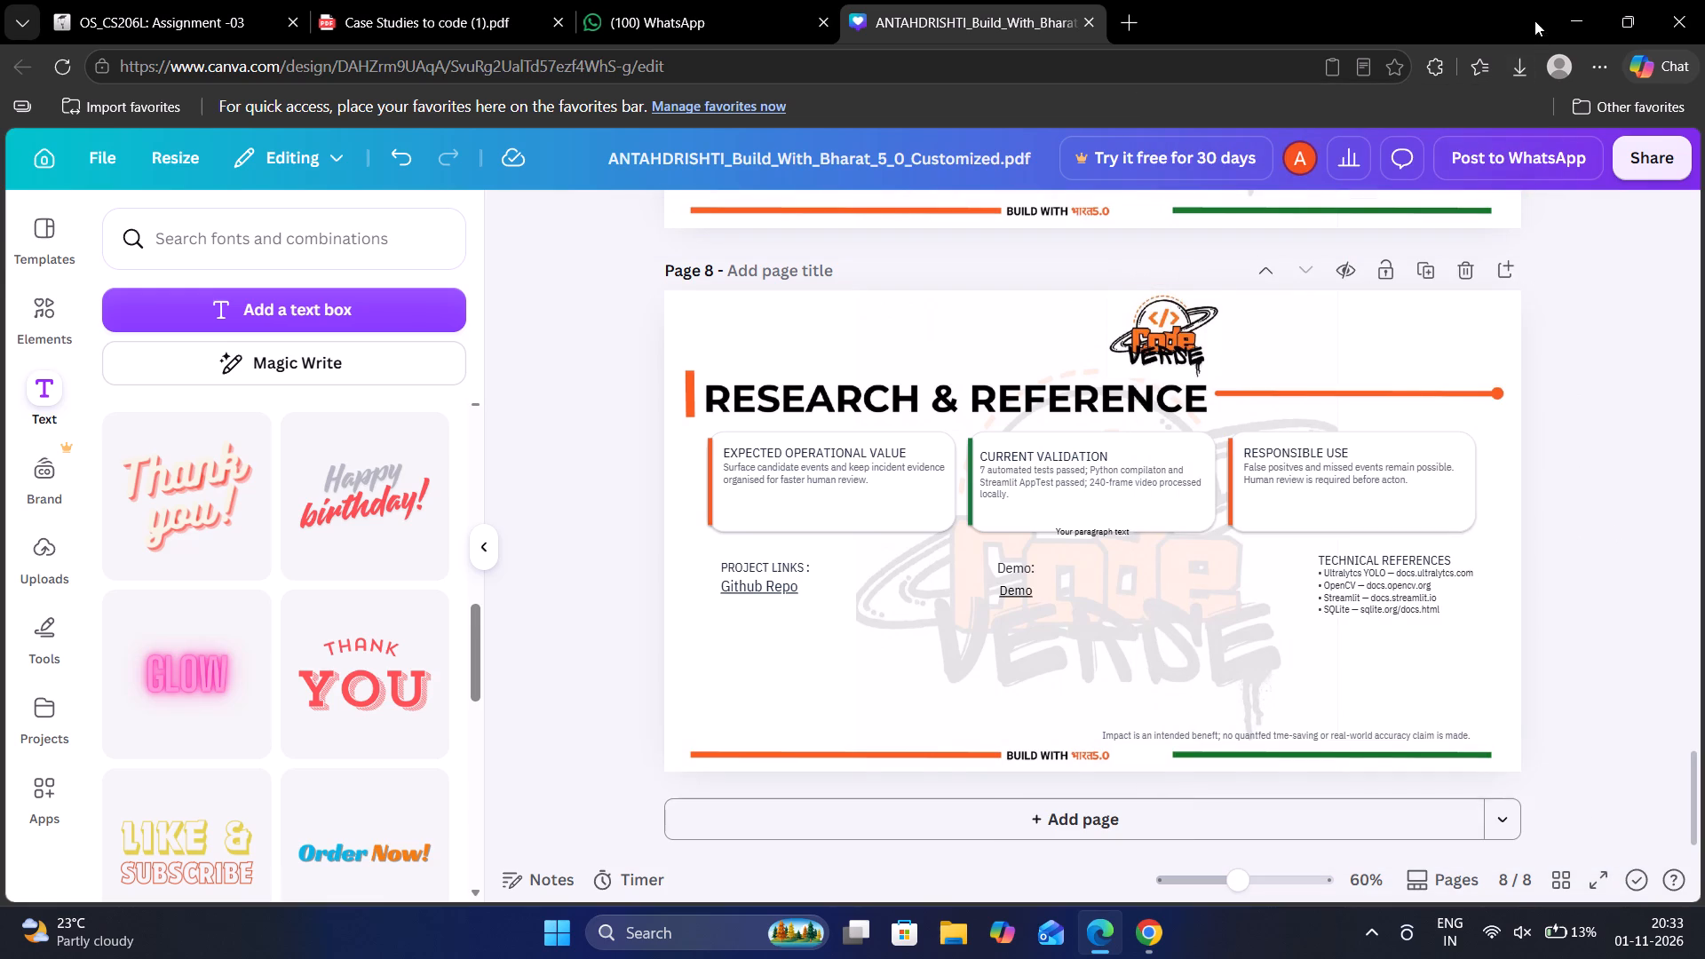
Set up a download of all pages of the presentation with PDF as the file type.
left_click(1661, 153)
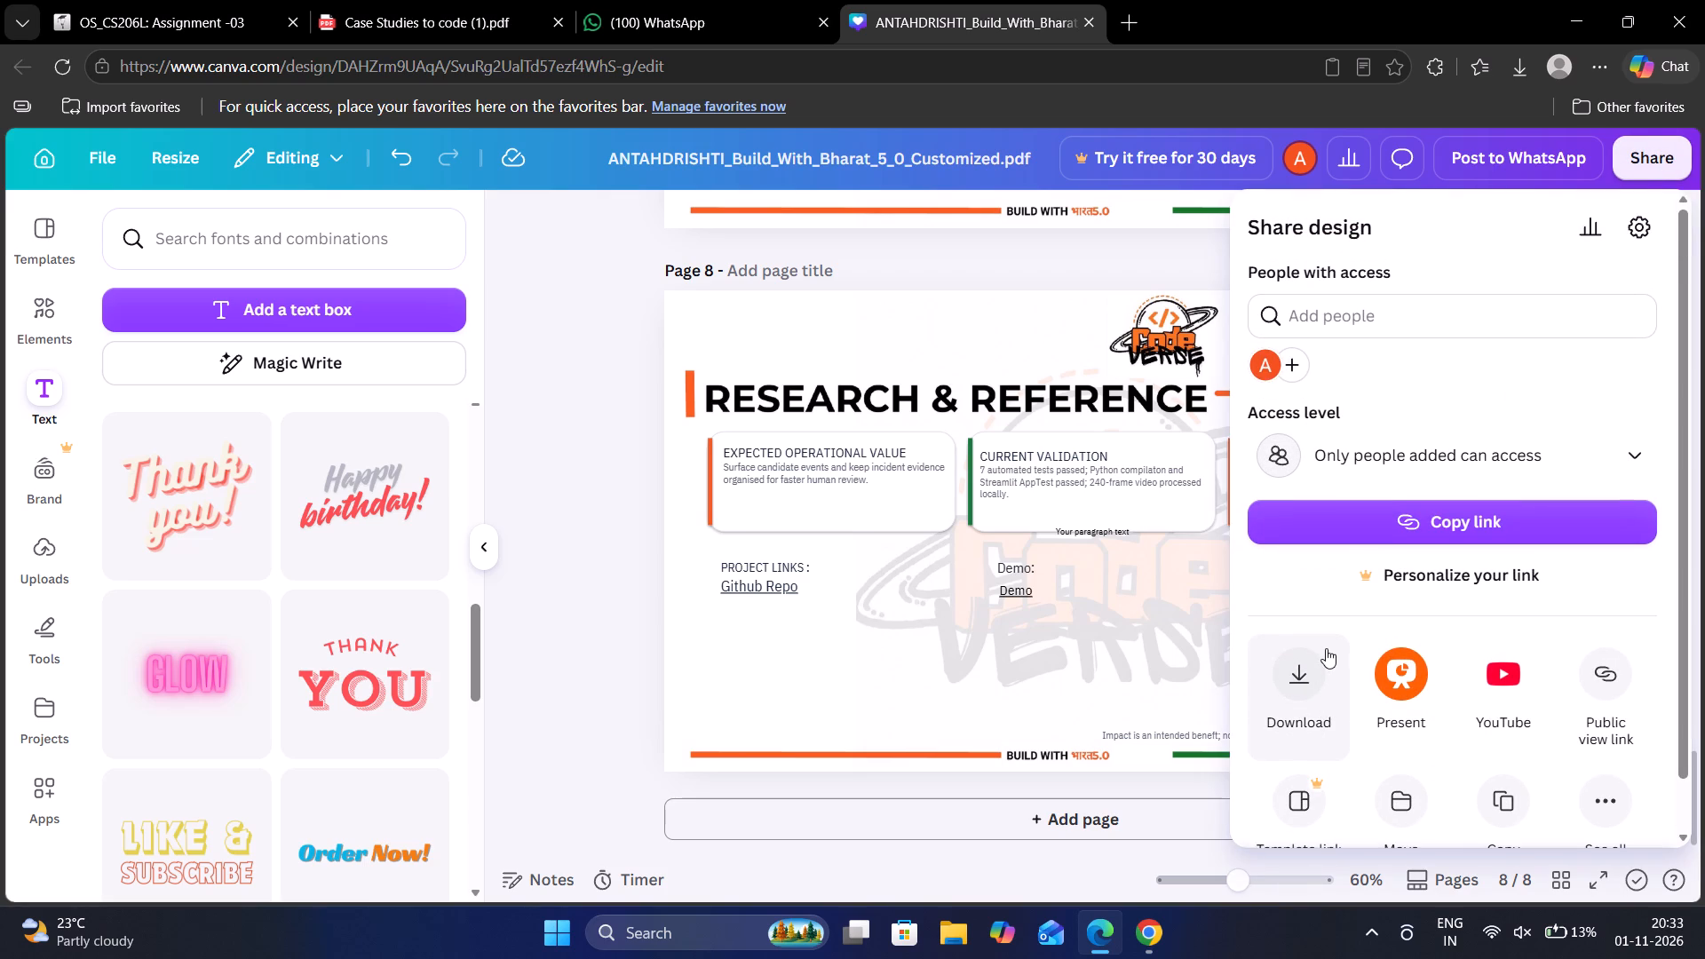
left_click(1637, 231)
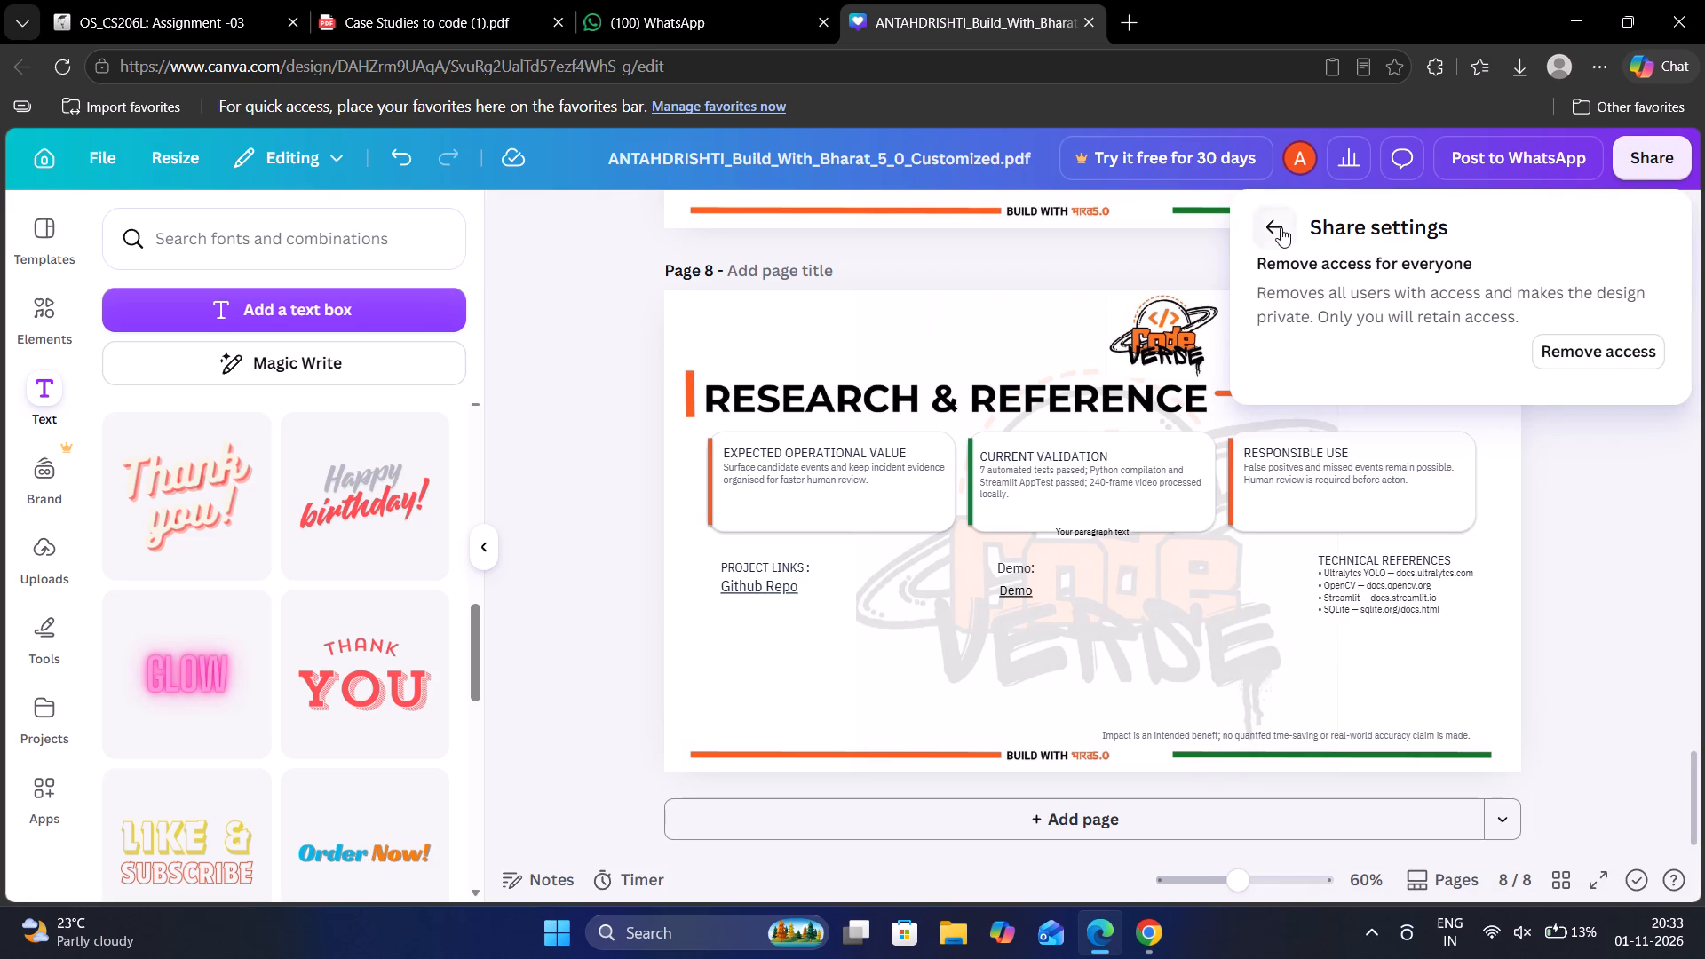
left_click(1280, 226)
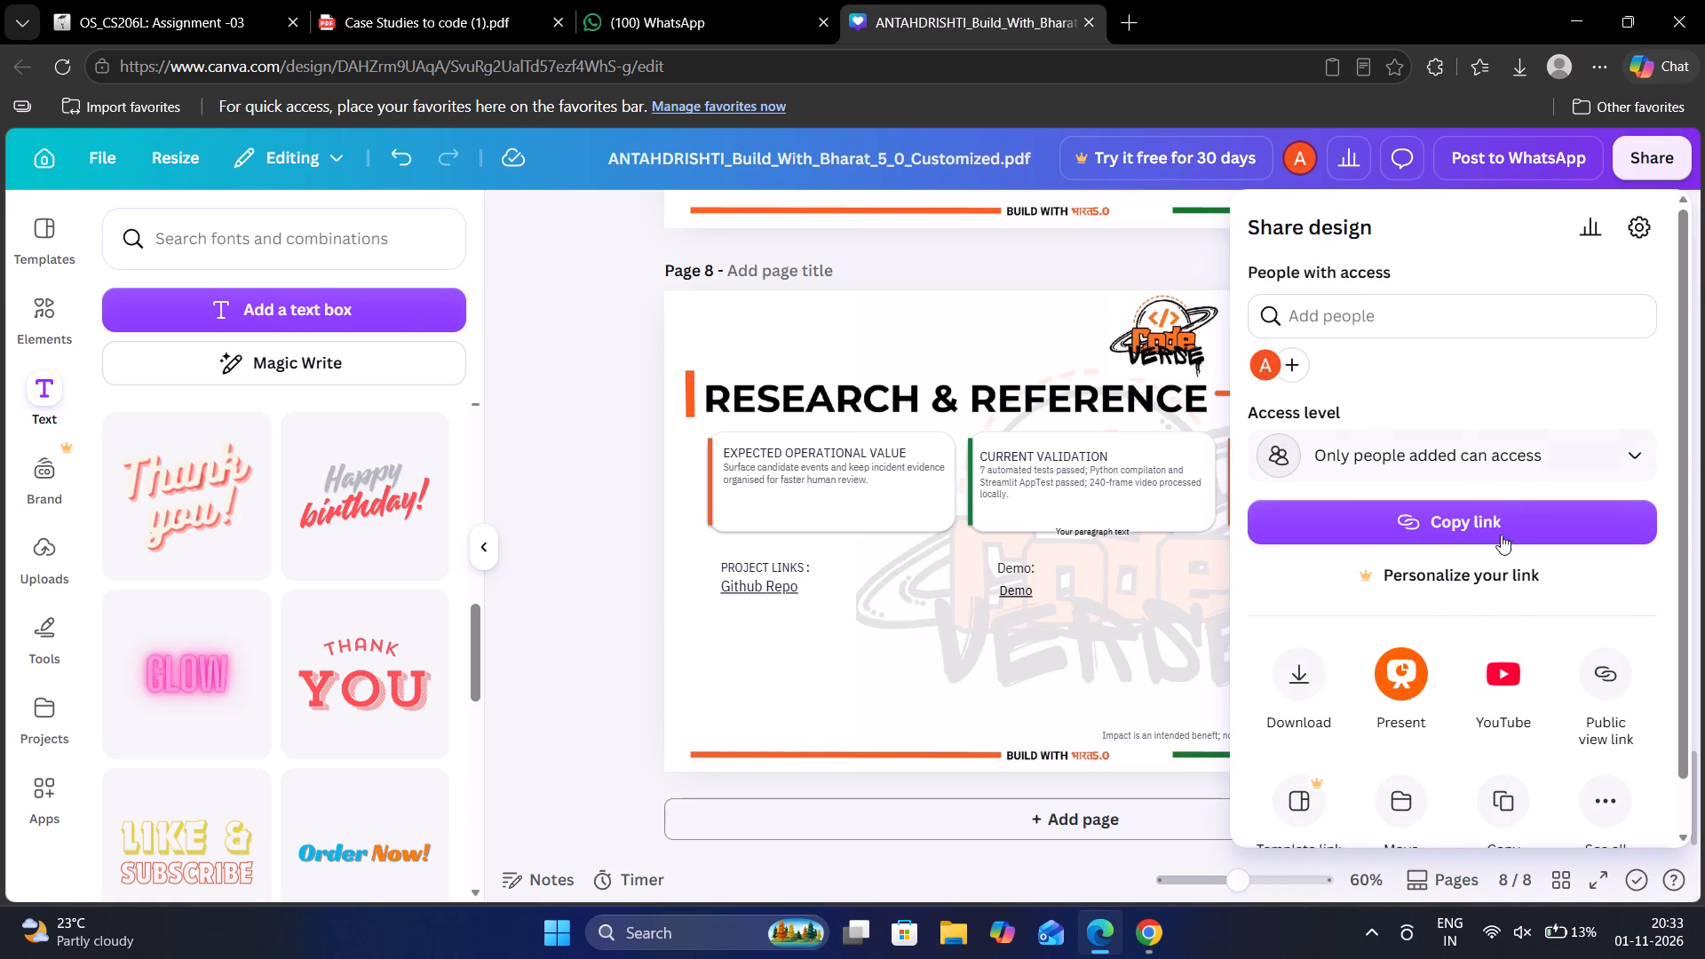
scroll(1497, 609, "down", 2)
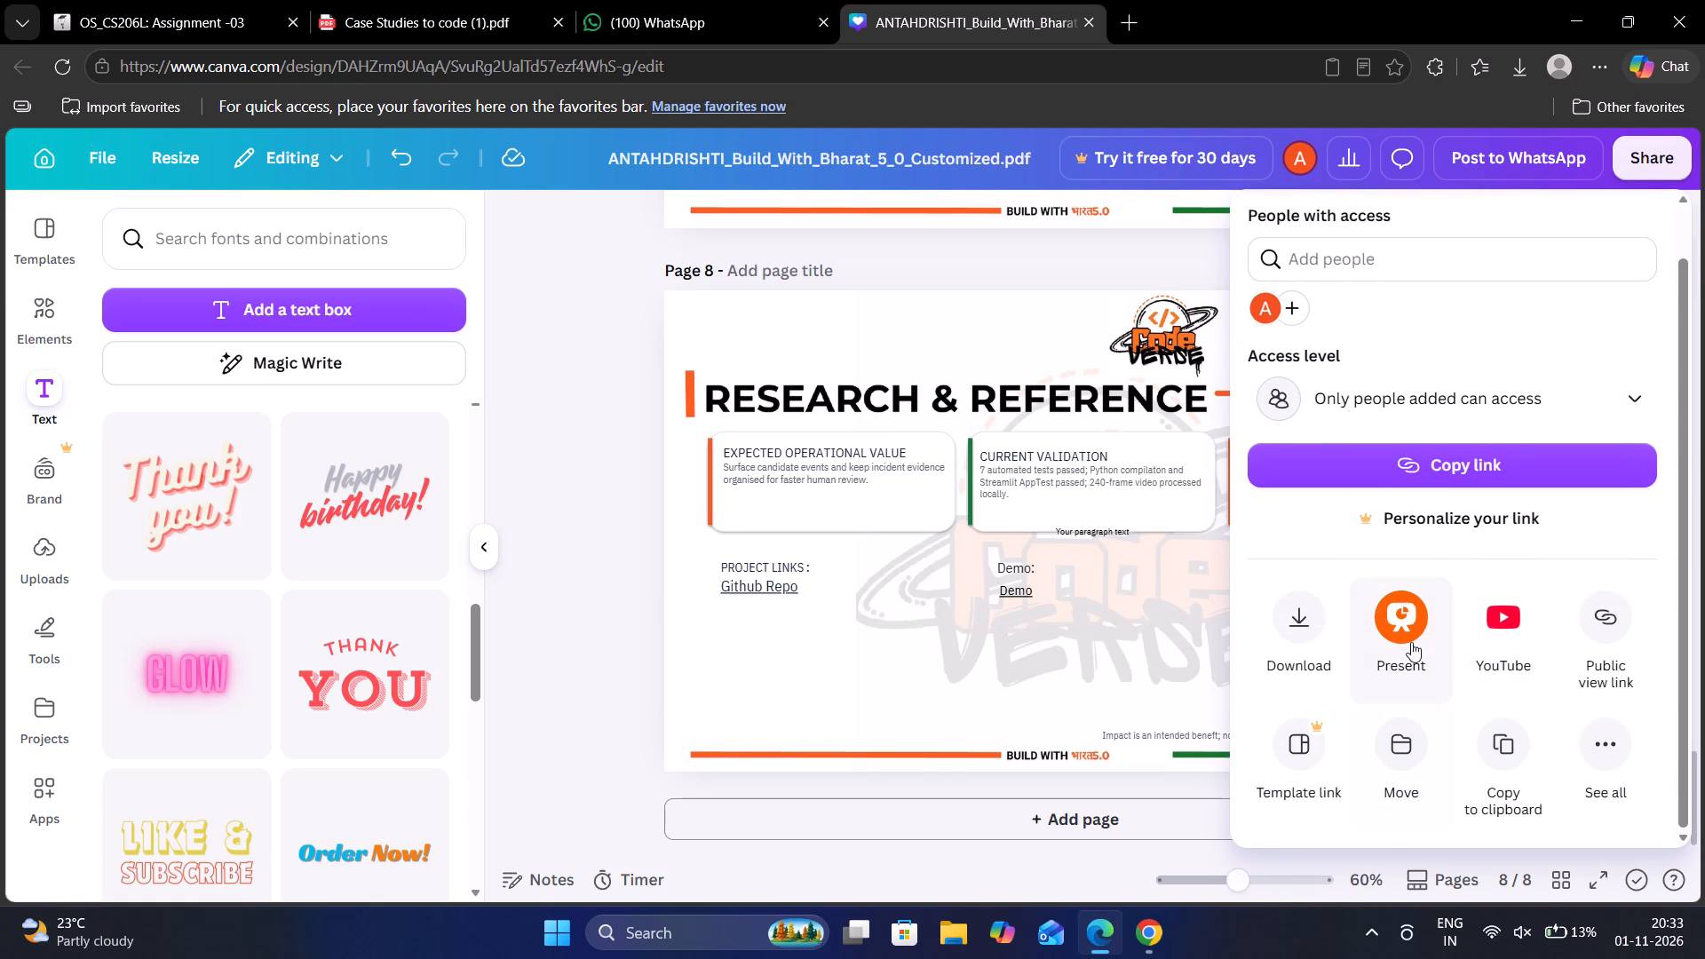
left_click(1605, 745)
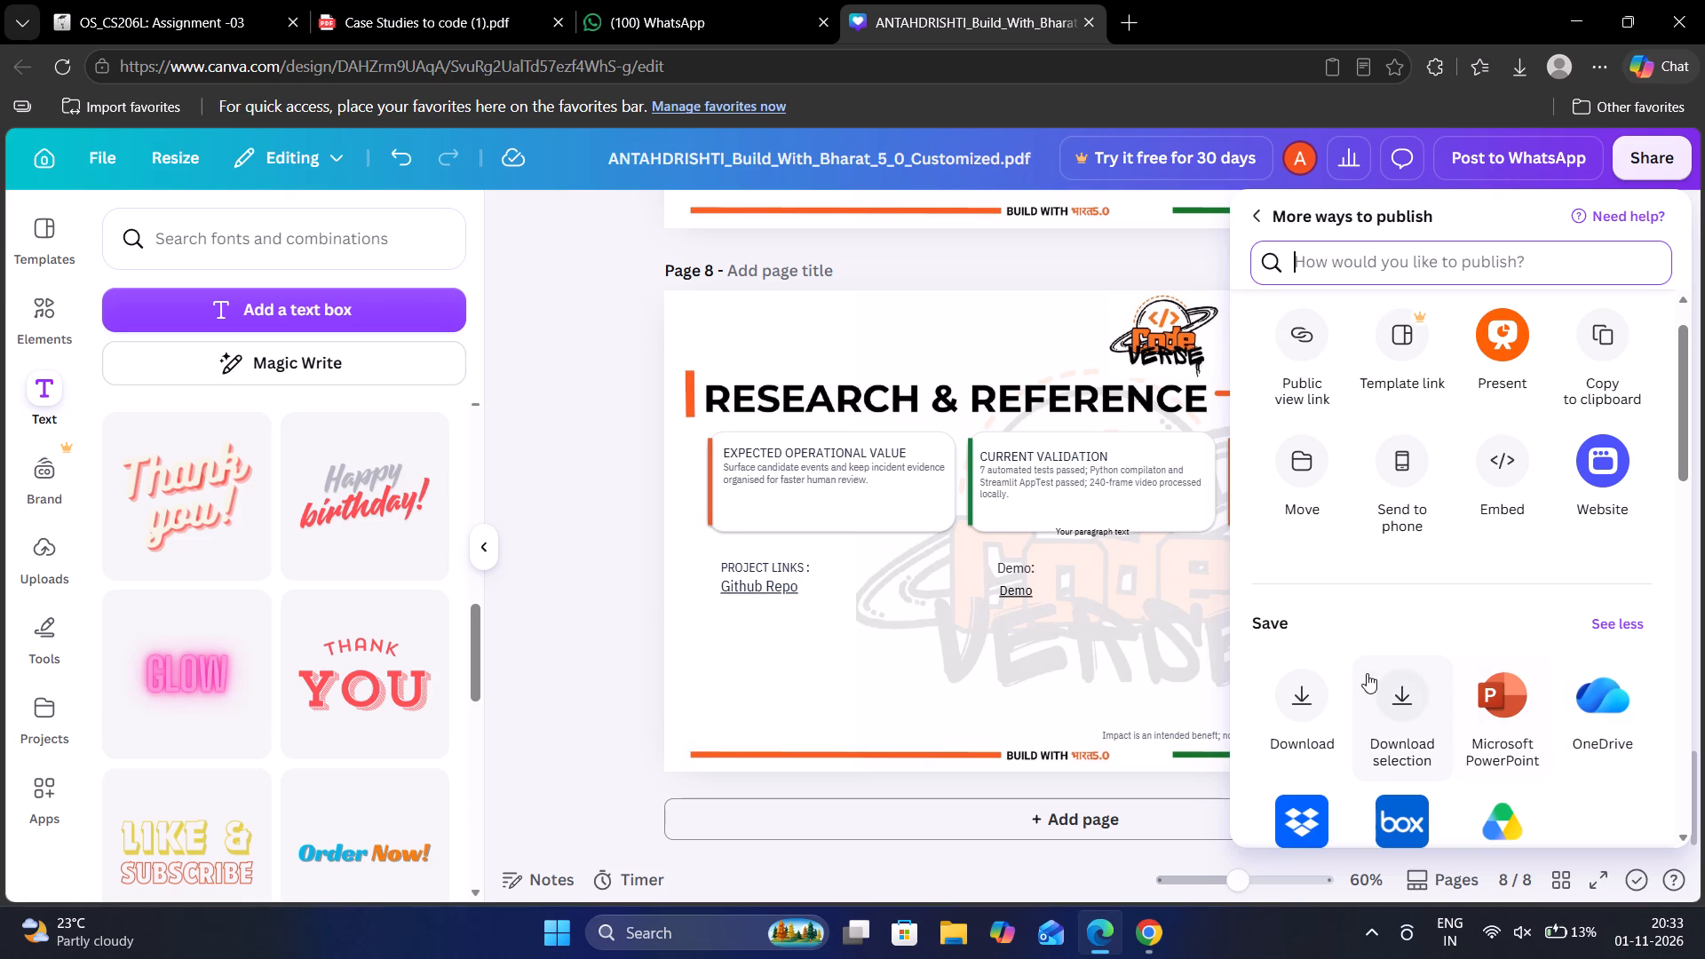
scroll(1384, 701, "down", 1)
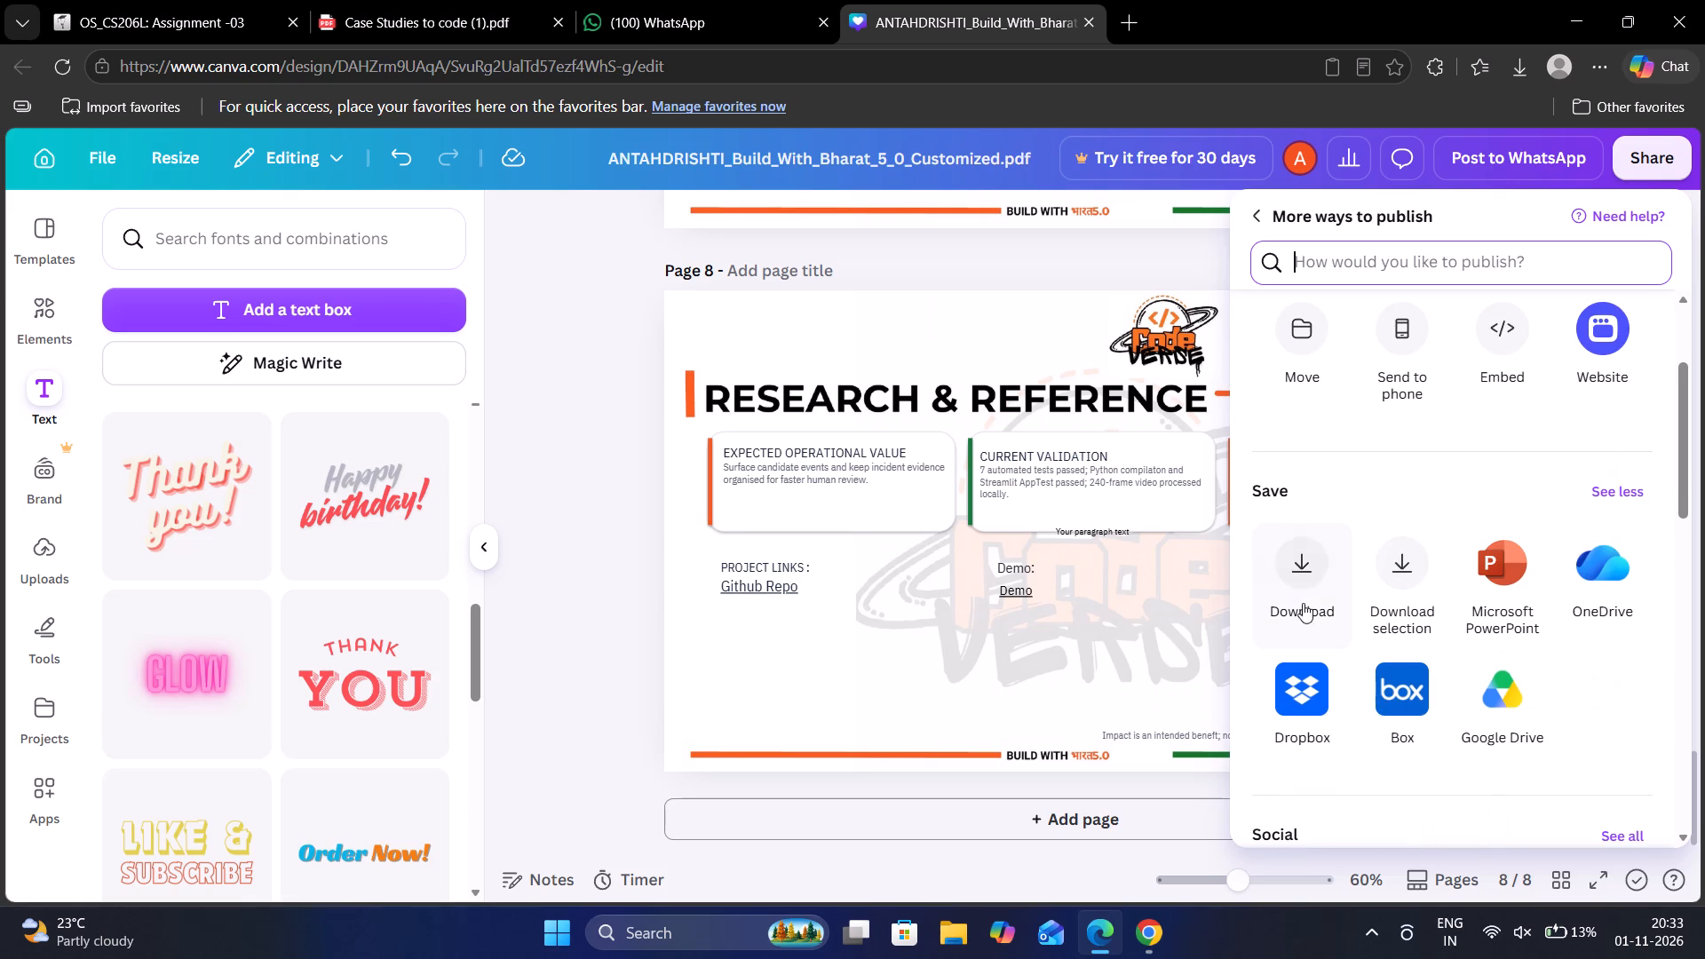
left_click(1298, 596)
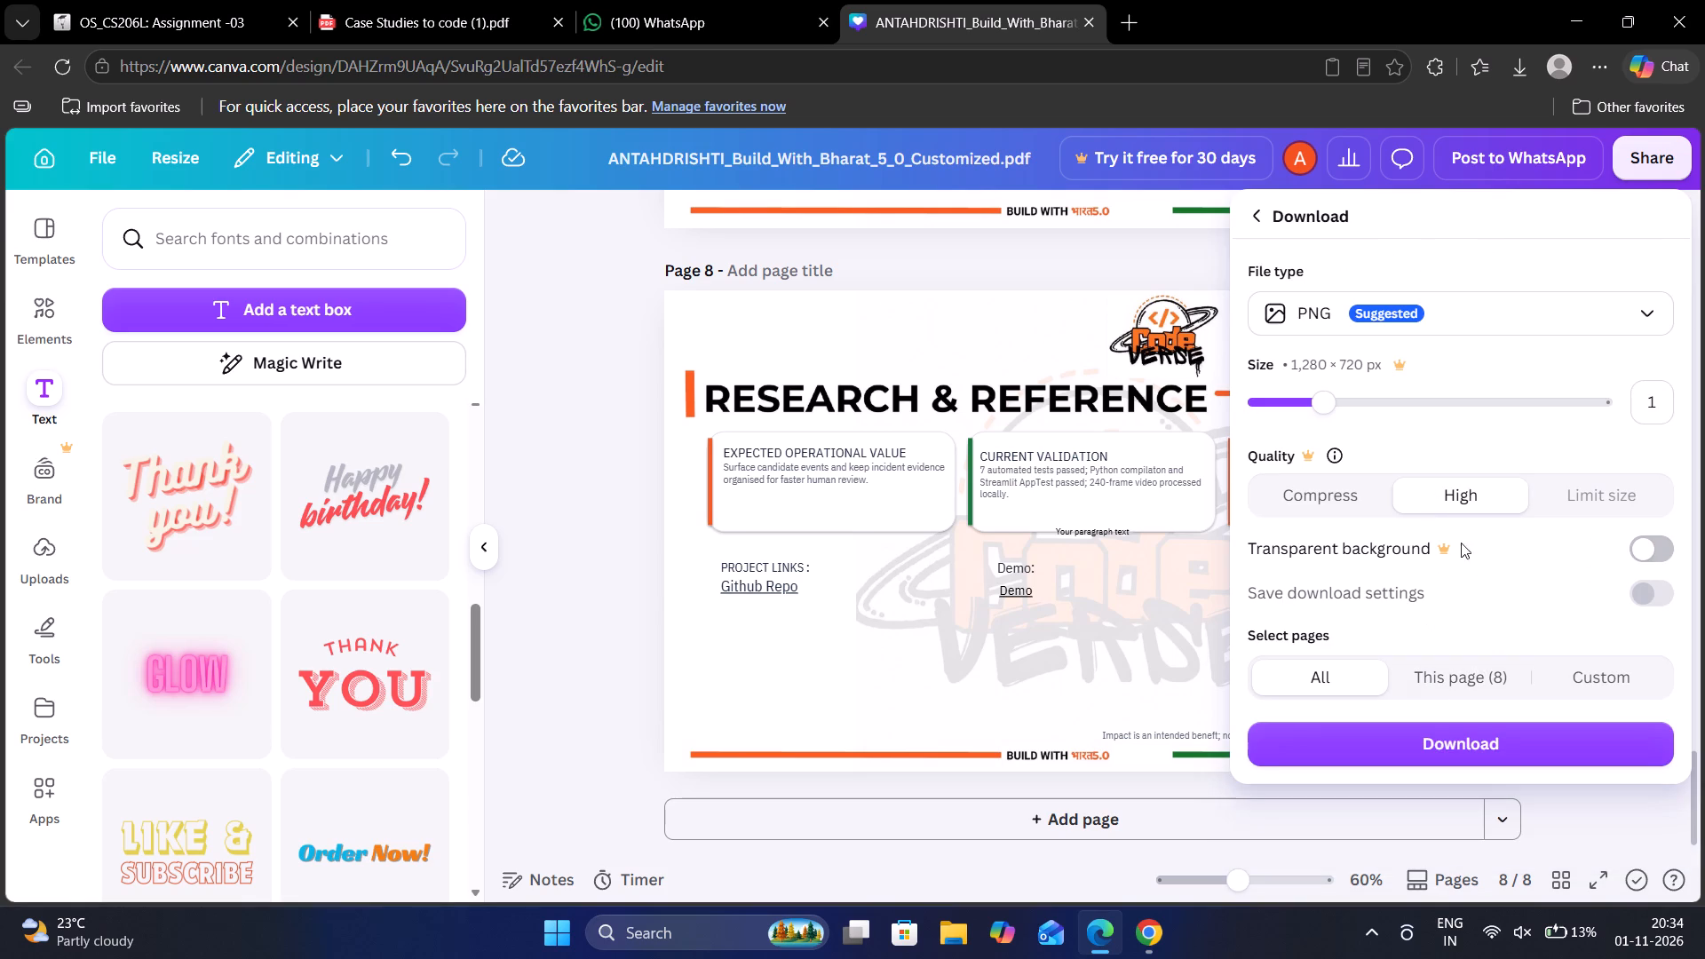
left_click(1458, 310)
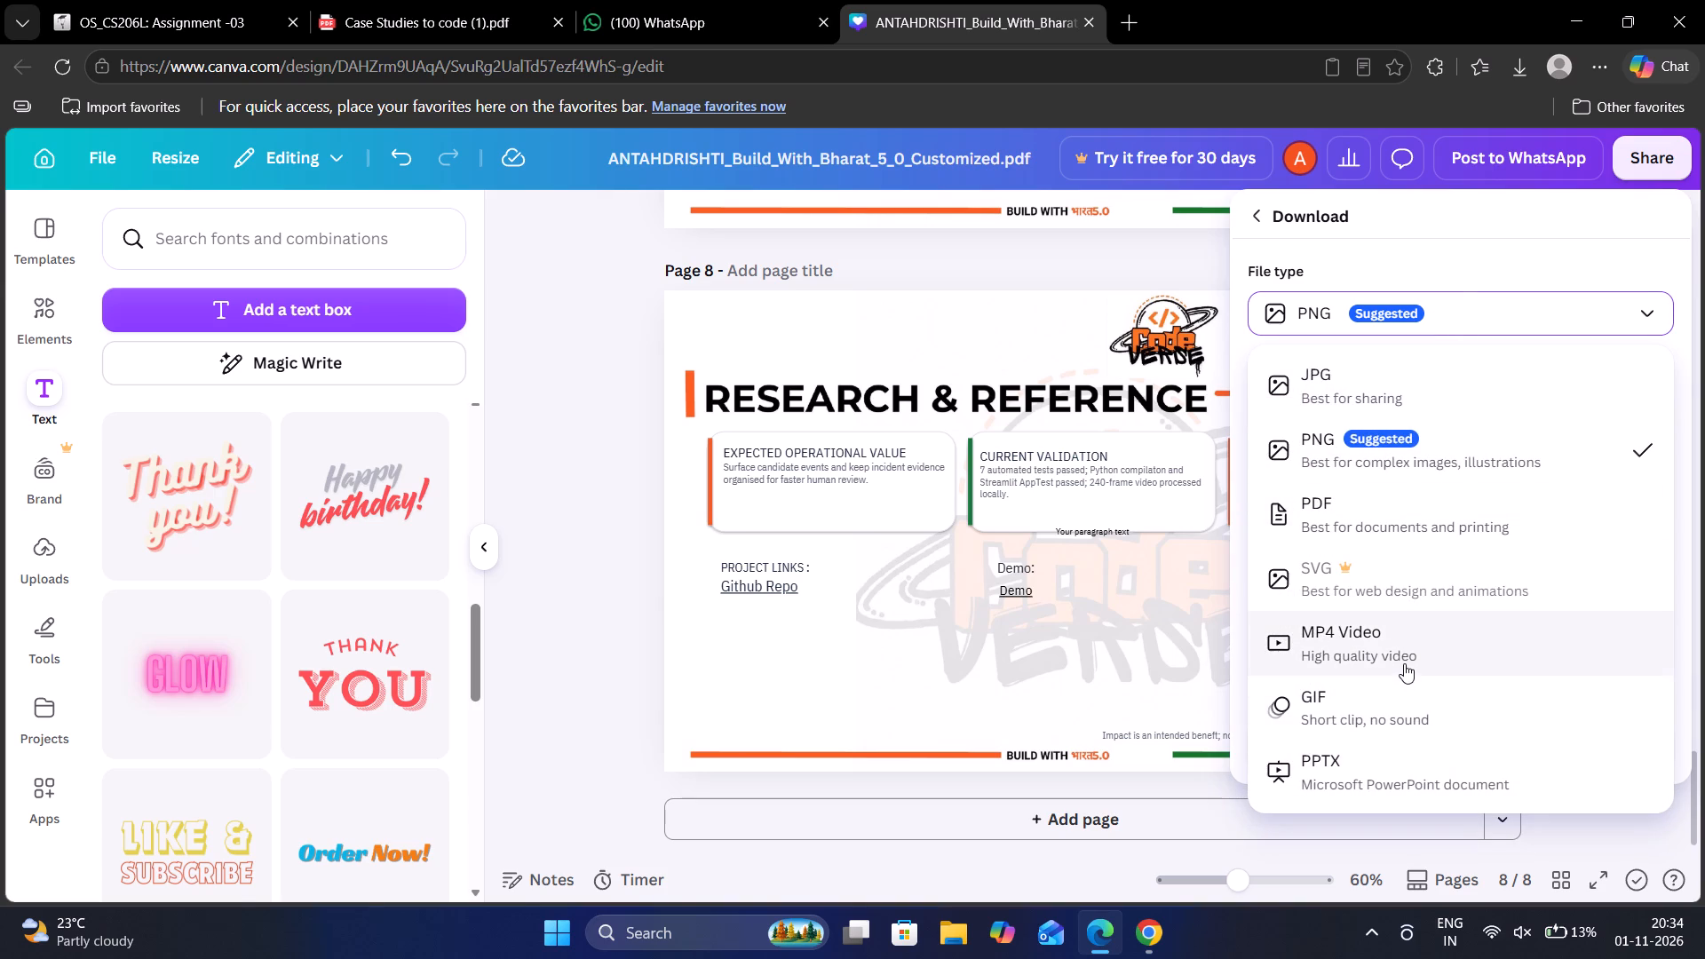
left_click(1392, 526)
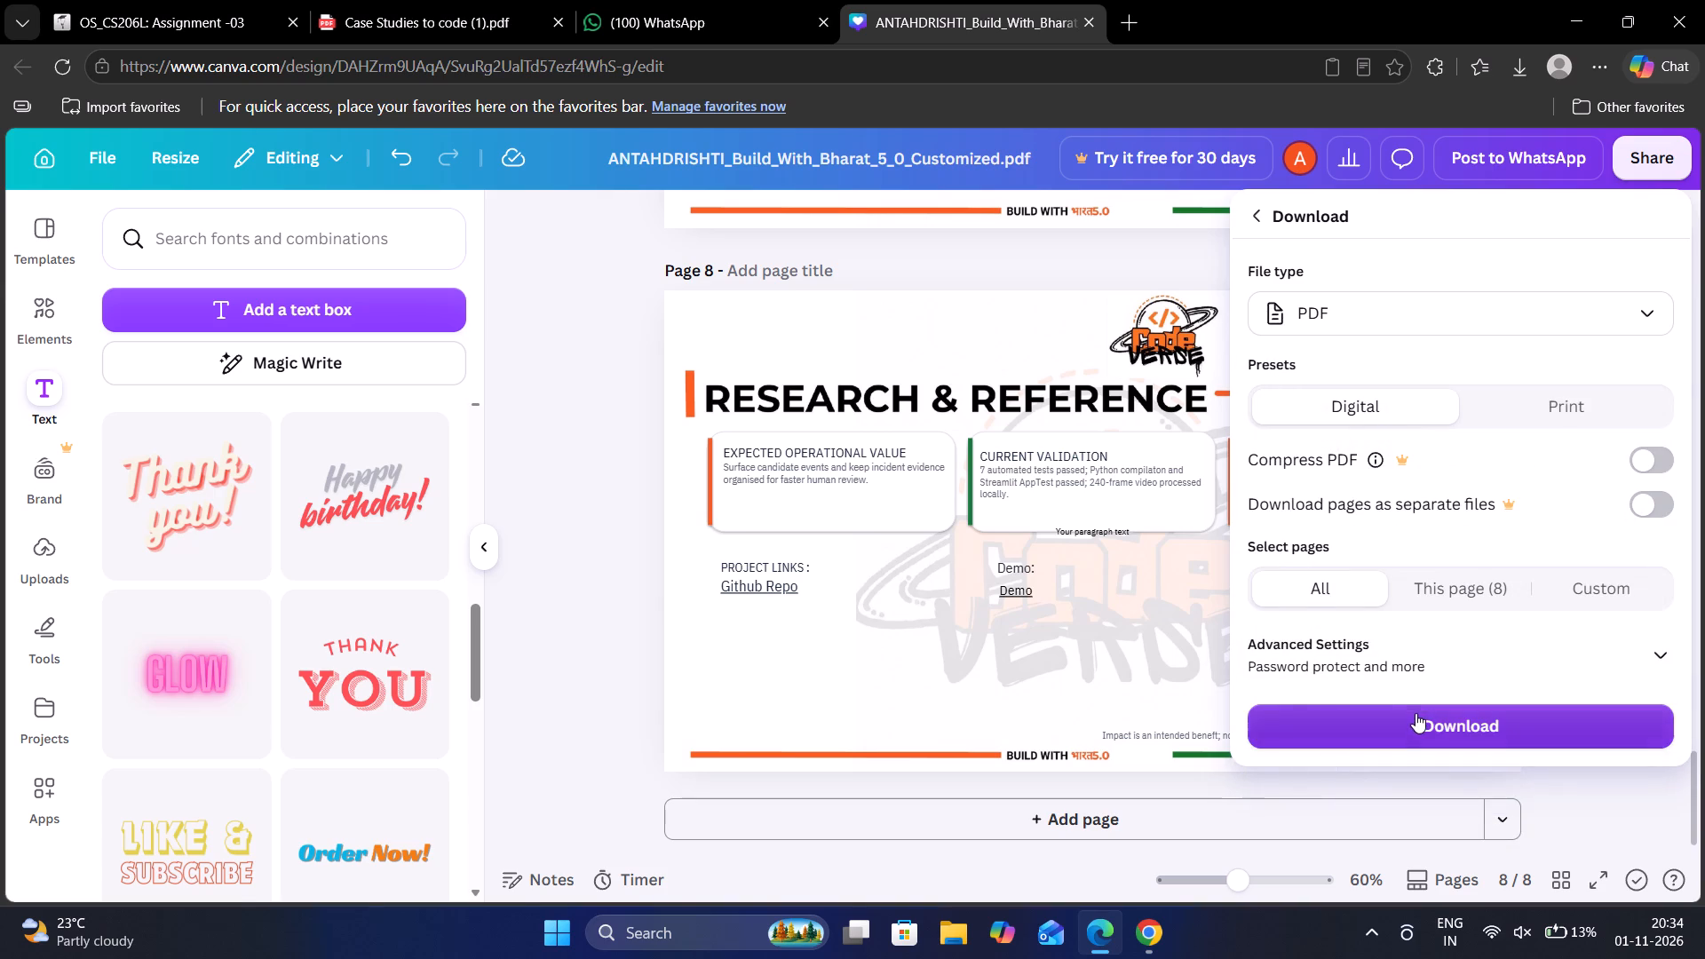
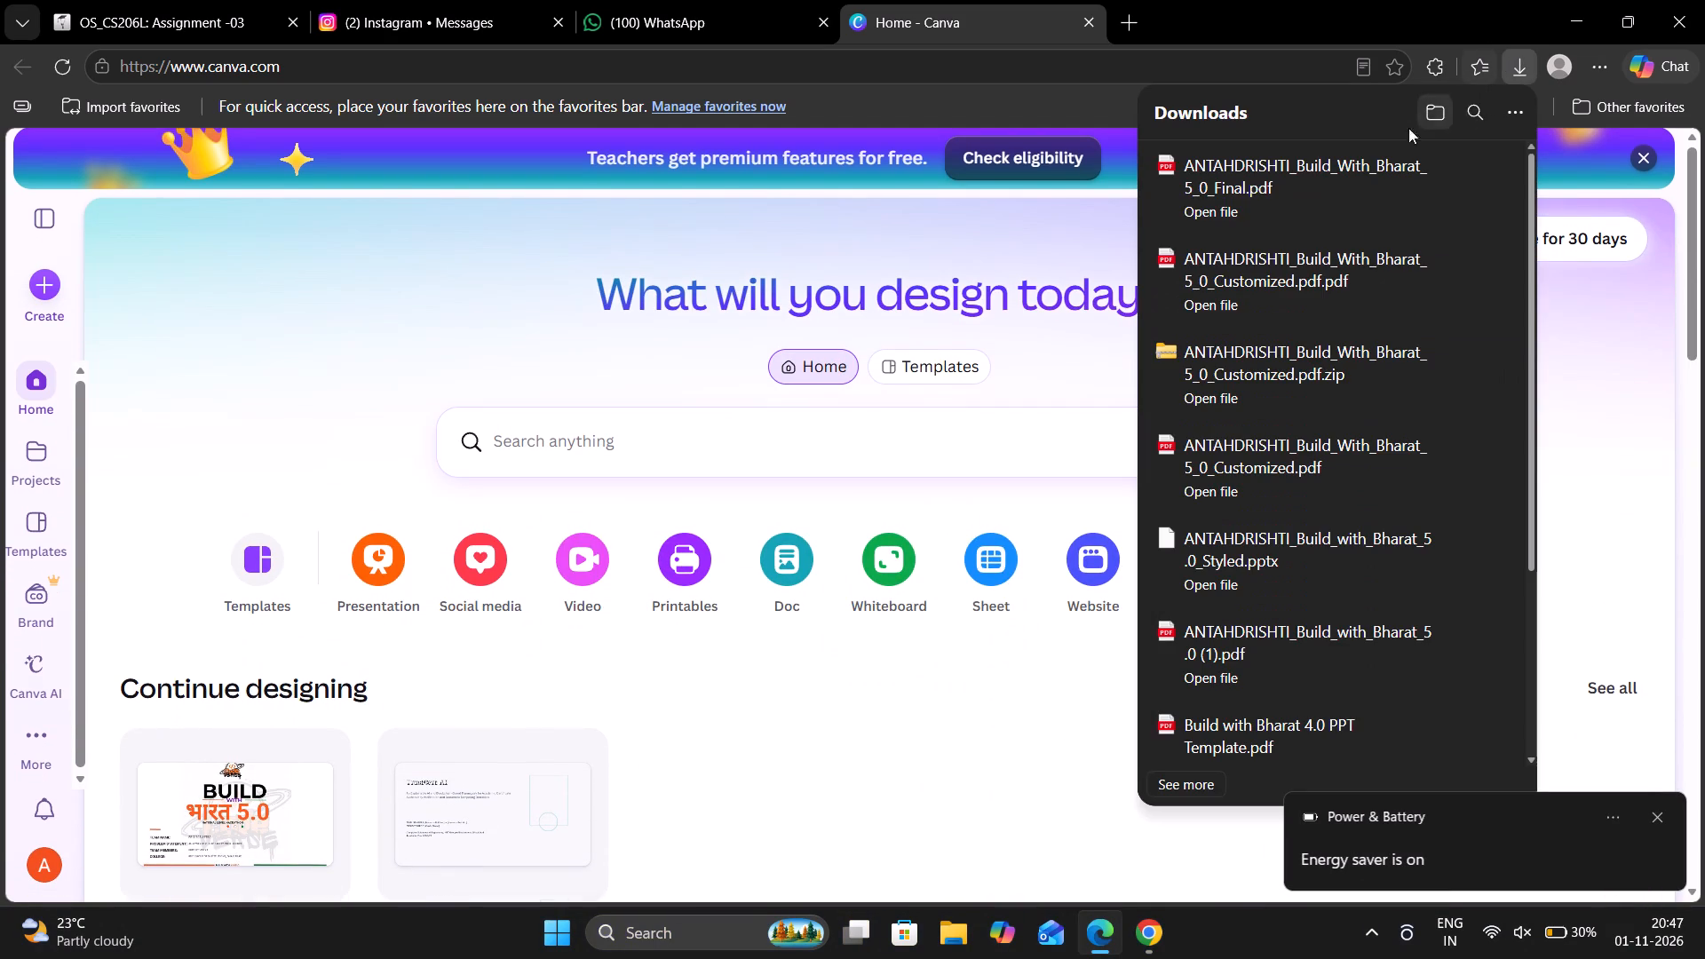
Upload the downloaded ANTAHDRISHTI_Build_With_Bharat_5_0_Final.pdf to Canva from its home page.
left_click_drag(1336, 175, 799, 684)
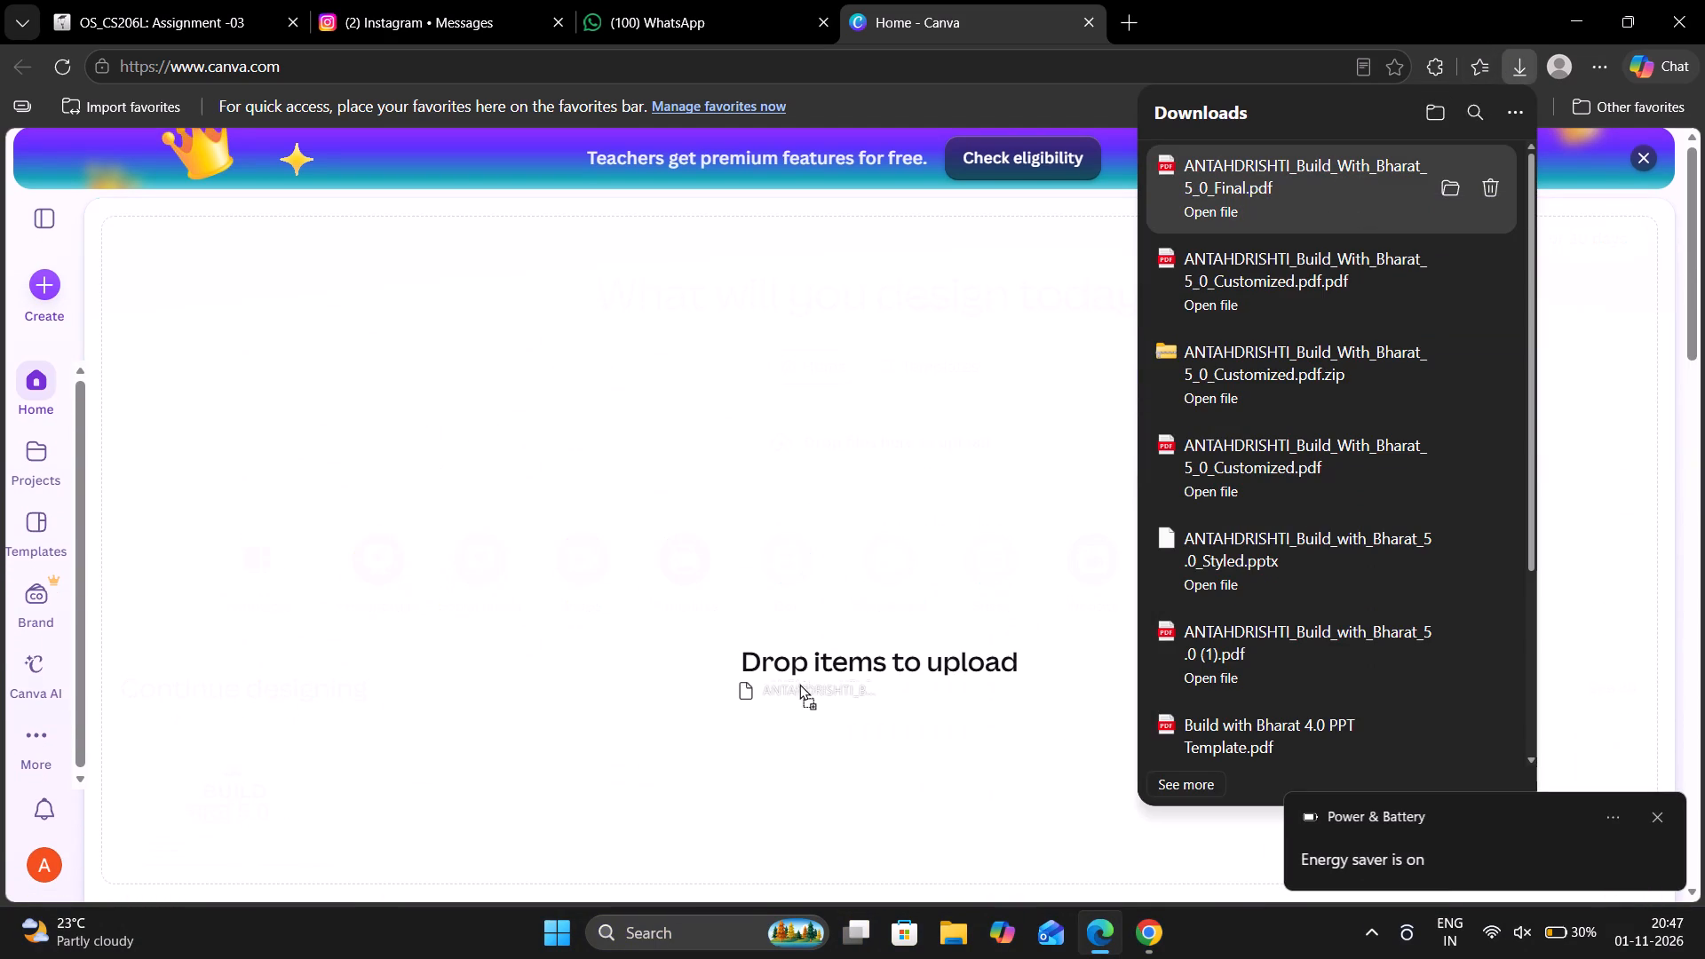
left_click_drag(799, 684, 978, 441)
key("Escape")
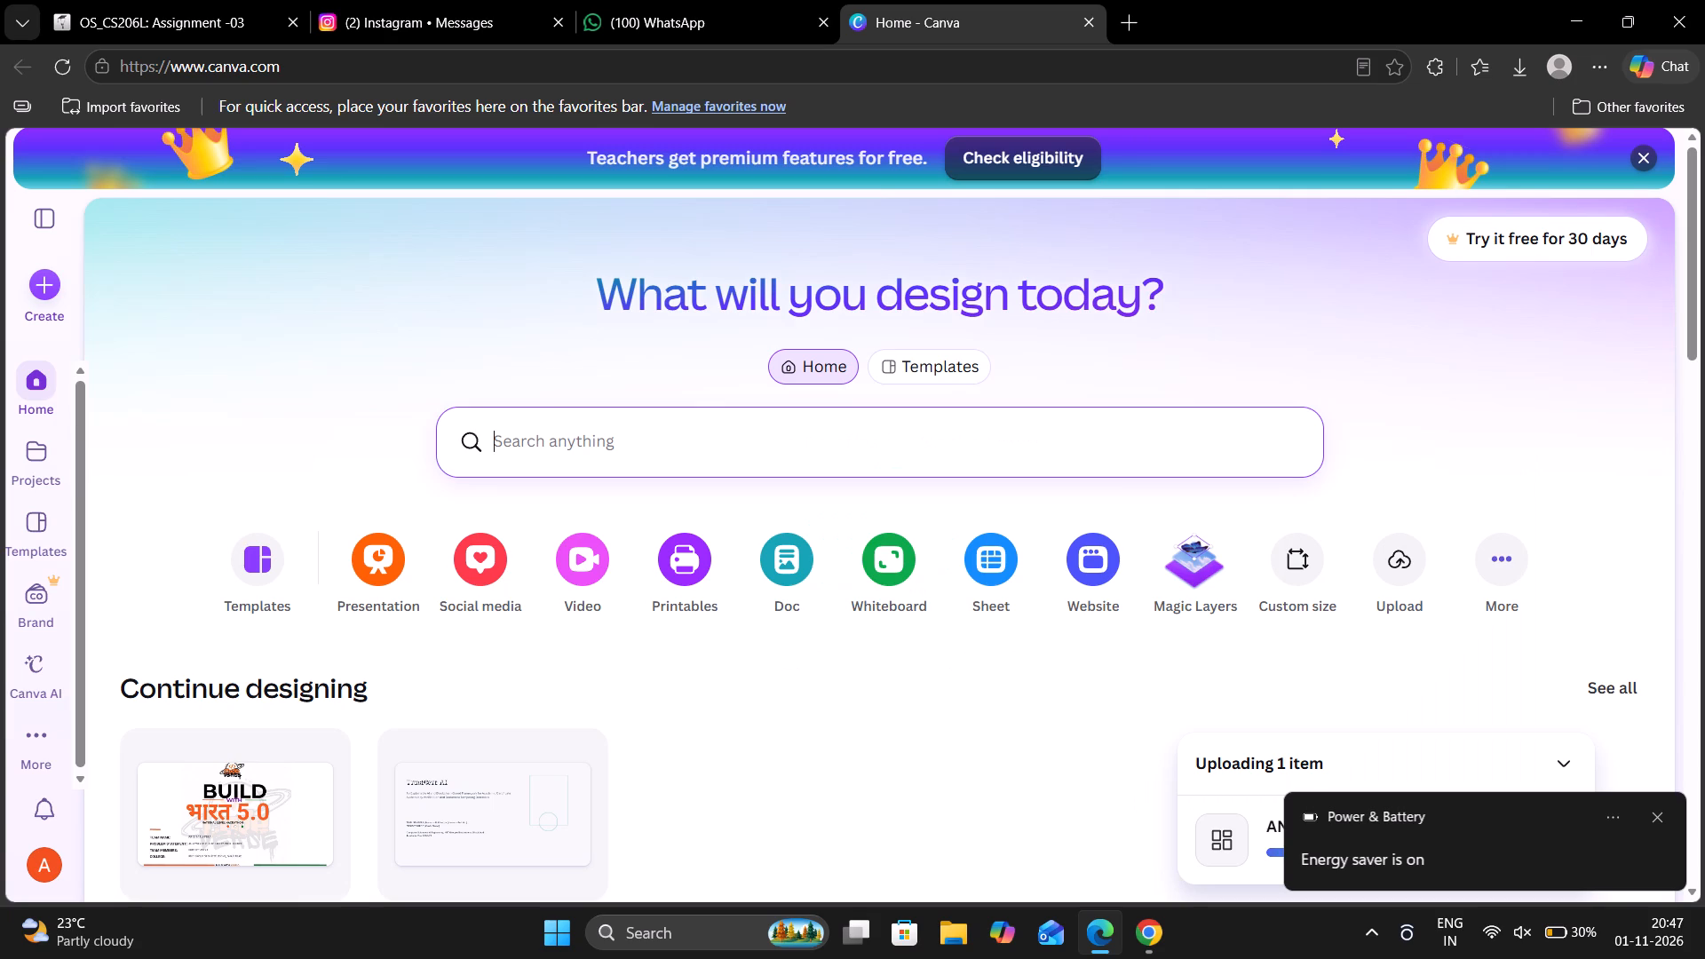
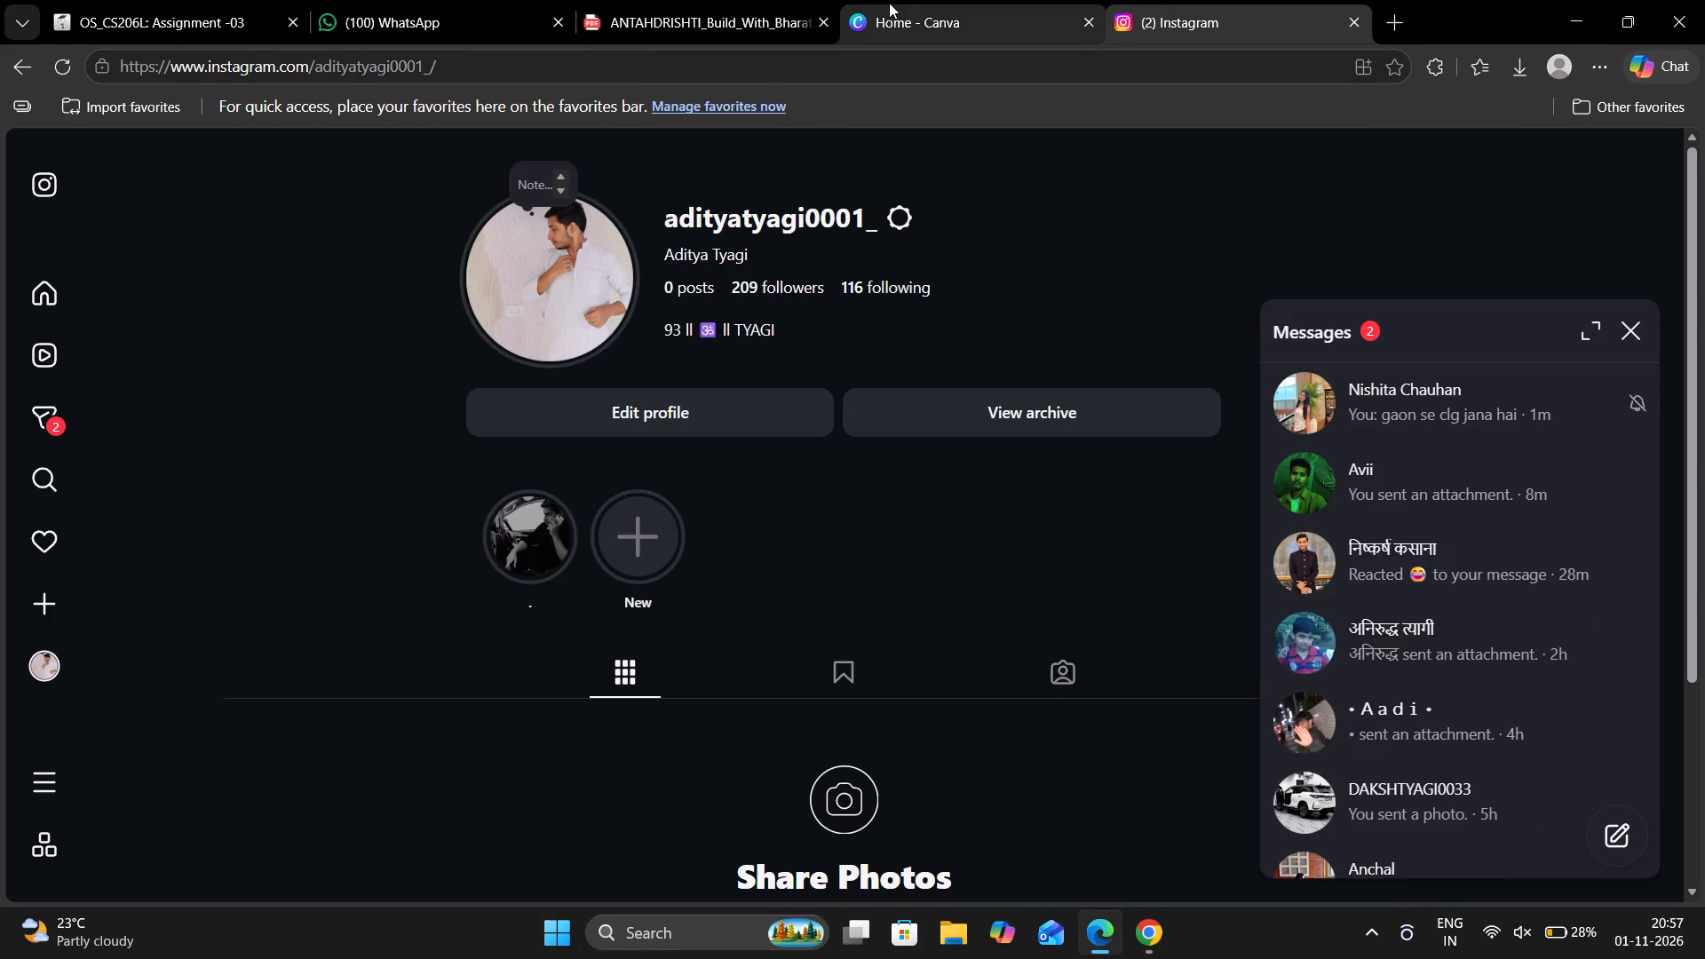
Switch to the open ANTAHDRISHTI_Build_With_Bharat_5_0_Updated.pdf to check the exported presentation.
left_click(757, 0)
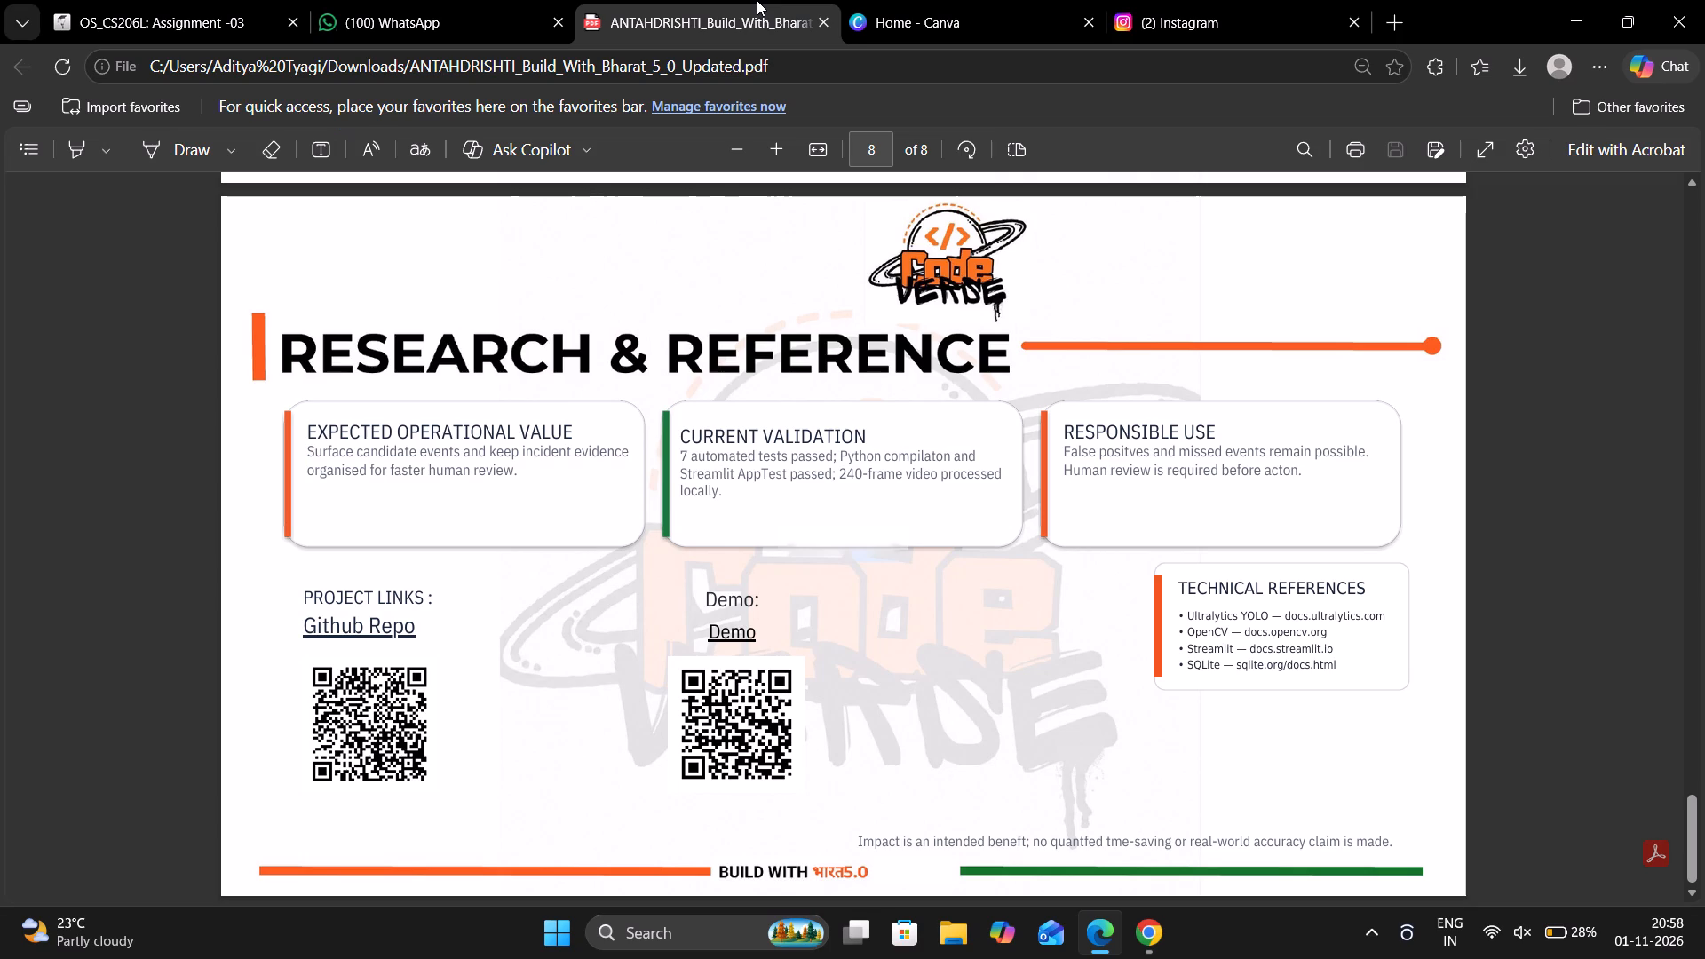
scroll(757, 0, "up", 2)
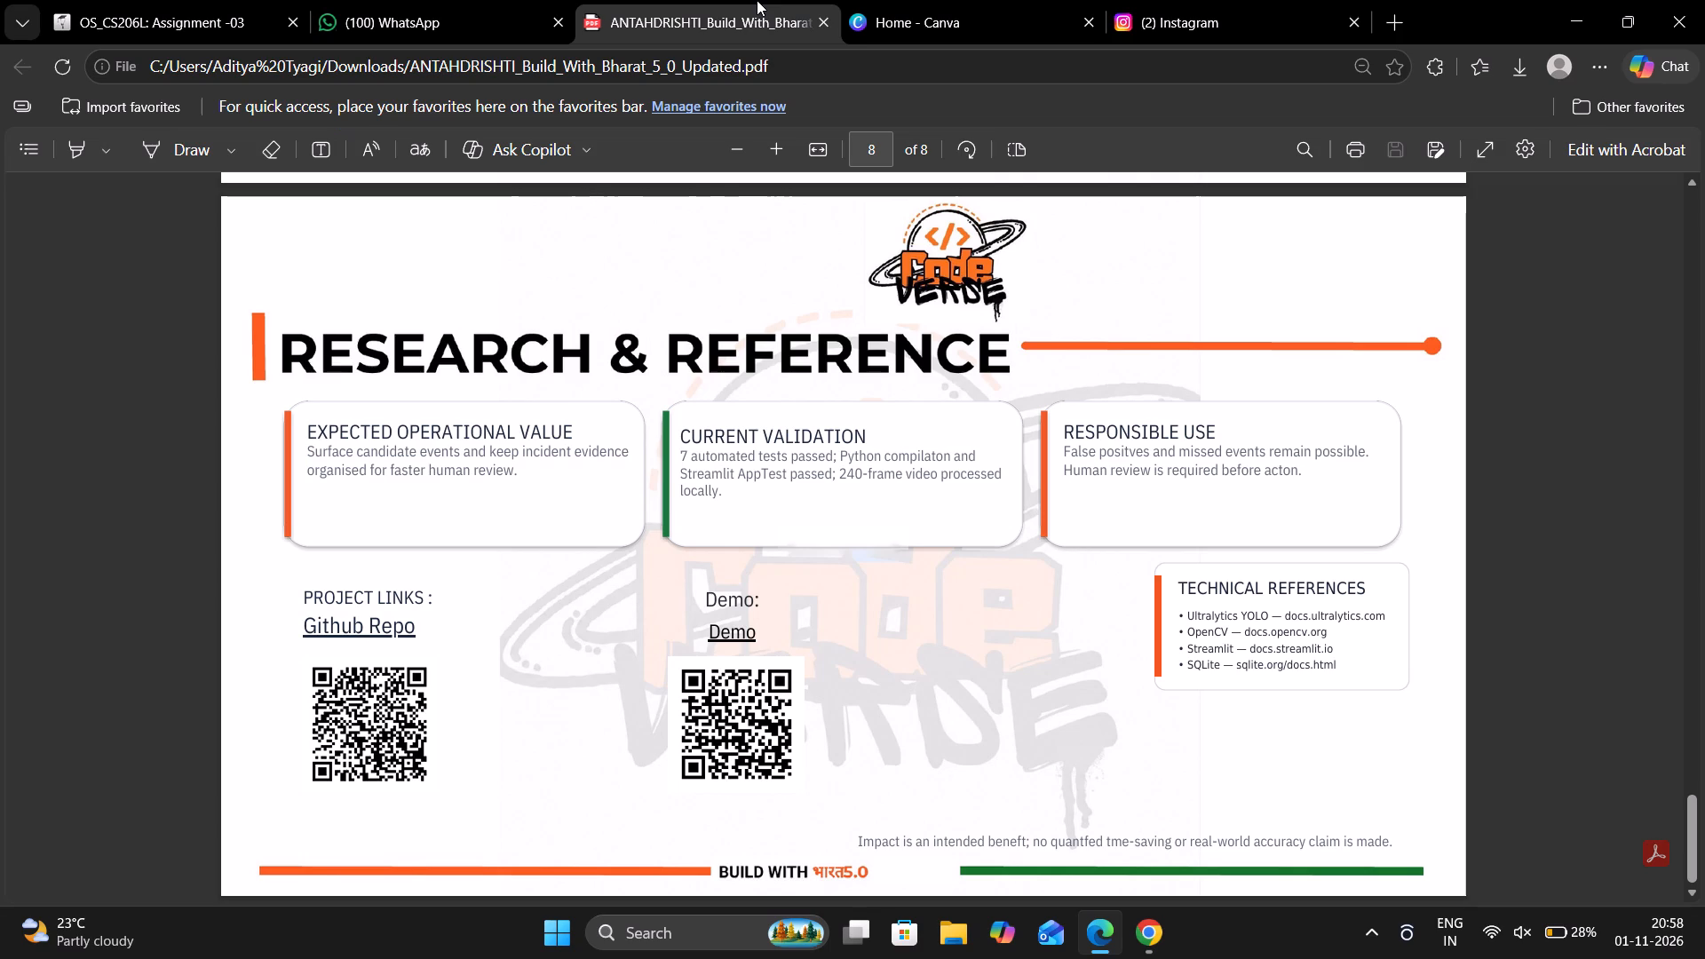
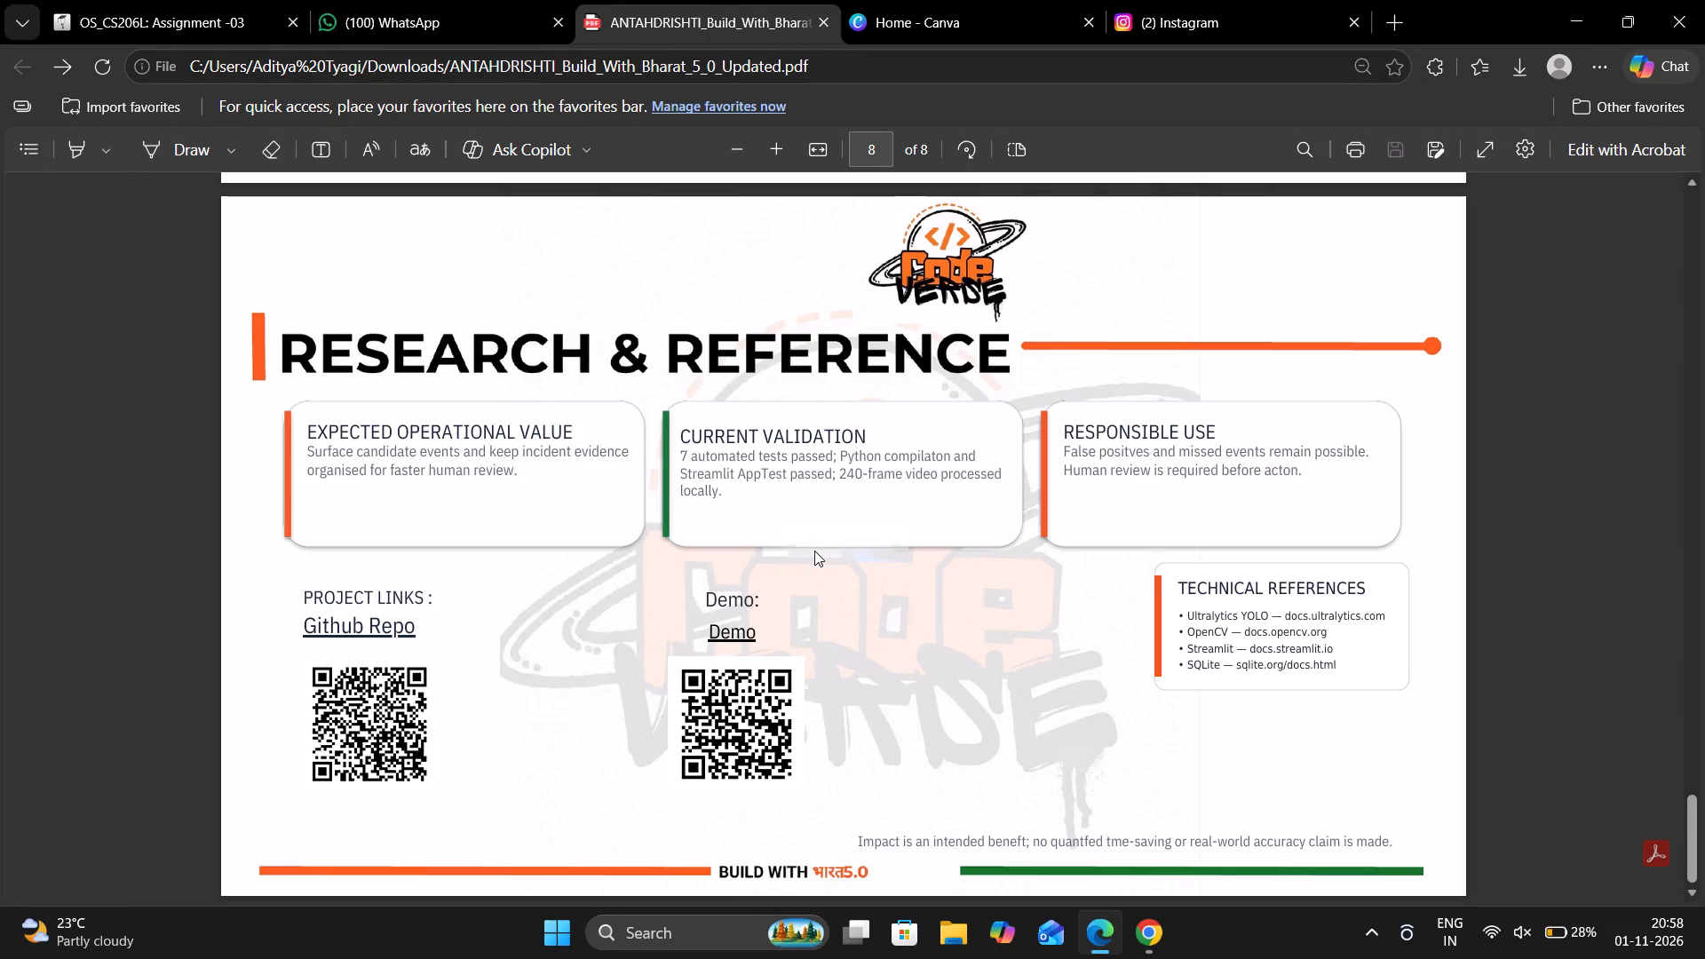
Check the Demo link on the PDF's Research & Reference page, waking the Streamlit app it opens, and return to the PDF.
left_click(735, 638)
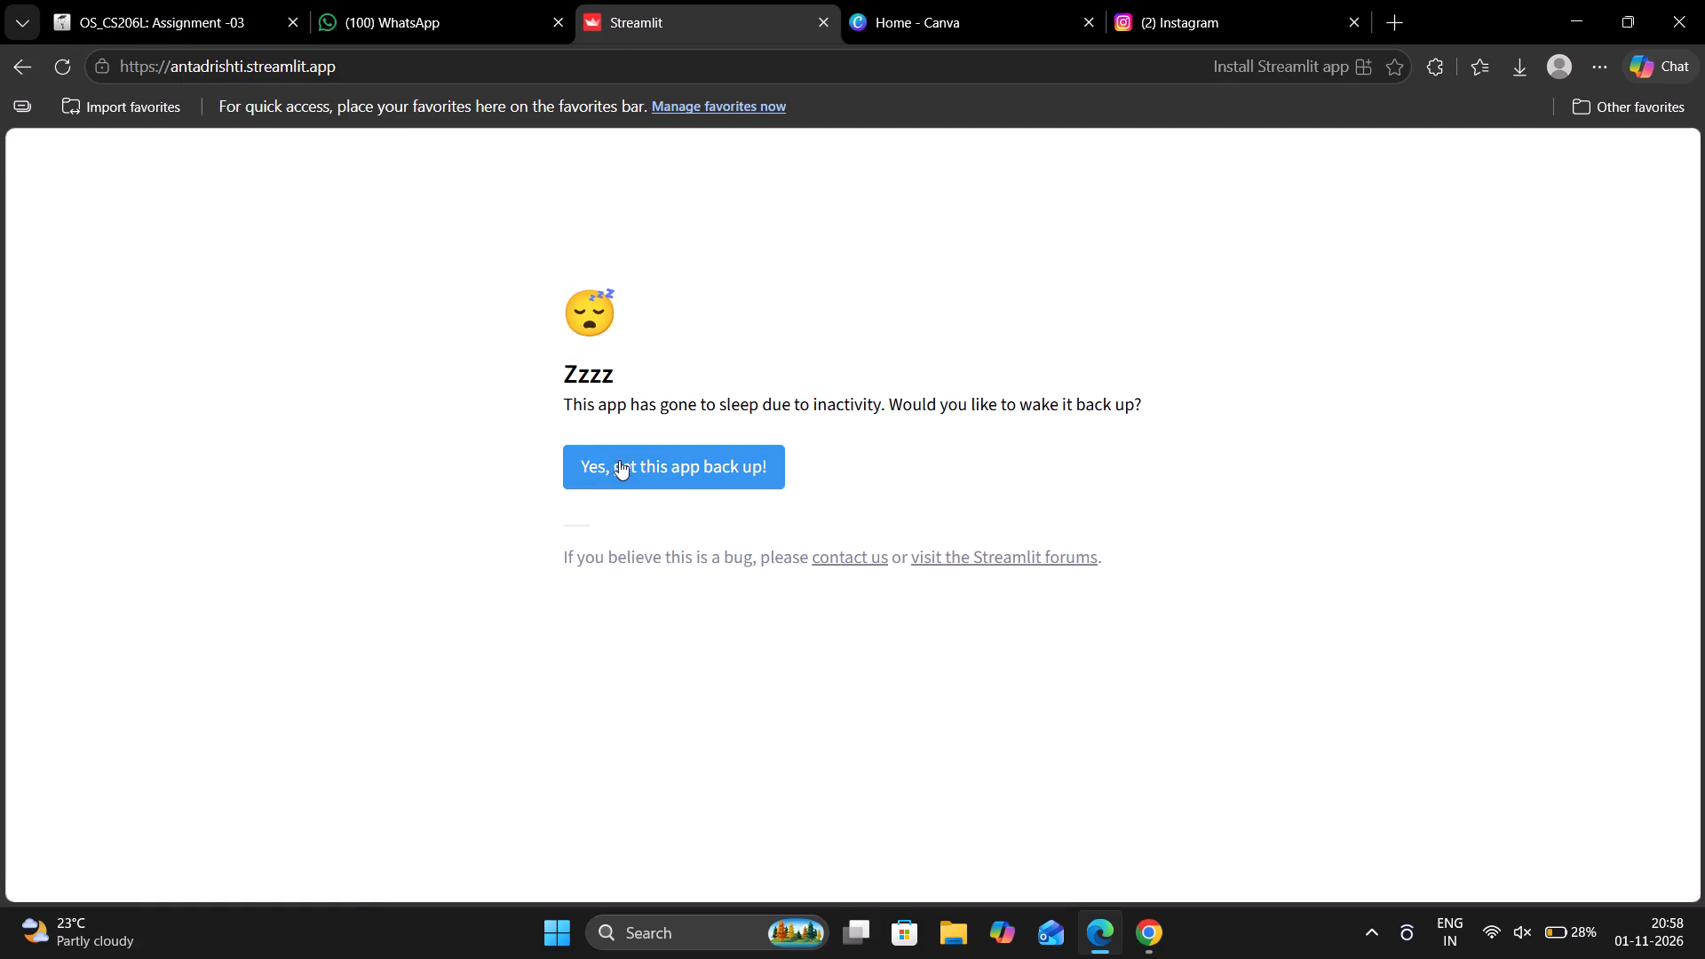
left_click(607, 456)
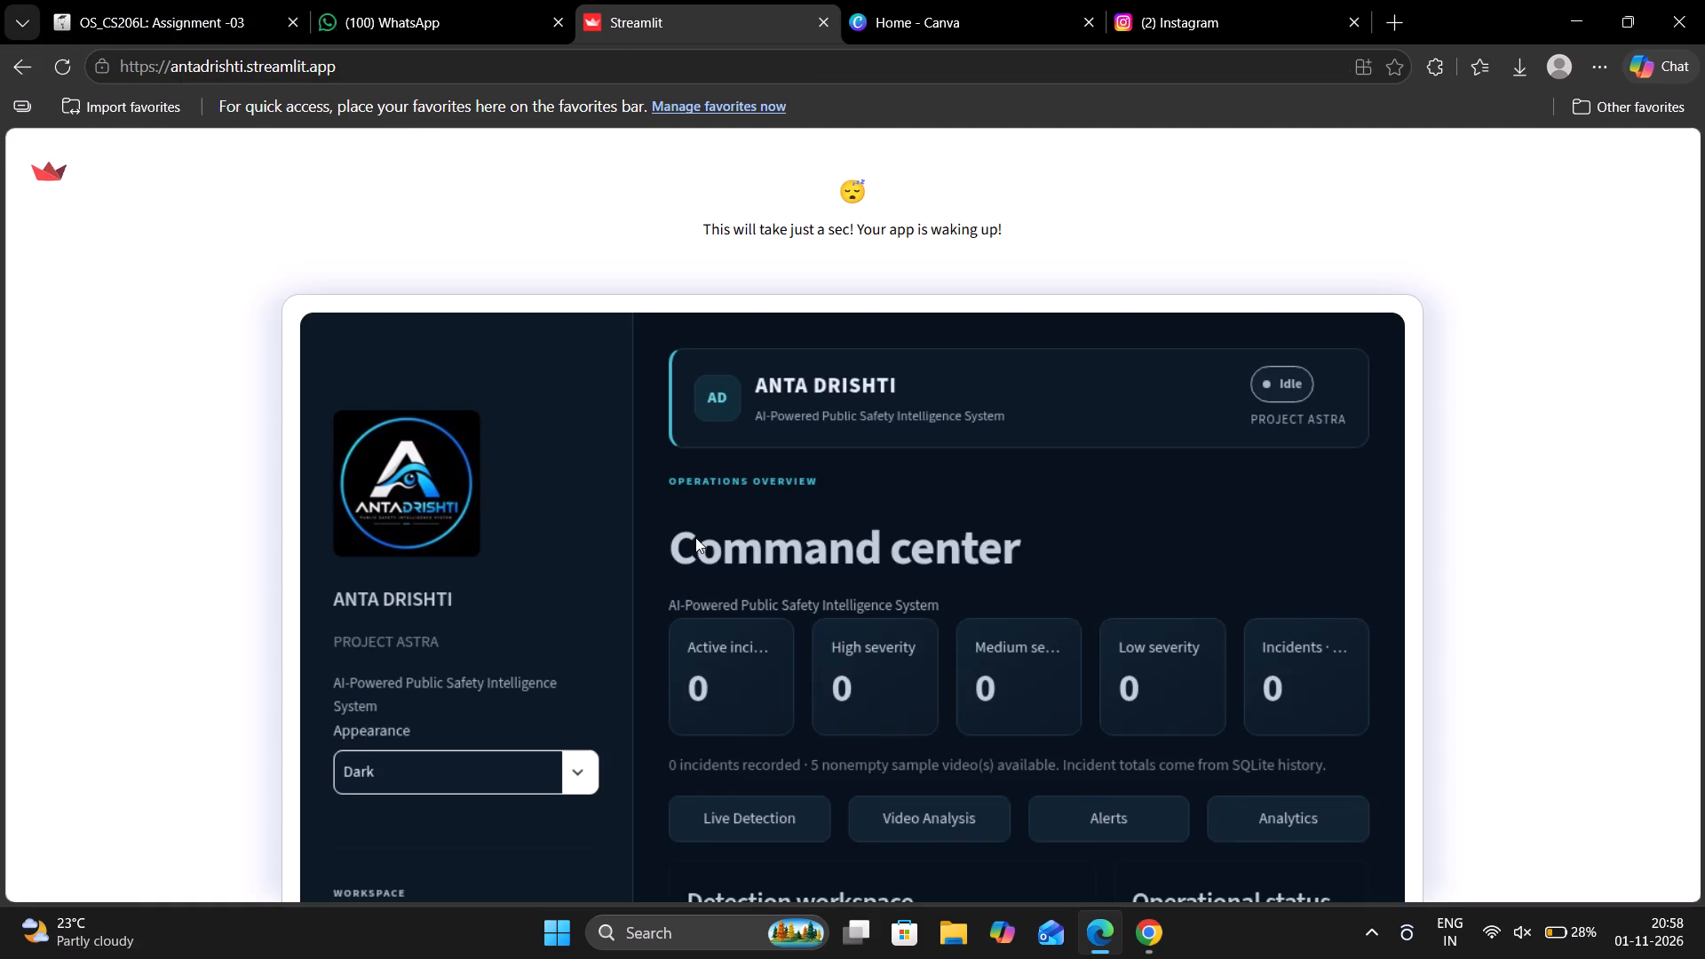
scroll(718, 563, "down", 1)
scroll(718, 563, "left", 3)
scroll(718, 563, "down", 4)
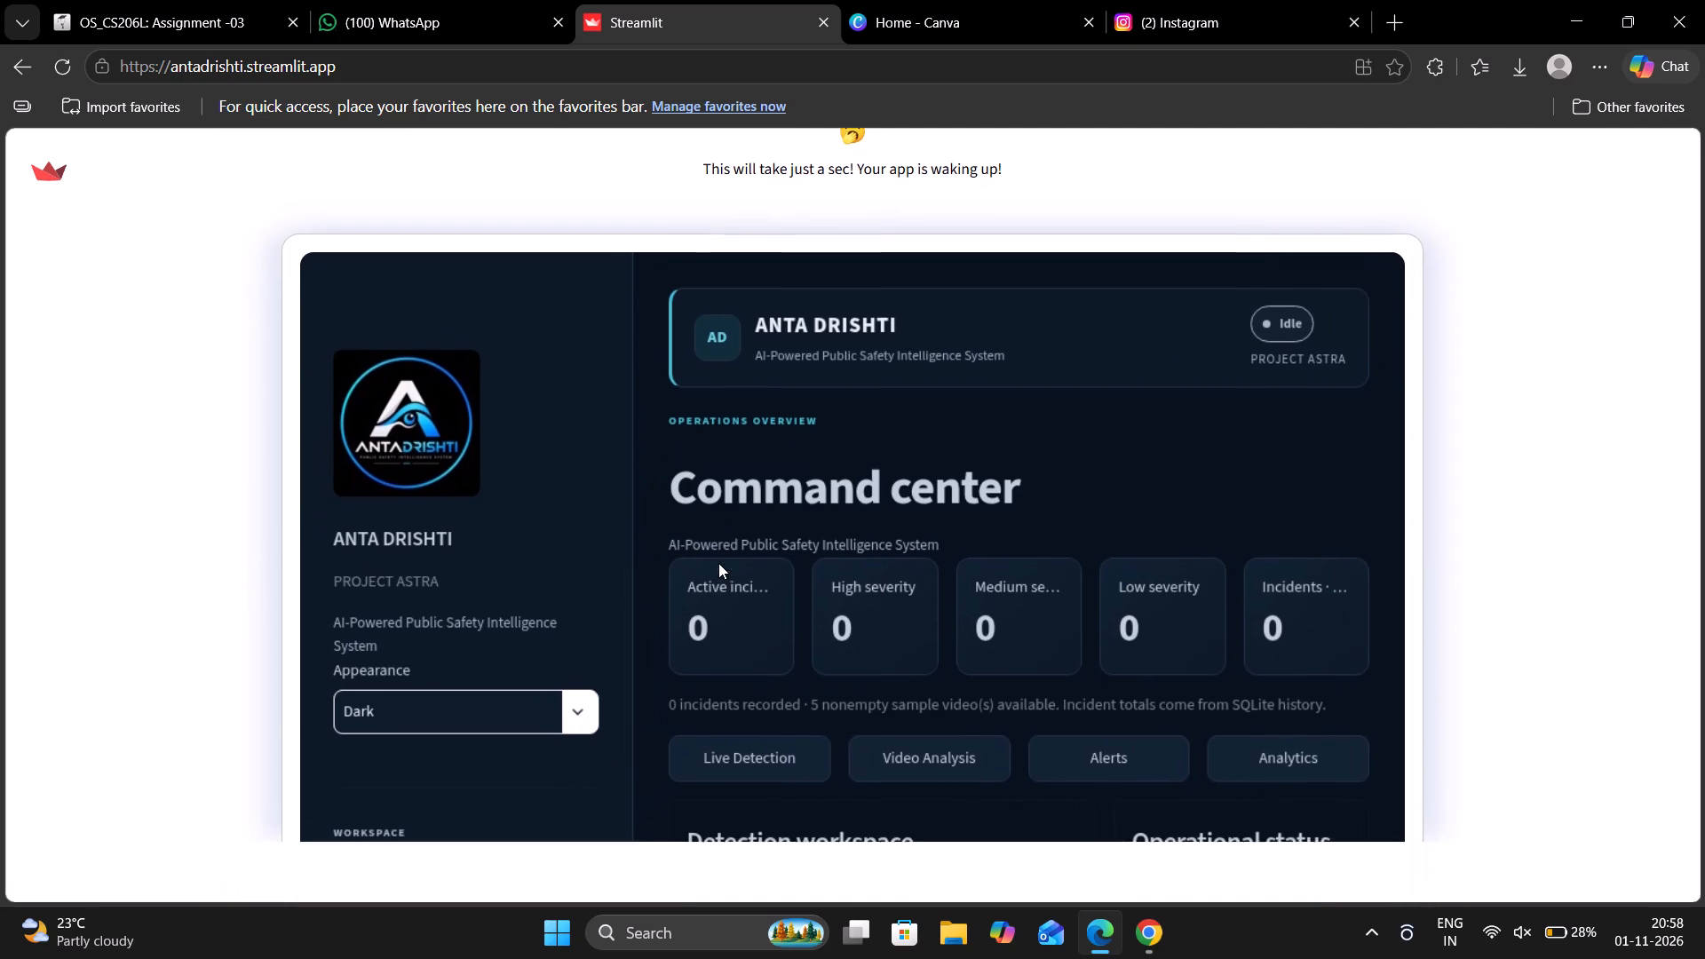
left_click(12, 73)
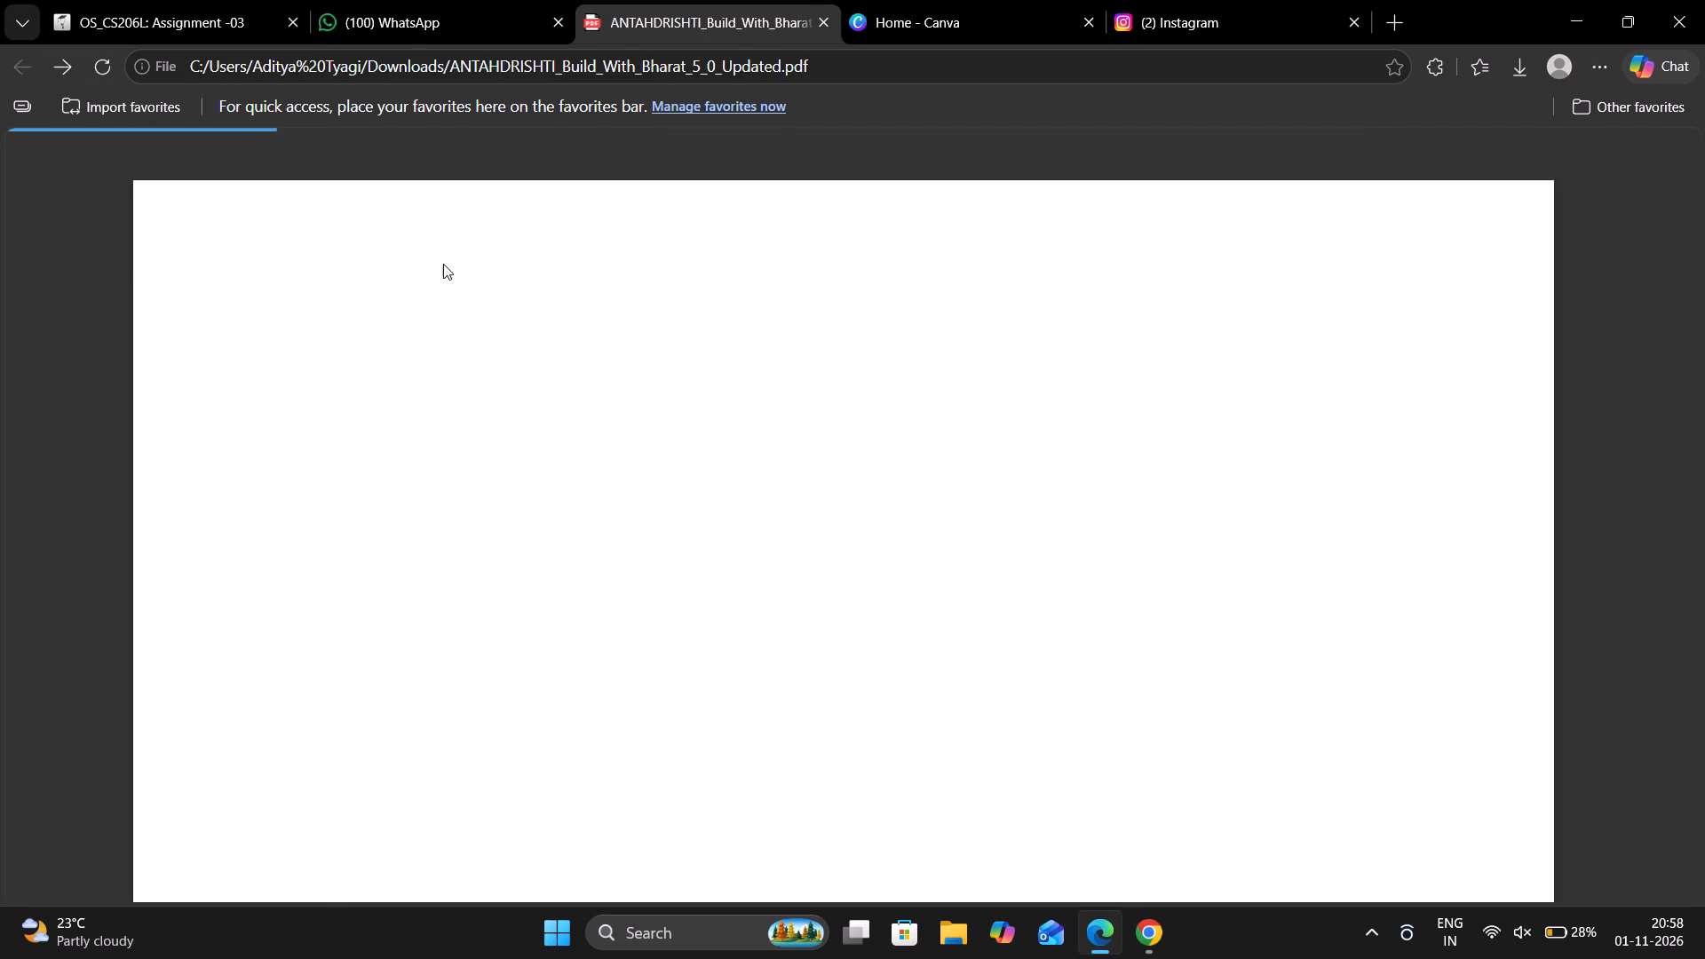
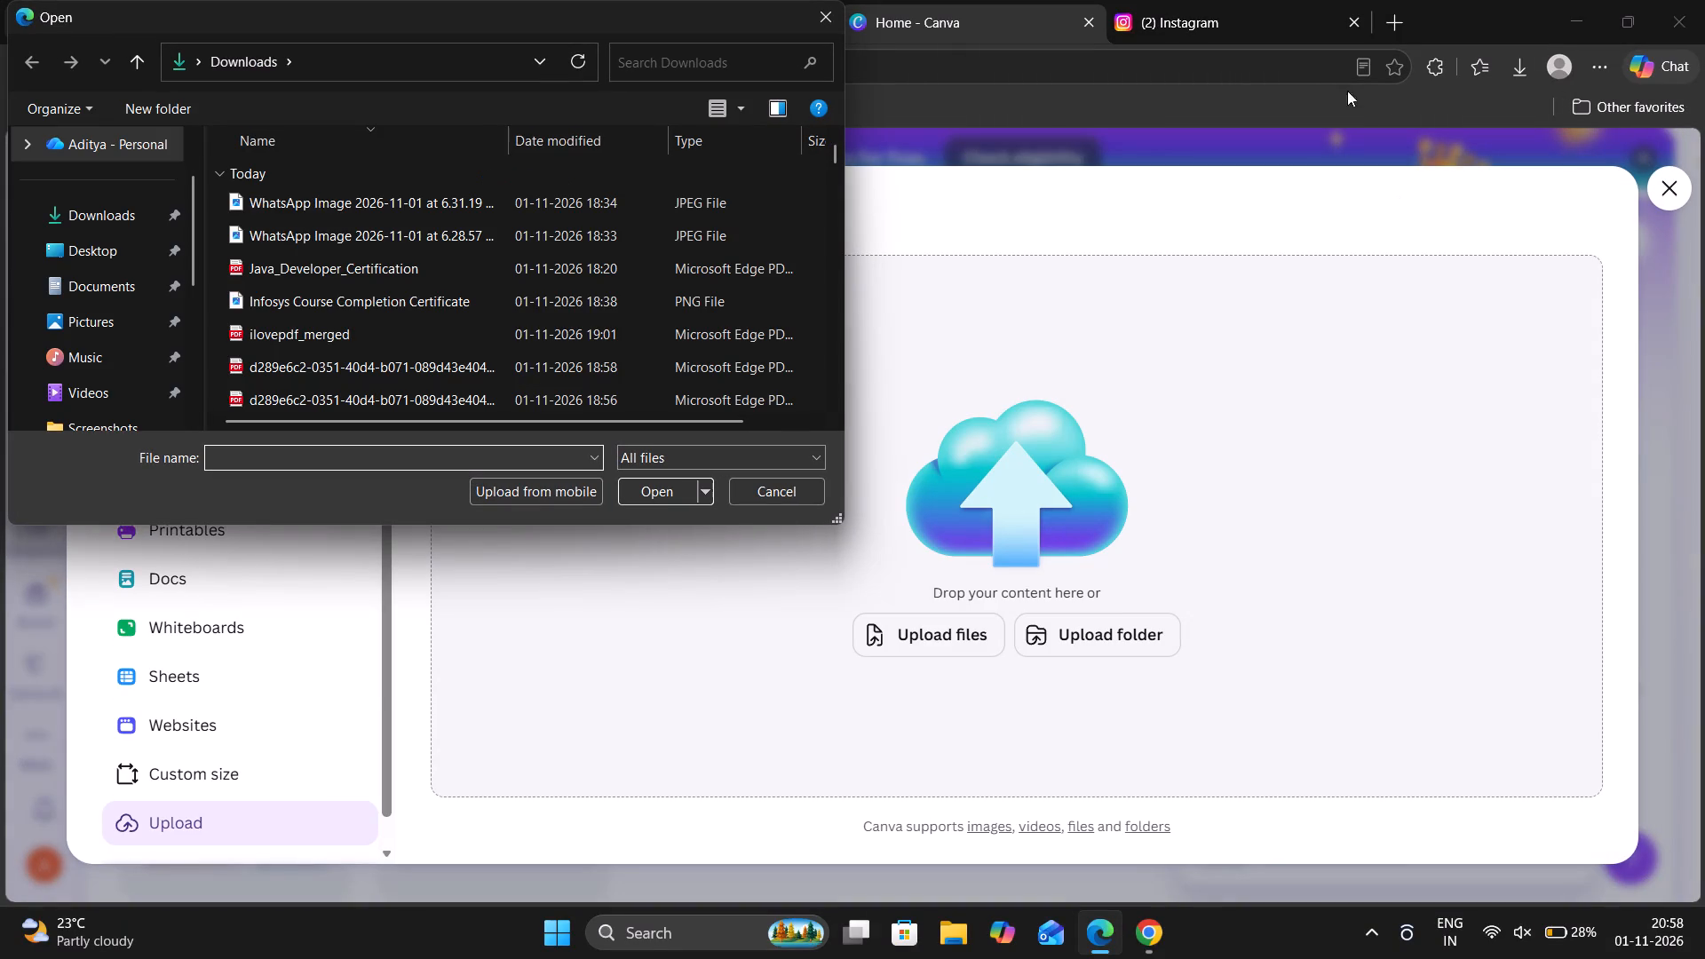
Upload ANTAHDRISHTI_Build_With_Bharat_5_0_Updated.pdf from the browser's recent downloads to Canva.
left_click(824, 14)
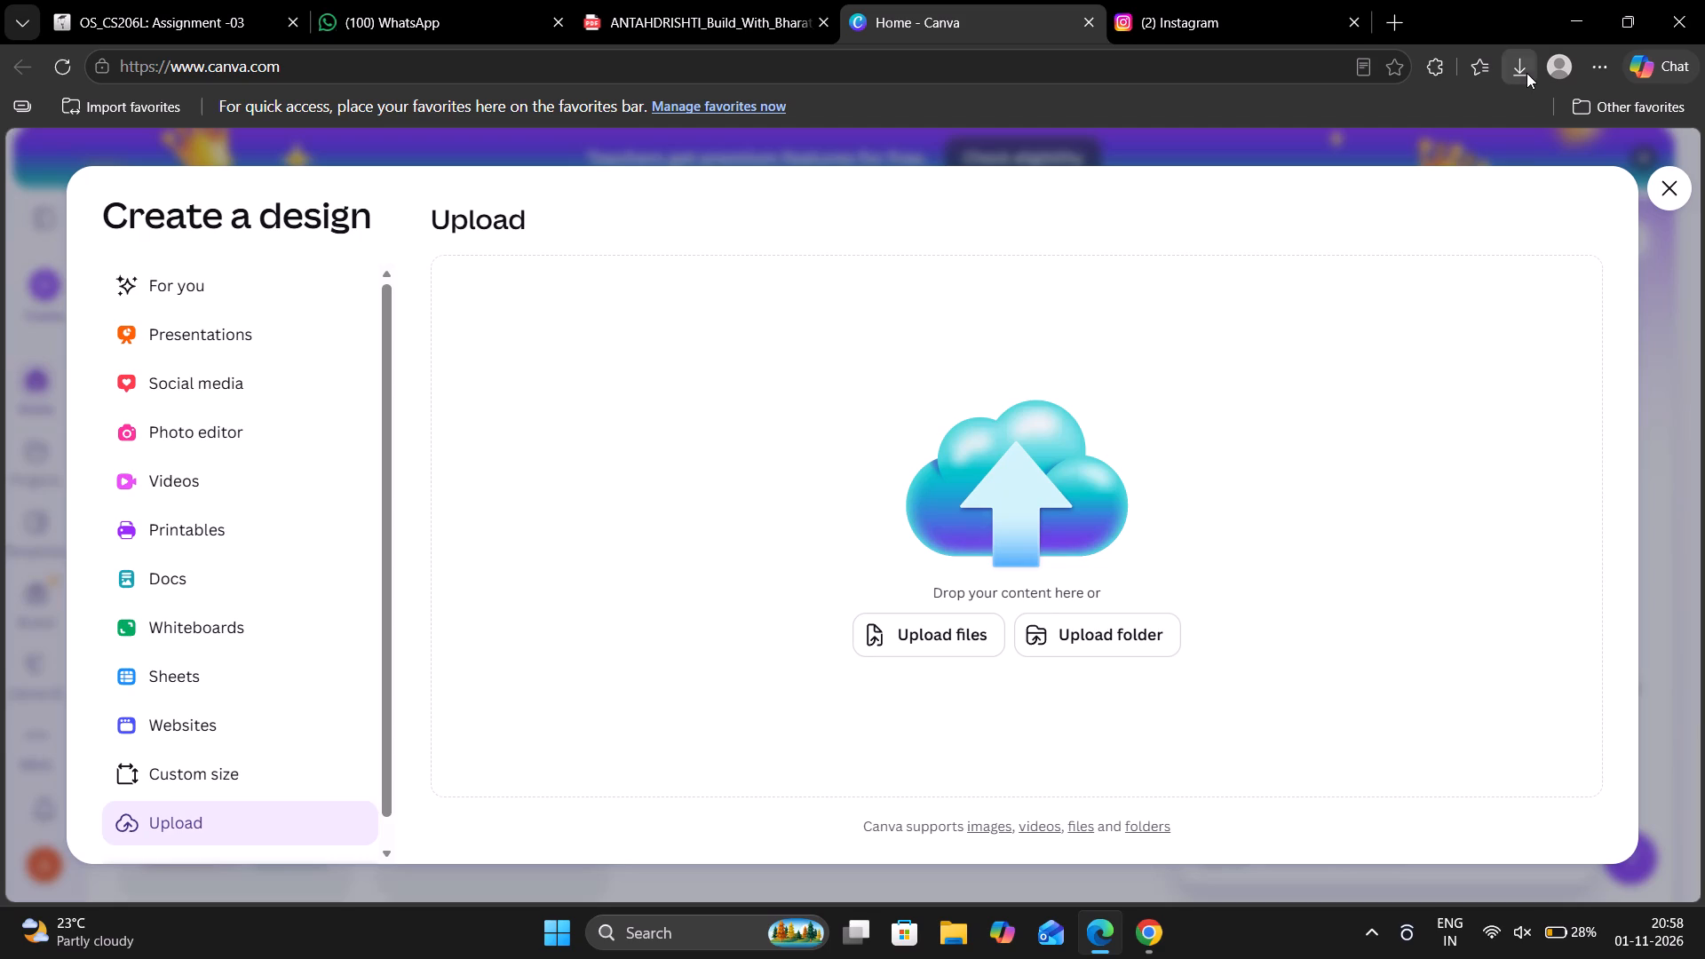
left_click(1527, 73)
left_click_drag(1258, 181, 948, 346)
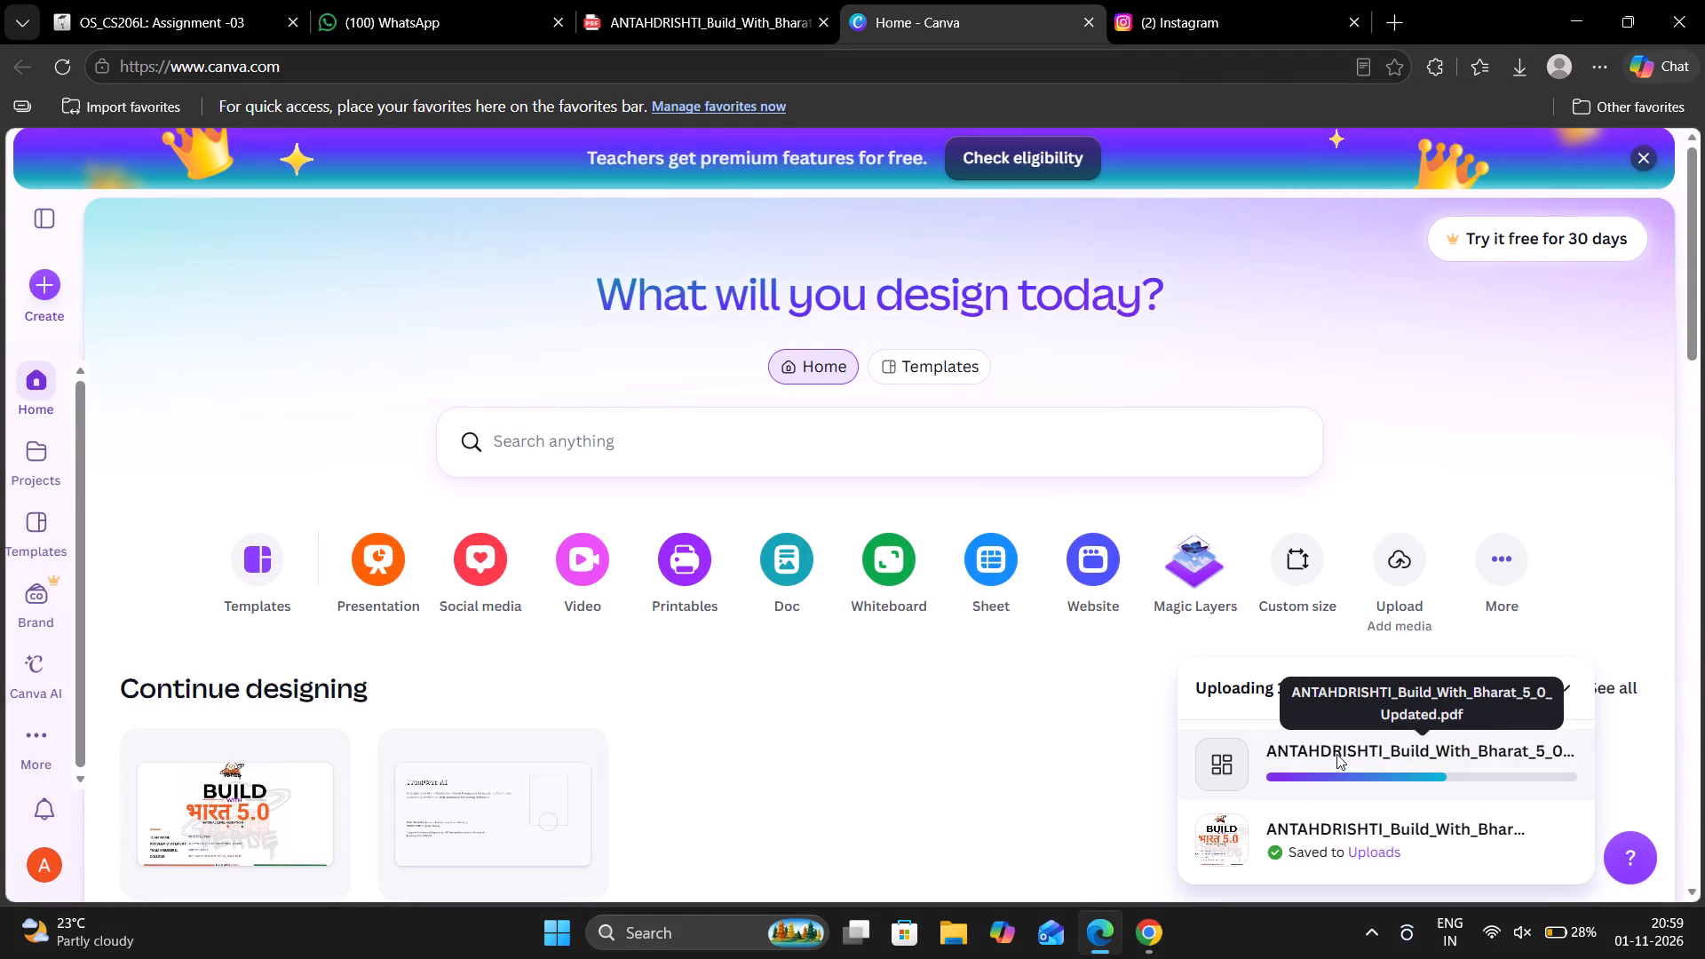
Open the newly uploaded ANTAHDRISHTI_Build_With_Bharat_5_0_Updated.pdf in Canva.
left_click(1299, 749)
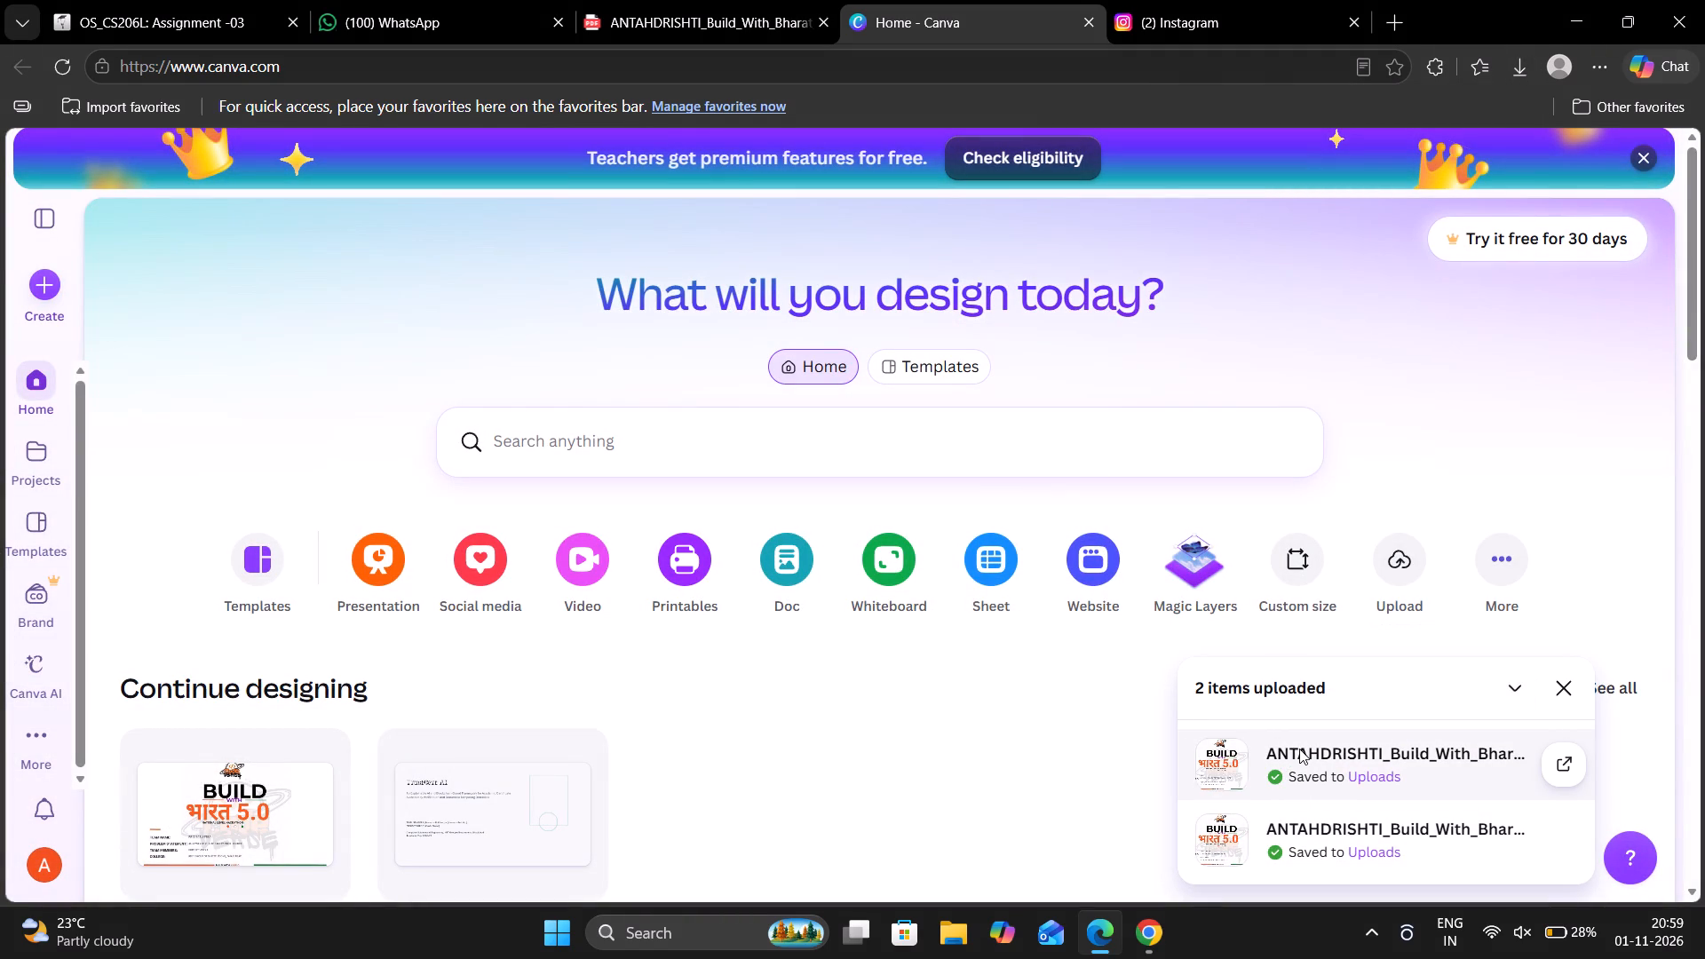
left_click(1208, 760)
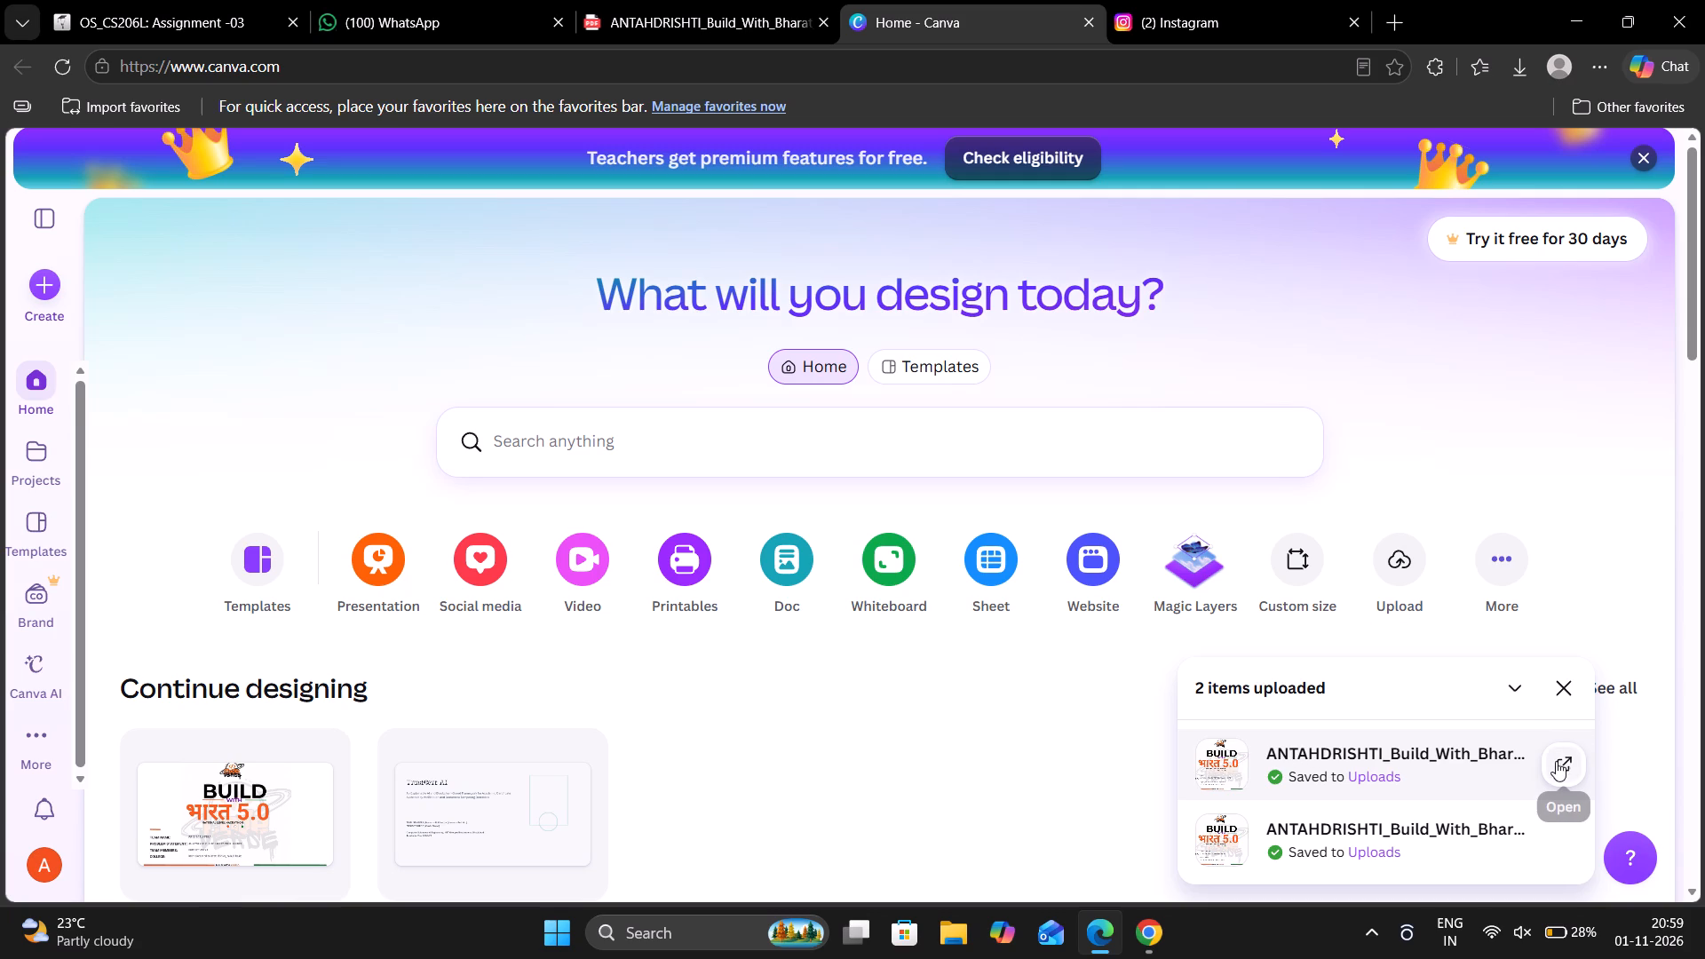
Open the uploaded ANTAHDRISHTI_Build_With_Bharat_5_0_Updated.pdf design for editing, closing the Canva home page tab.
left_click(1559, 761)
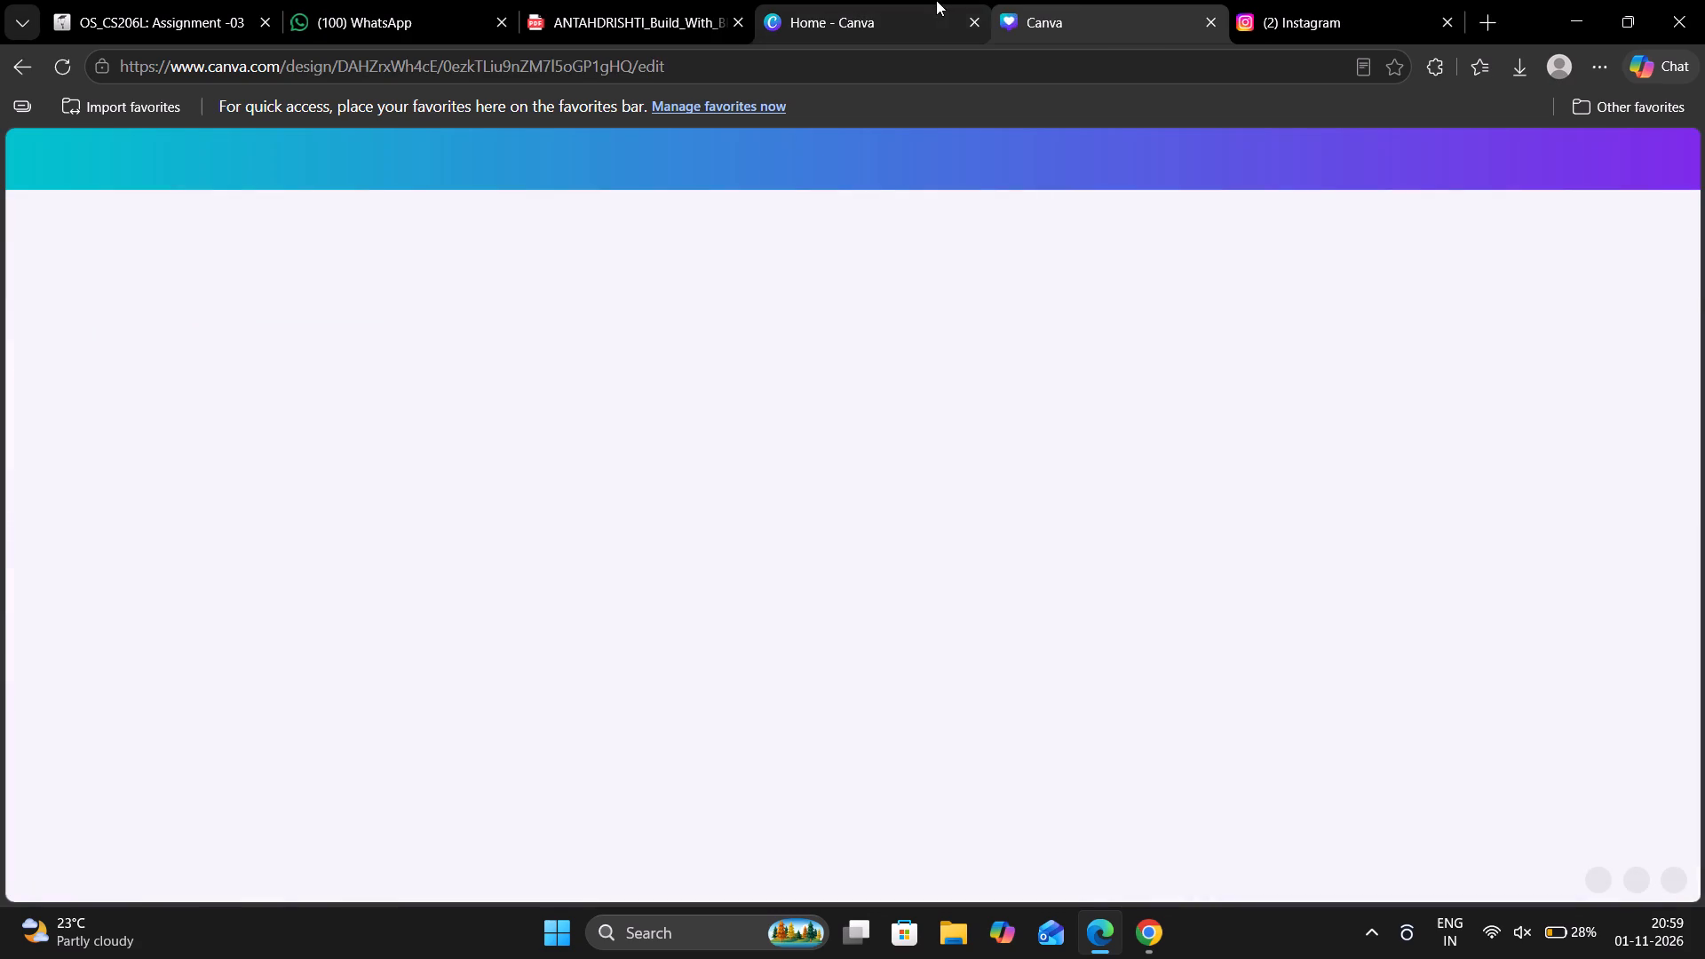
left_click(974, 17)
left_click(1121, 0)
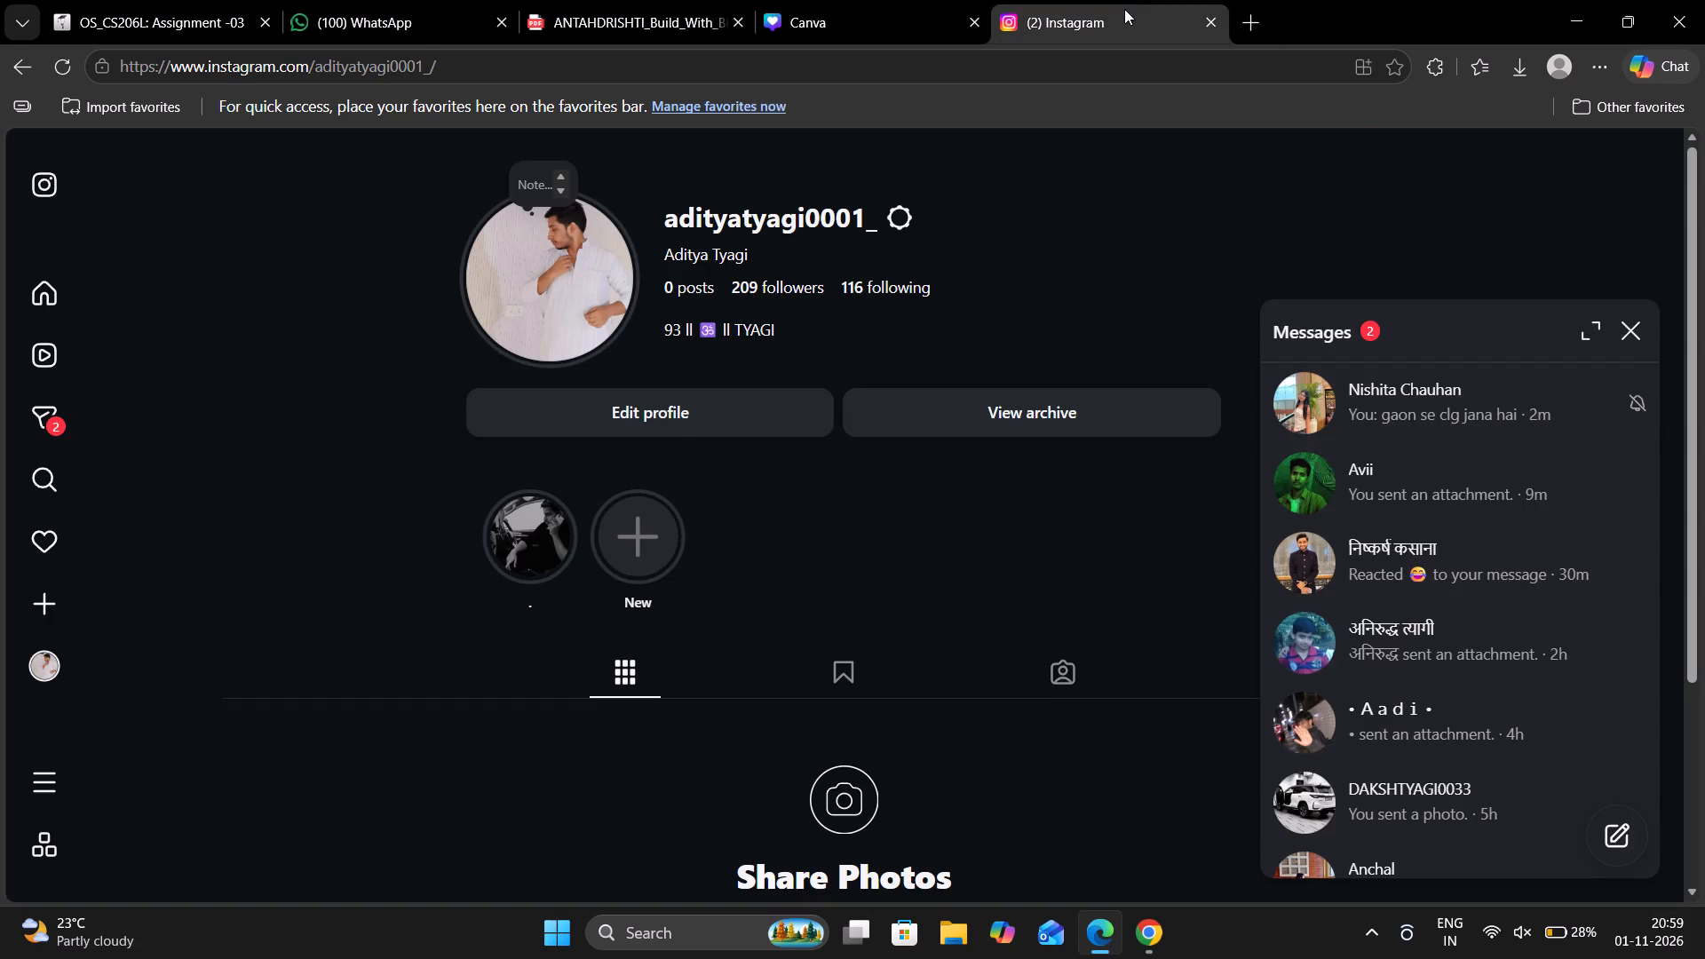
left_click(876, 1)
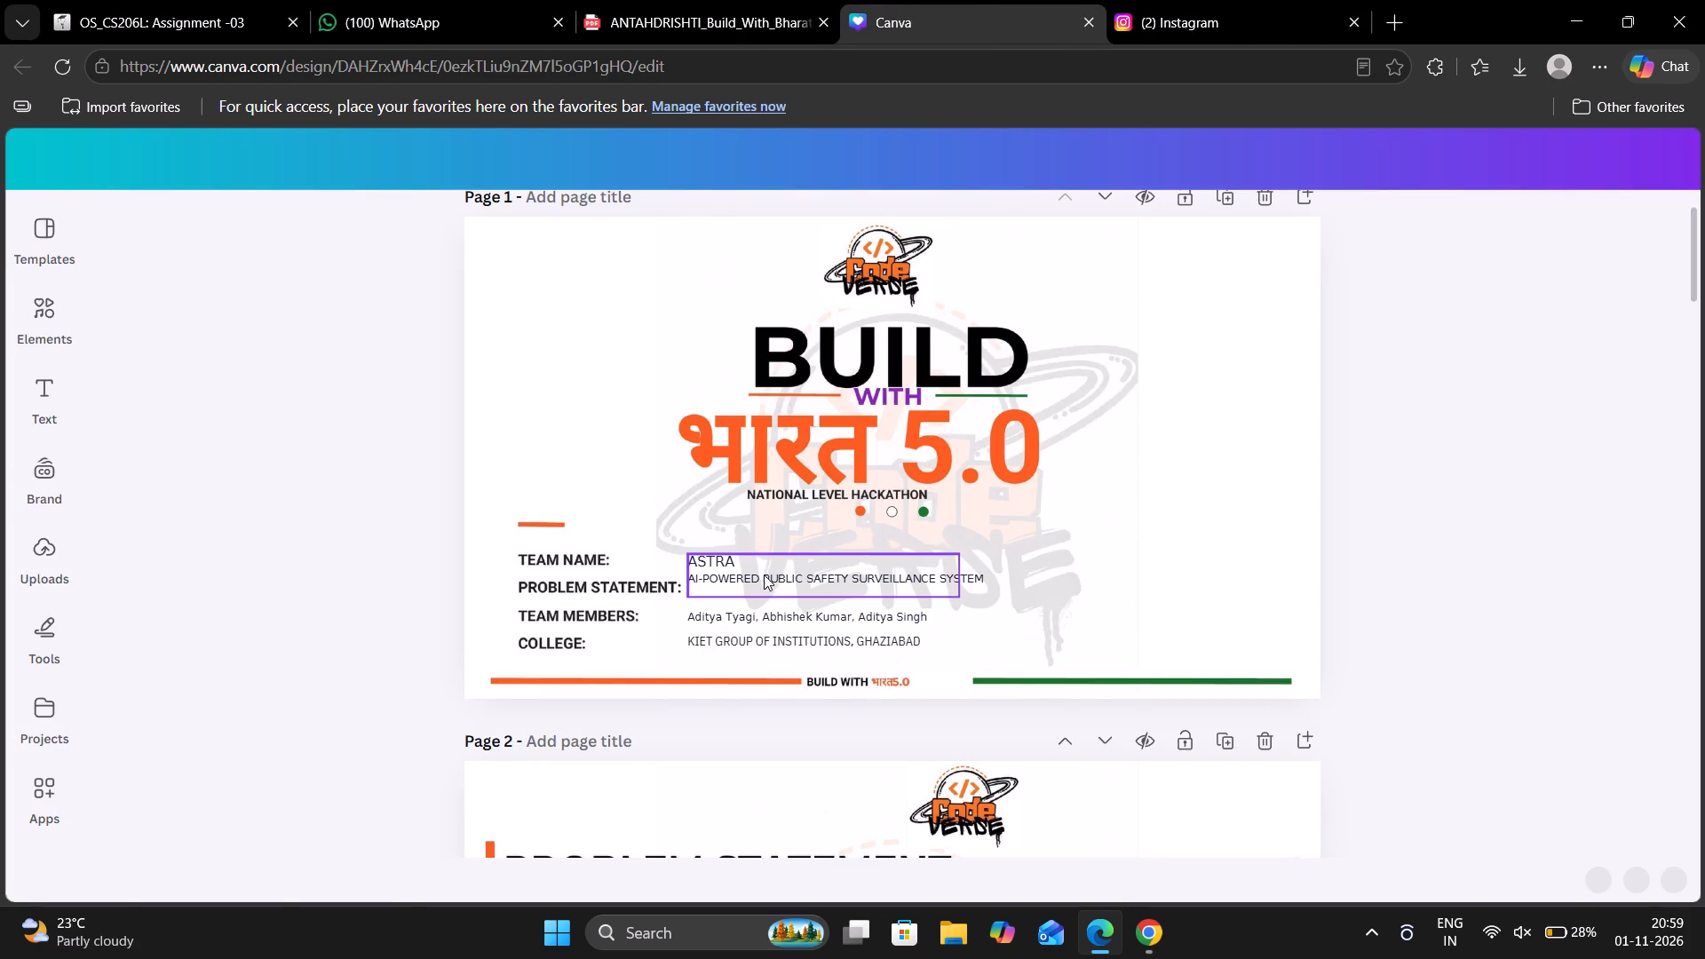
double_click(721, 556)
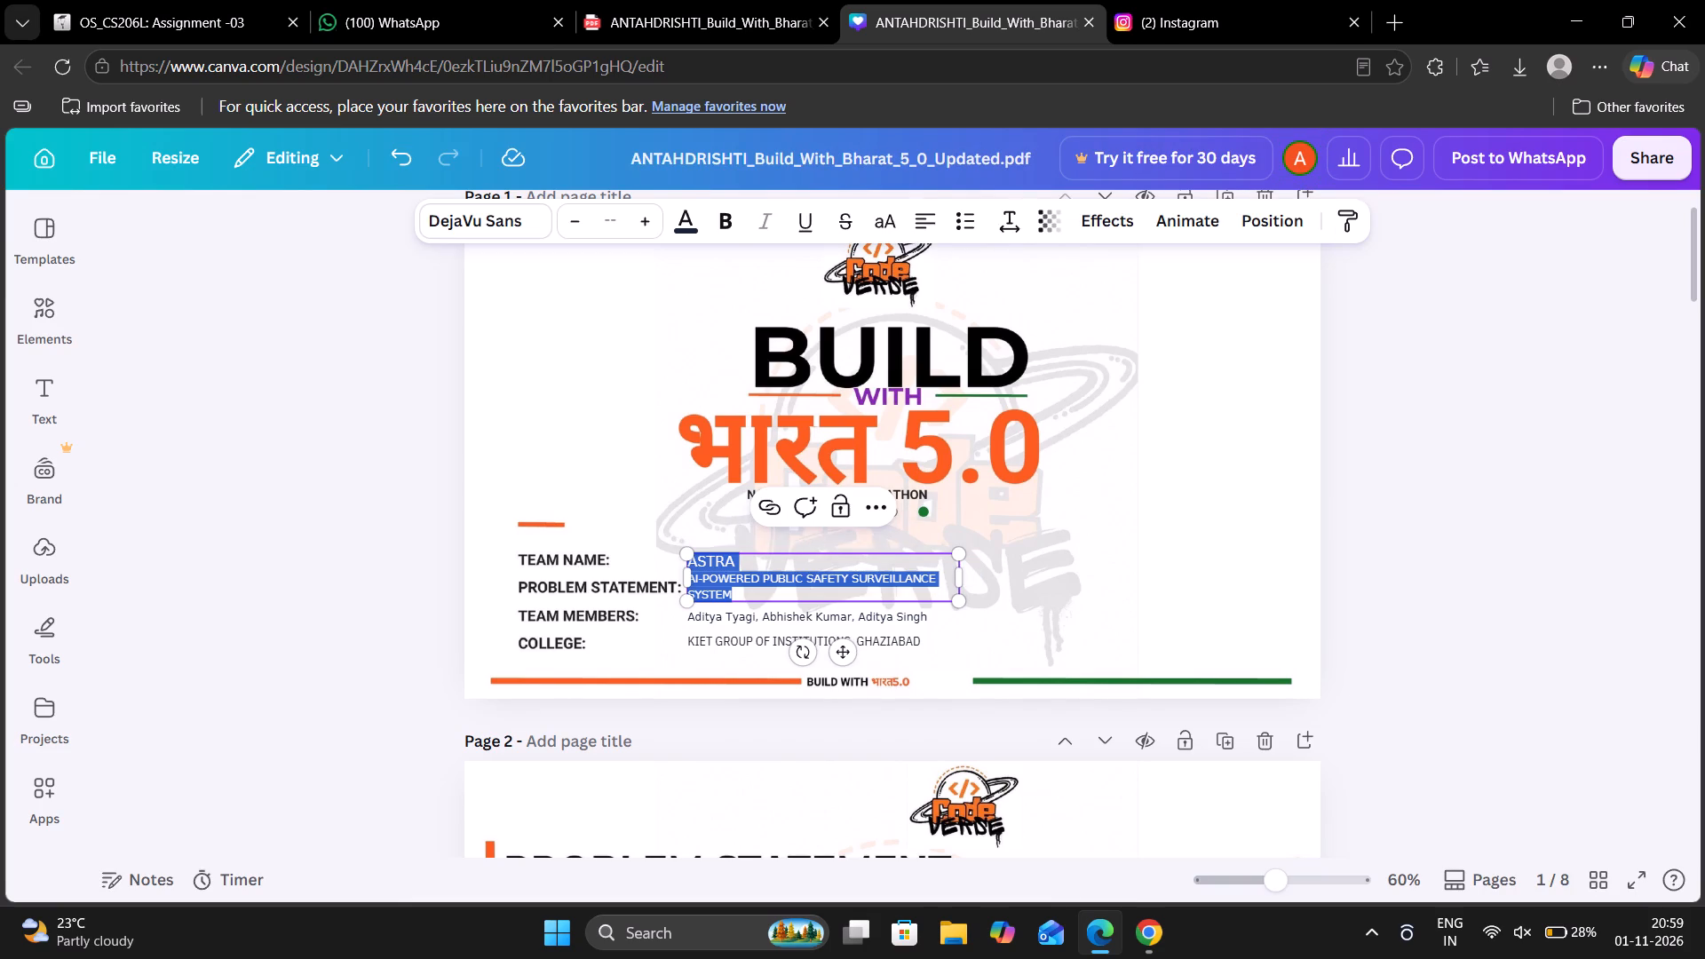
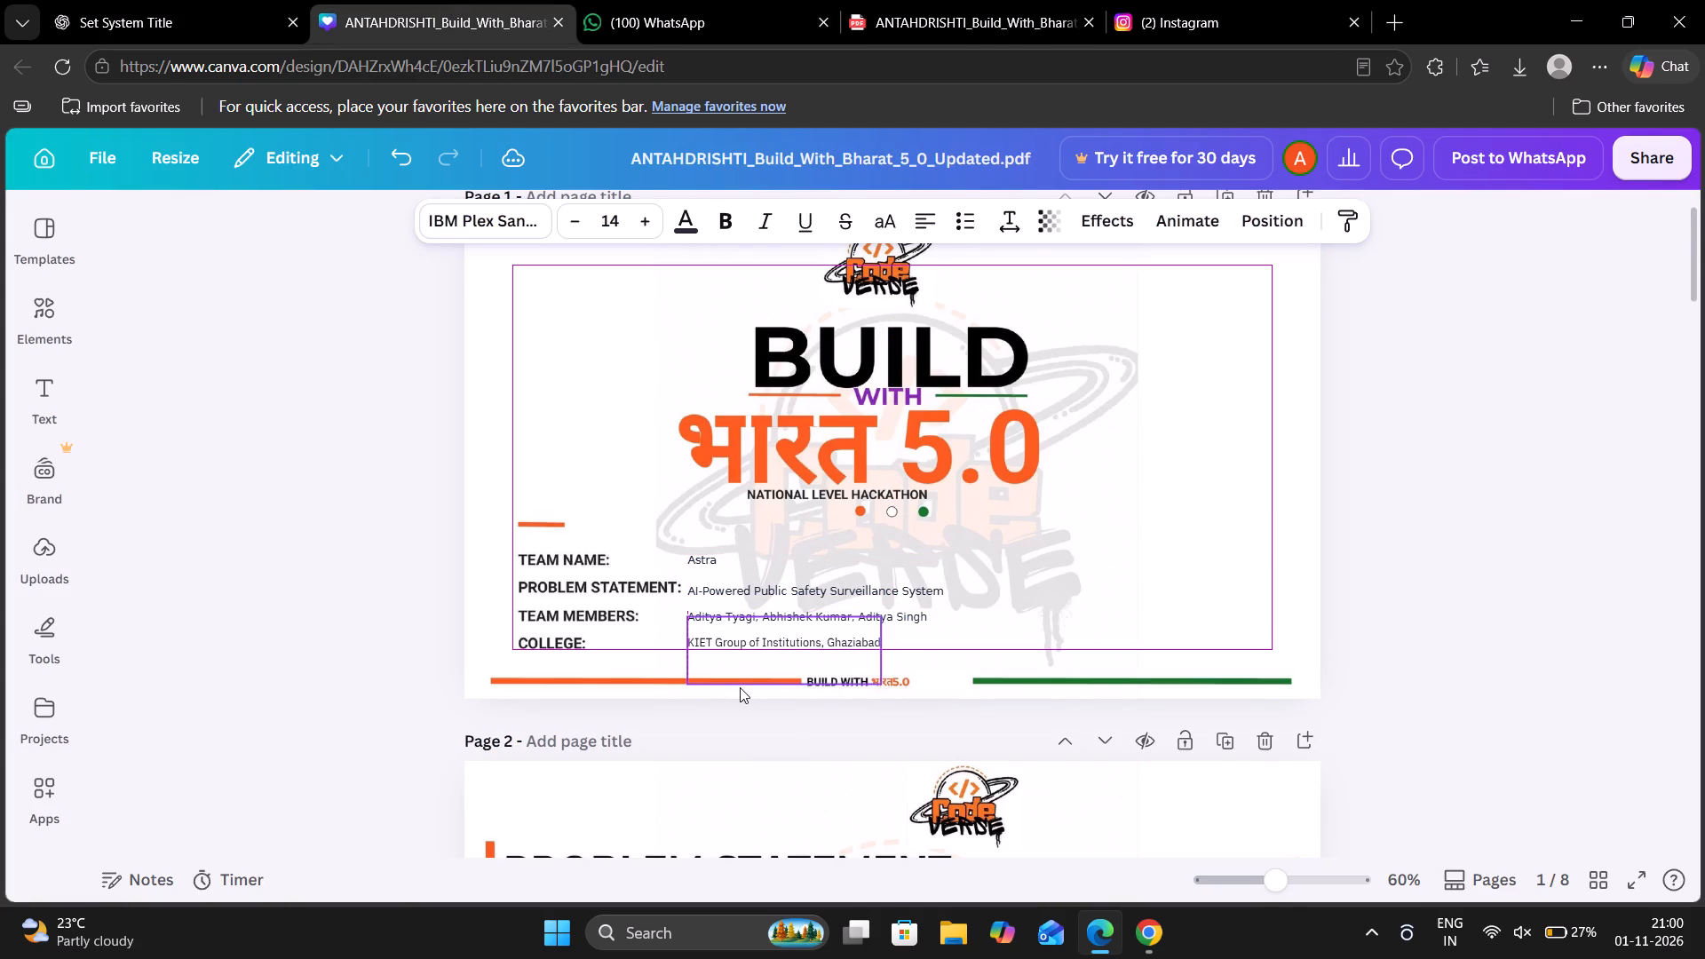
left_click_drag(740, 687, 741, 689)
left_click(1045, 617)
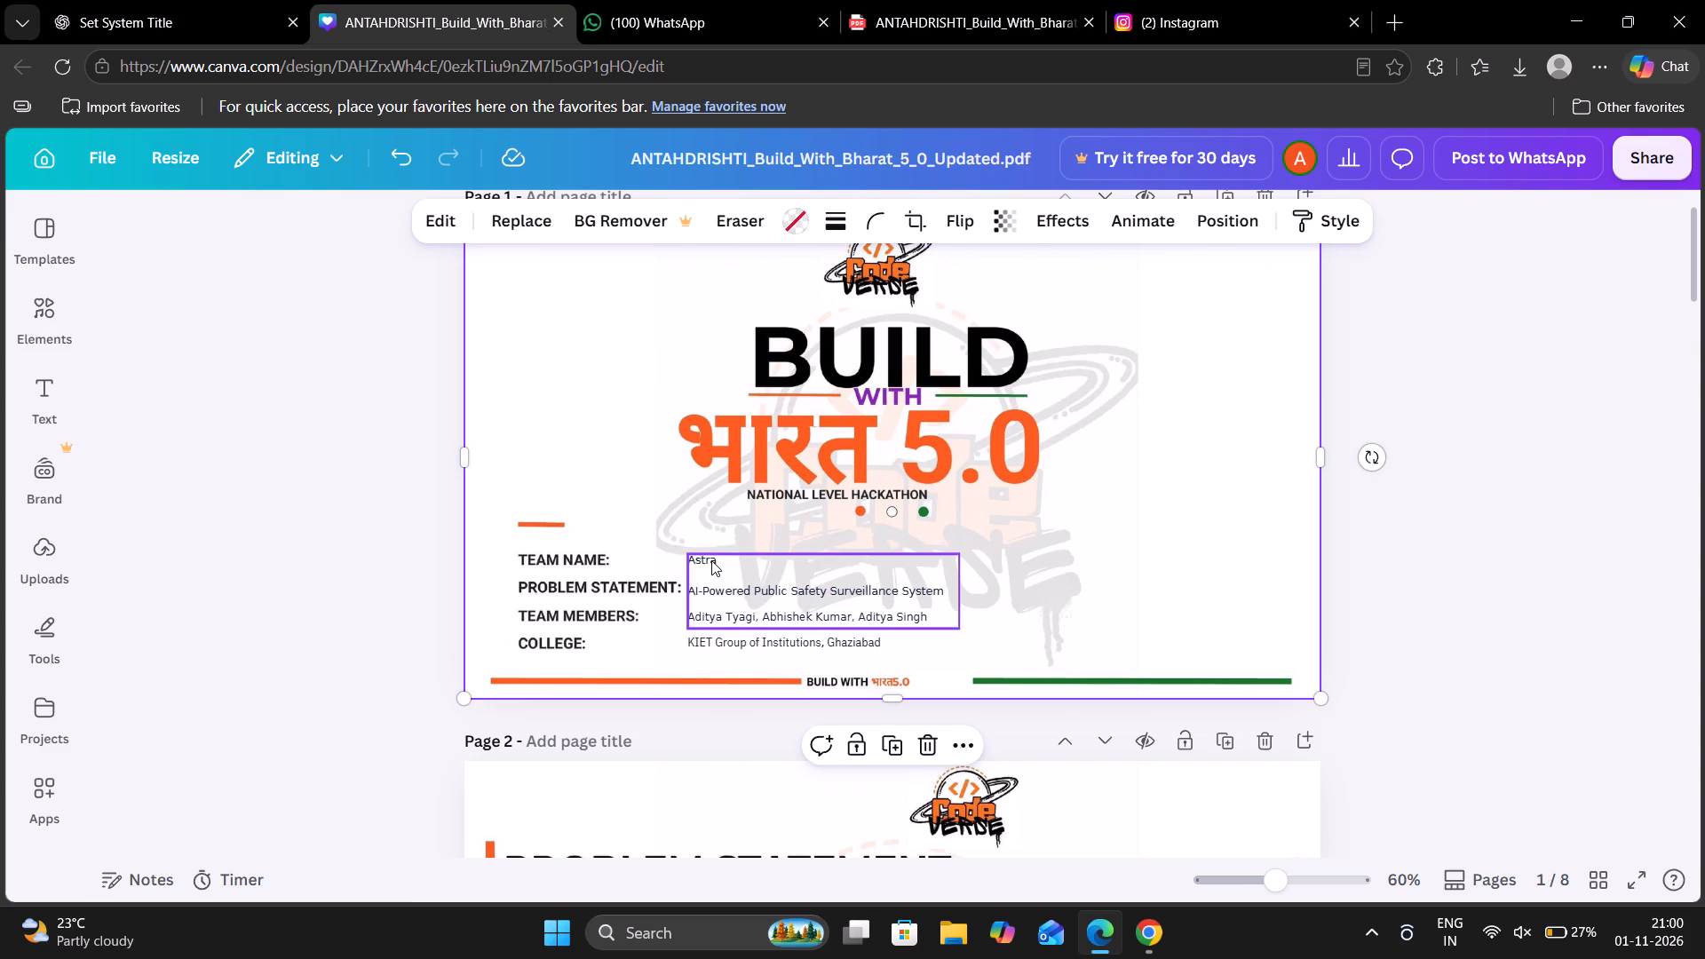
Set the font size of the team name and problem statement text on page 1 to 14.5.
triple_click(711, 560)
key("ctrl+a")
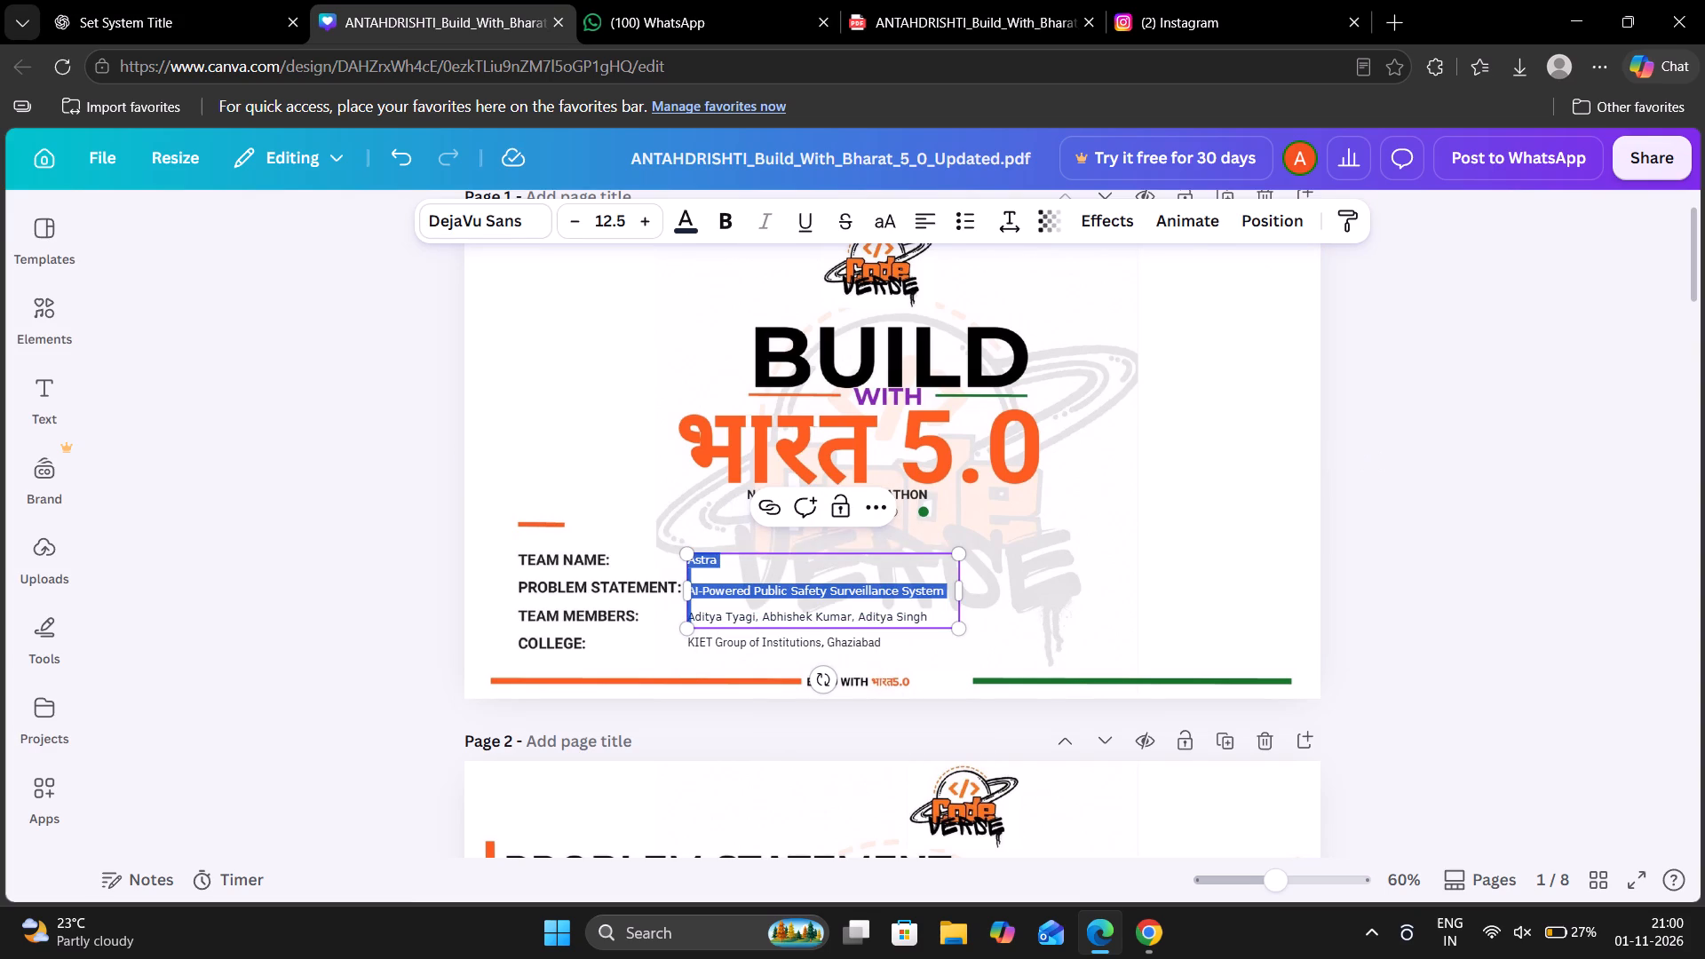
key("ctrl+a")
left_click(933, 616)
left_click_drag(933, 616, 844, 621)
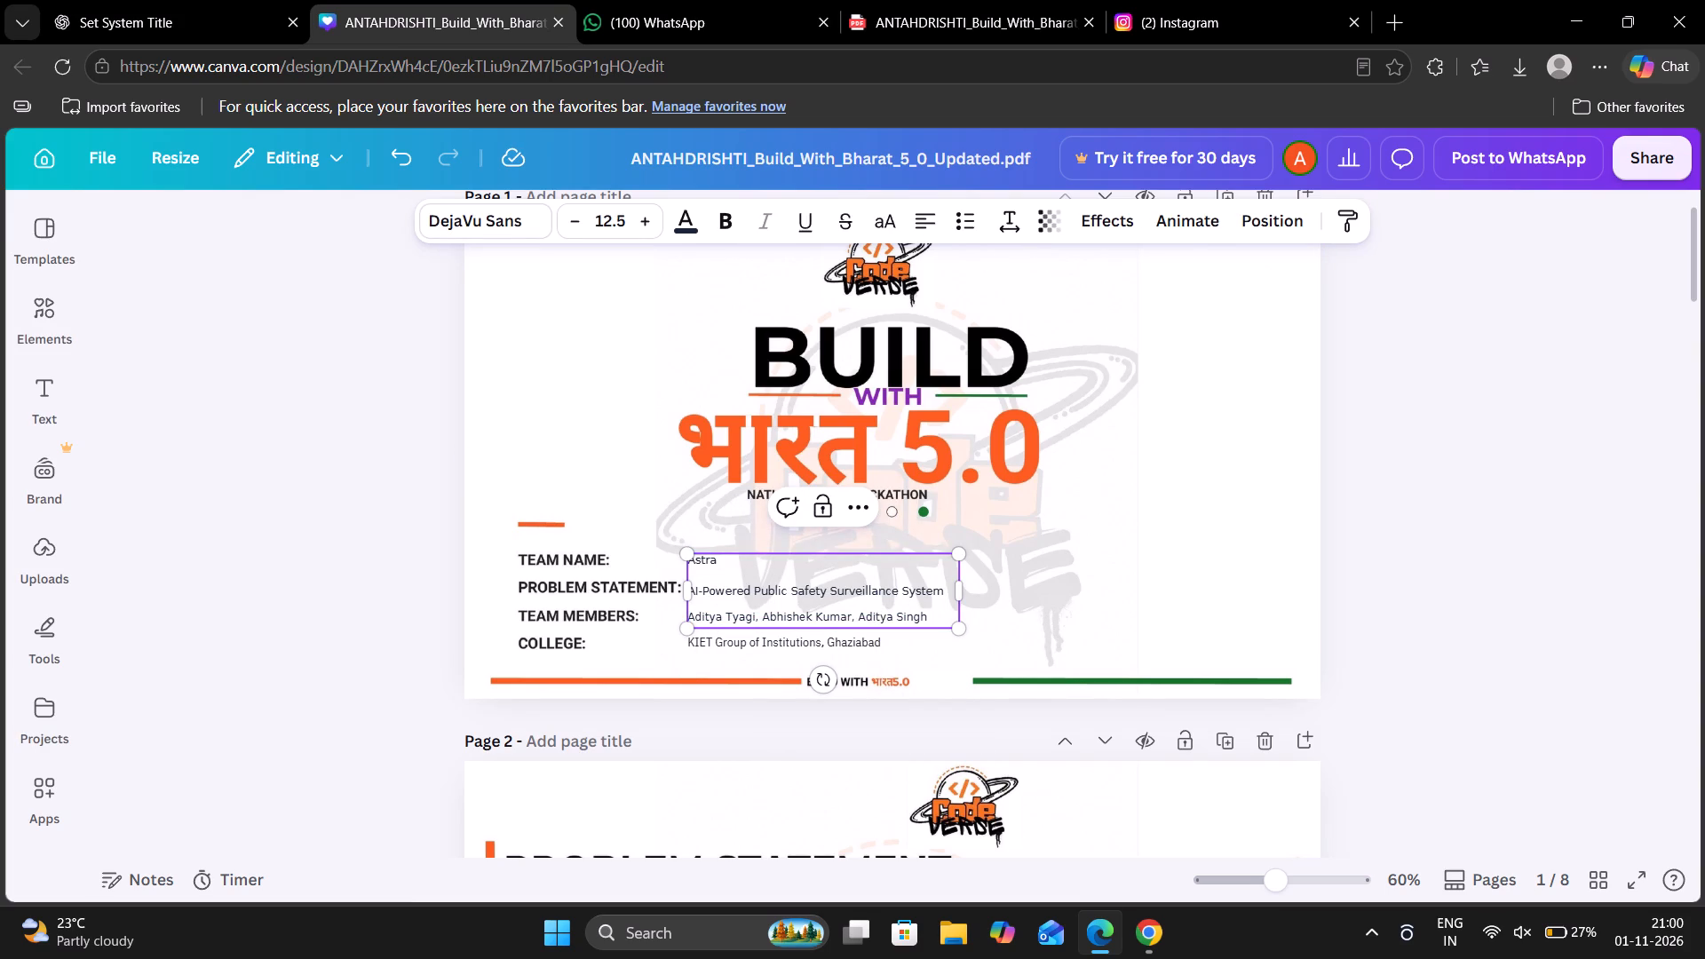
left_click_drag(844, 621, 771, 602)
triple_click(756, 591)
left_click(756, 591)
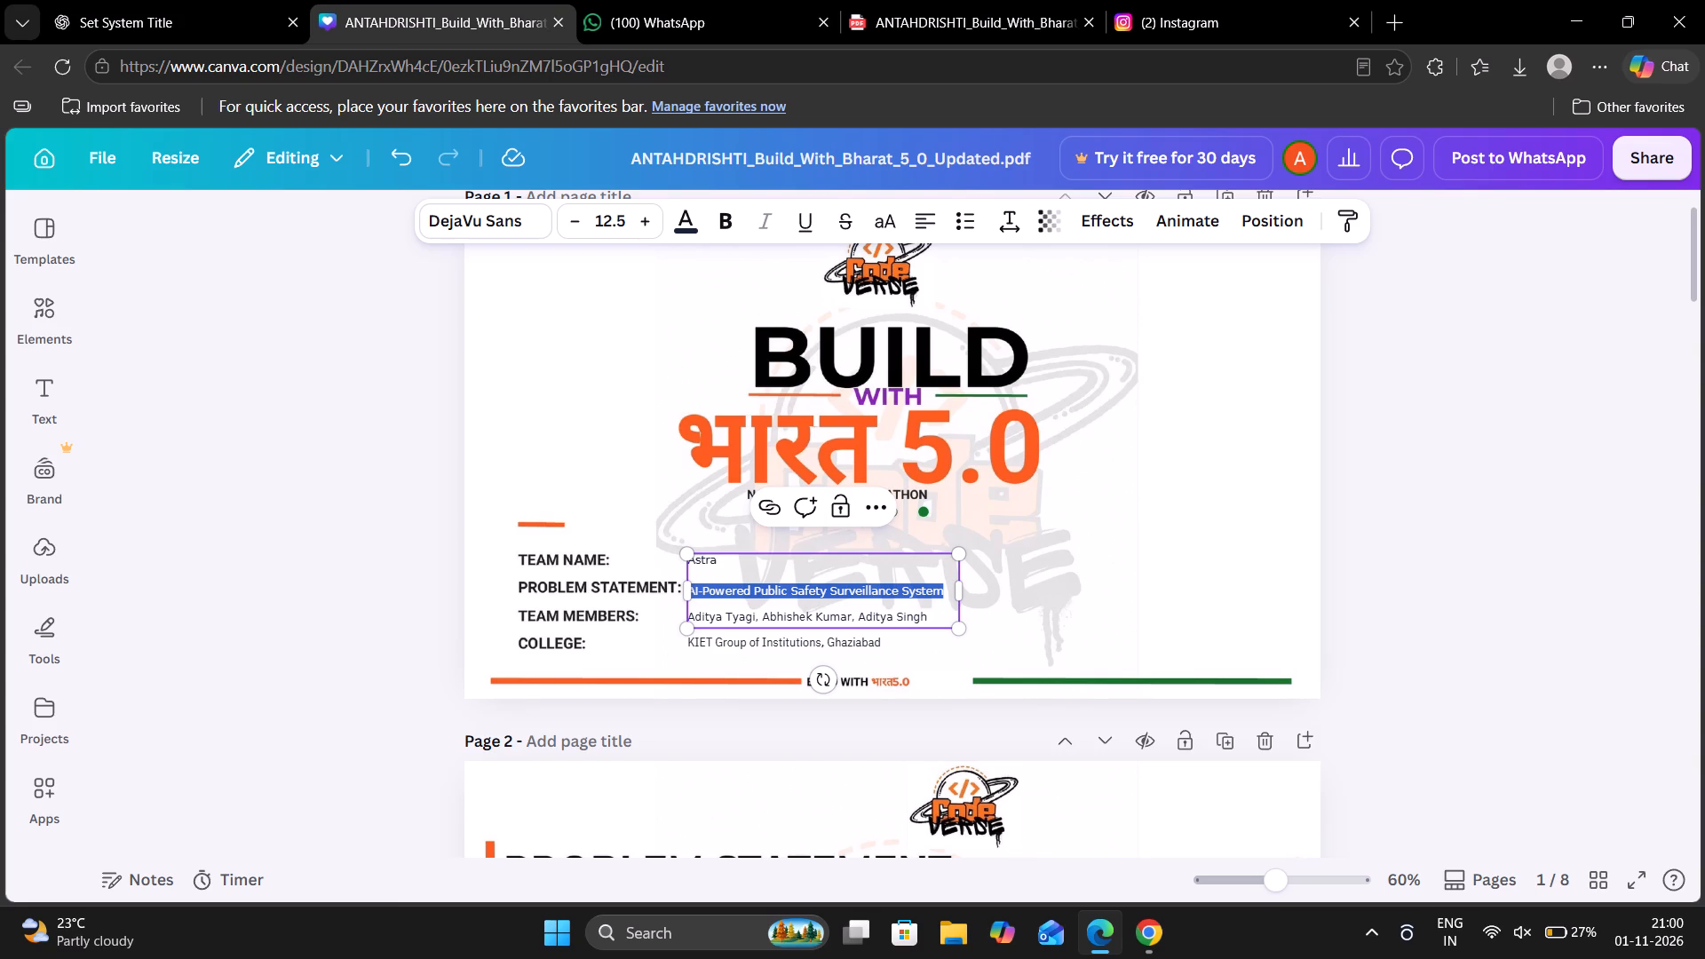
key("ctrl+shift+Up")
key("ctrl+shift+Up")
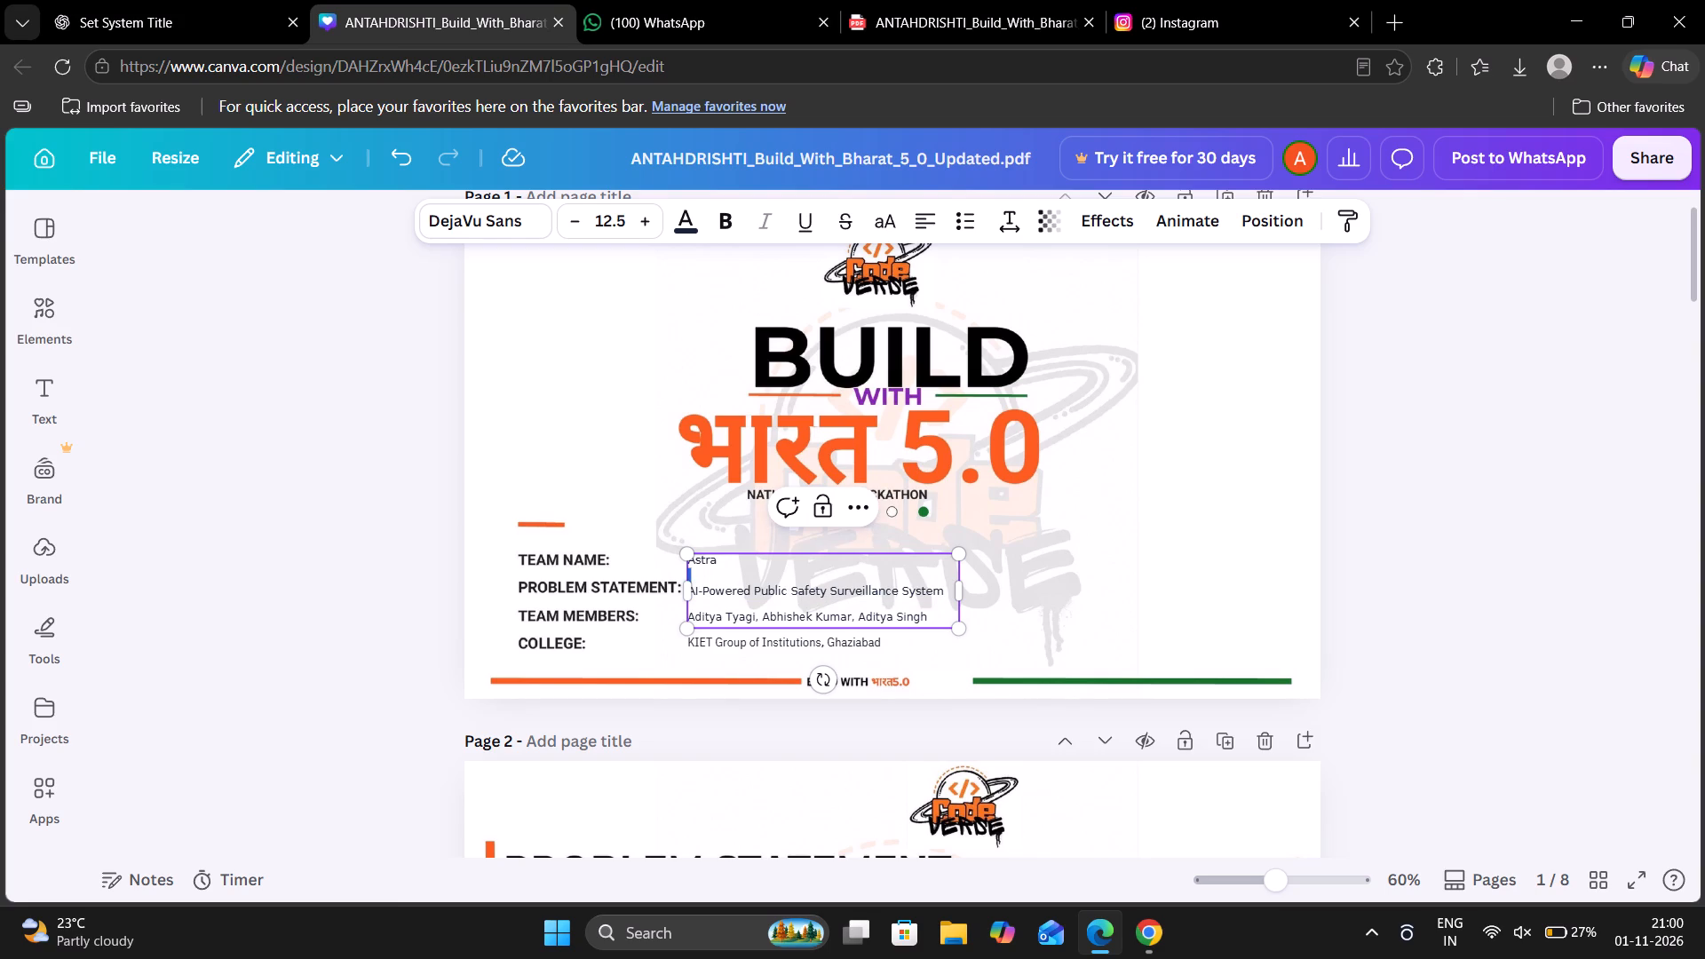
triple_click(701, 565)
key("ctrl+shift+Down")
key("ctrl+shift+Down")
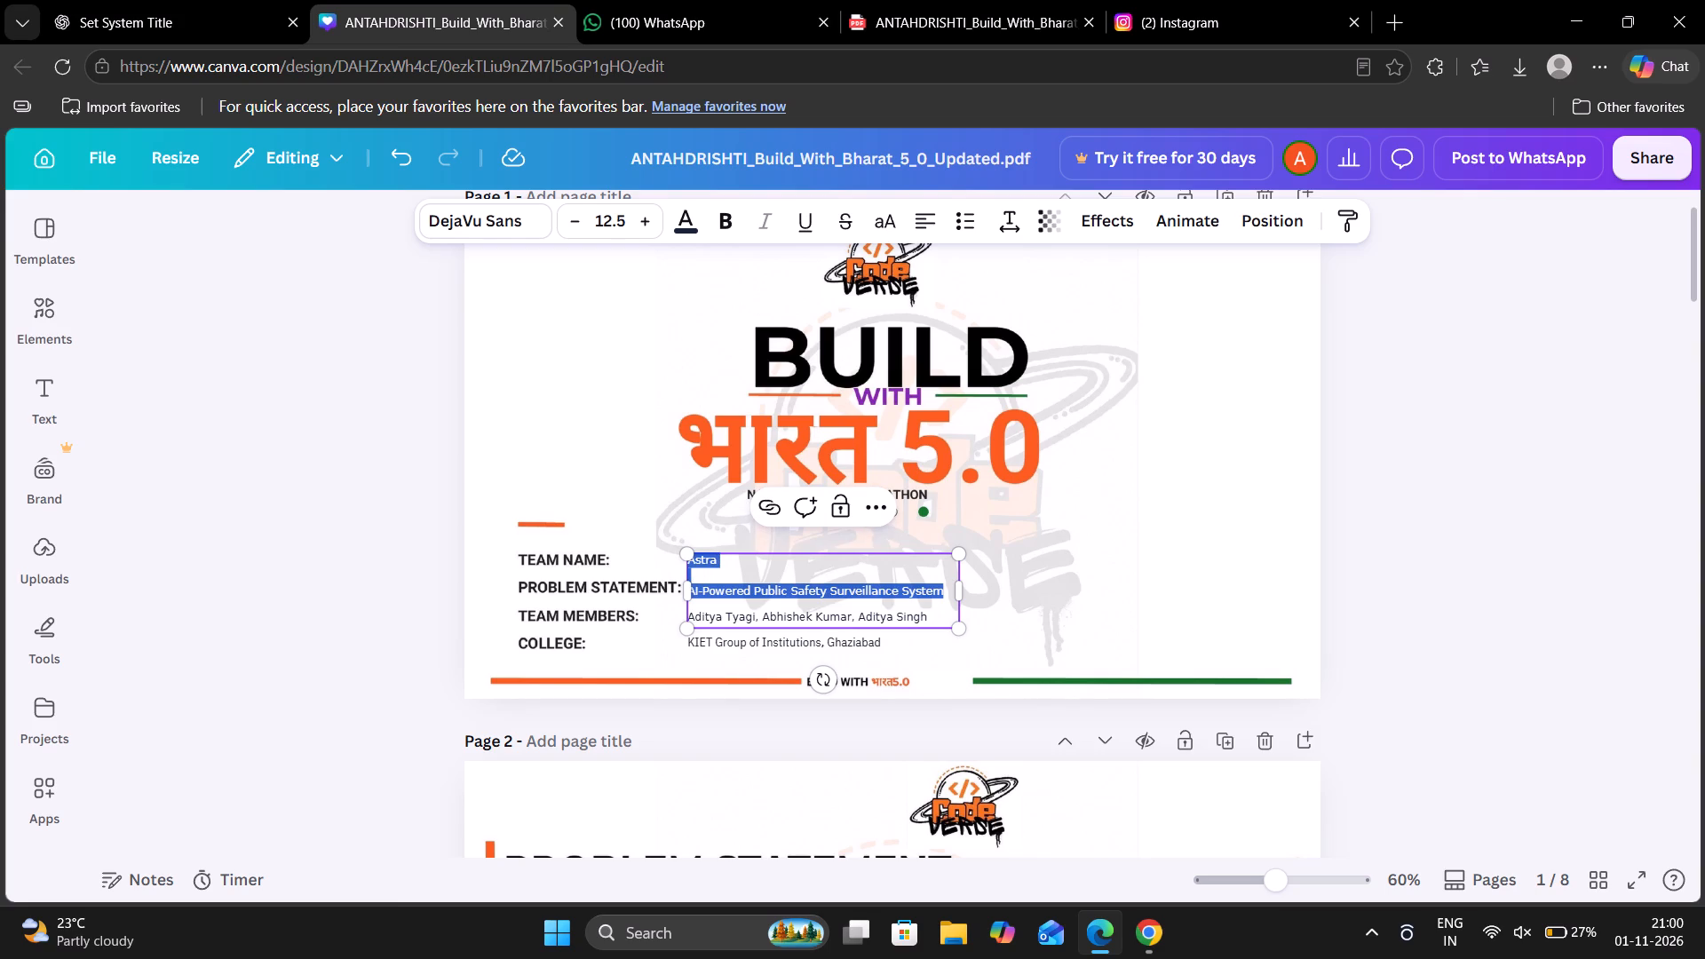
left_click(645, 218)
left_click(645, 218)
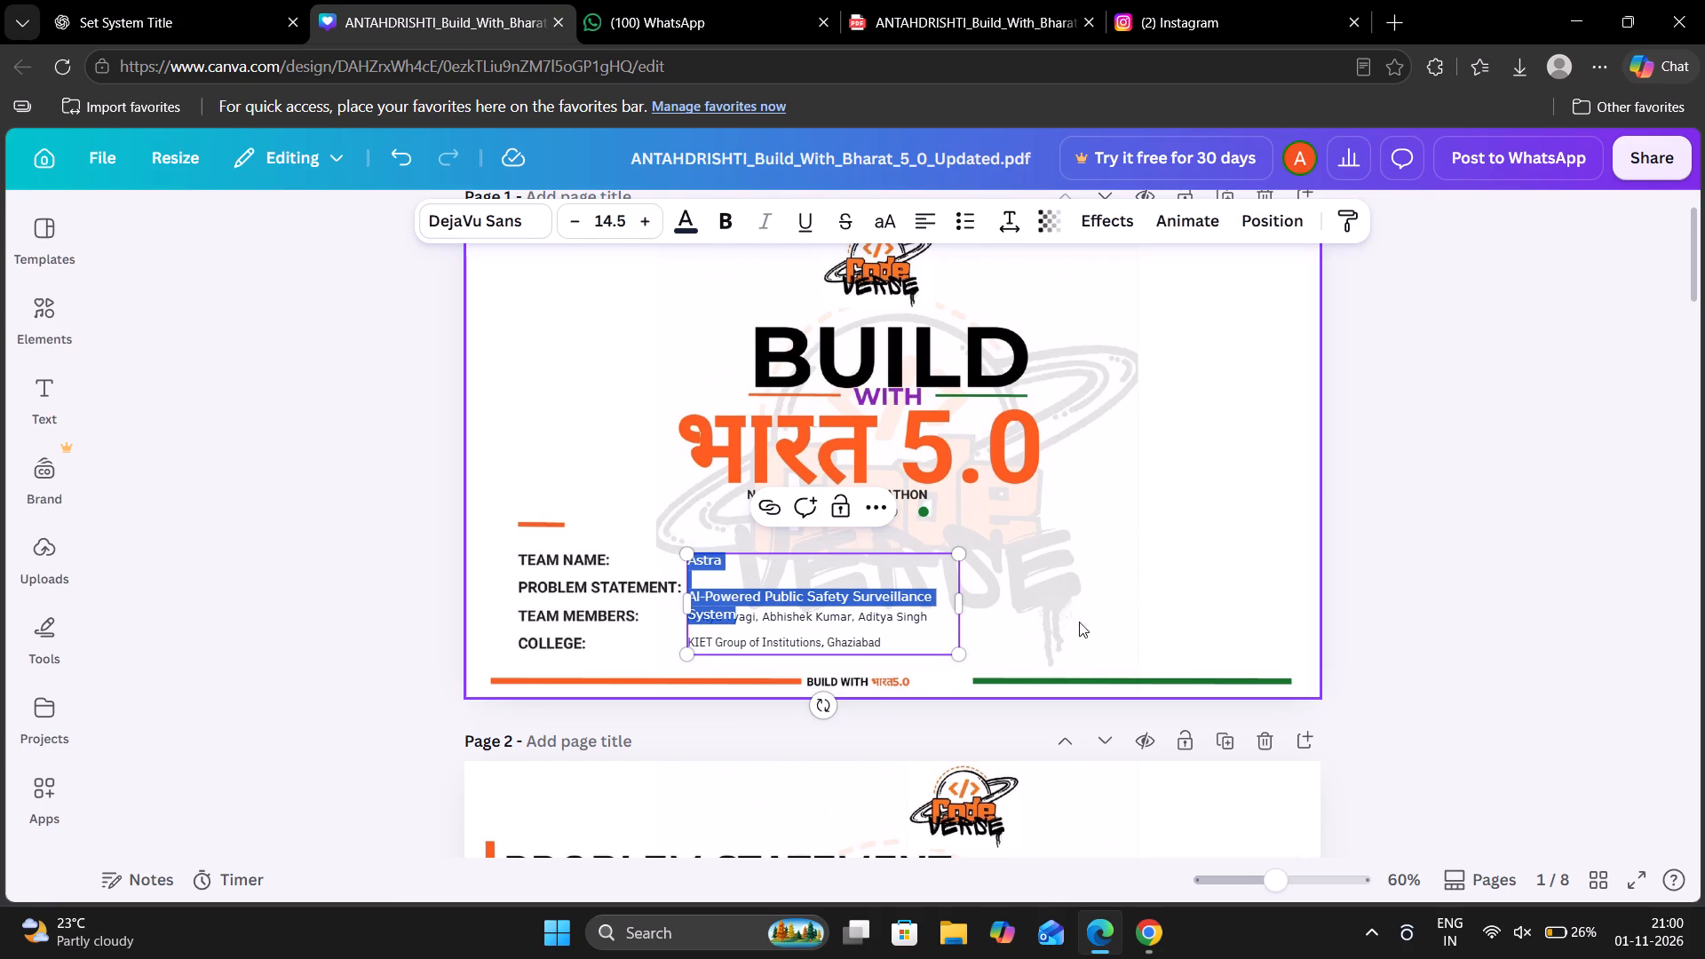
Widen the team name and problem statement text box so the problem statement fits on one line.
left_click_drag(960, 599, 1082, 589)
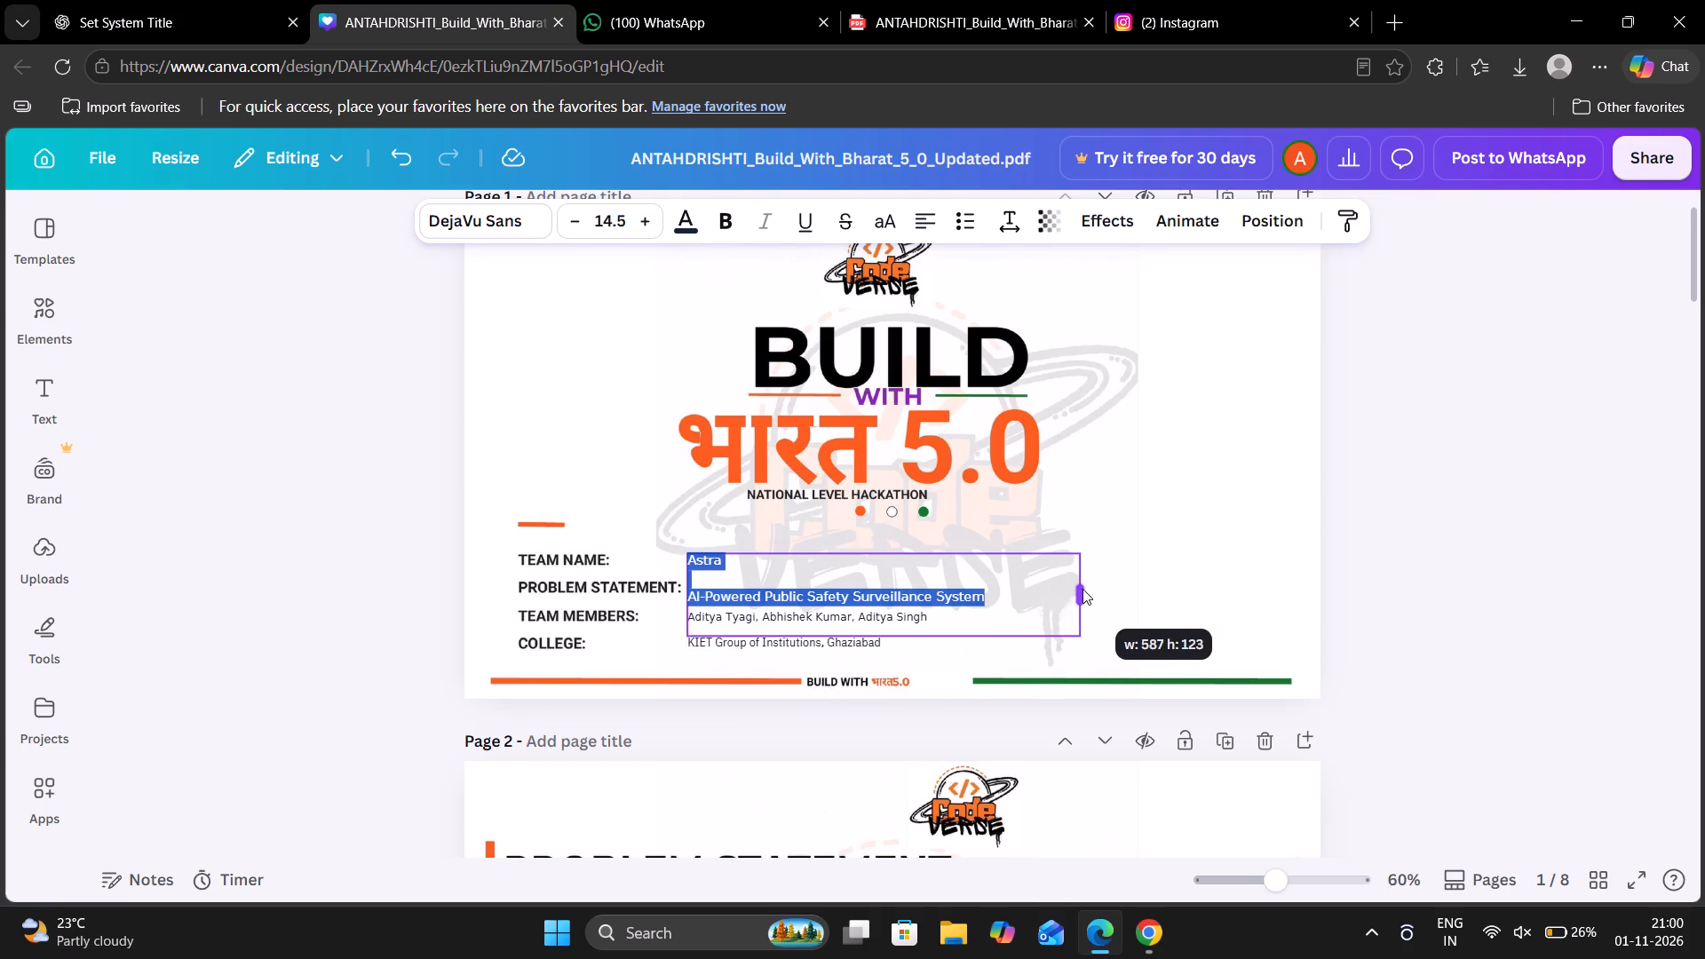
left_click_drag(1082, 589, 1087, 589)
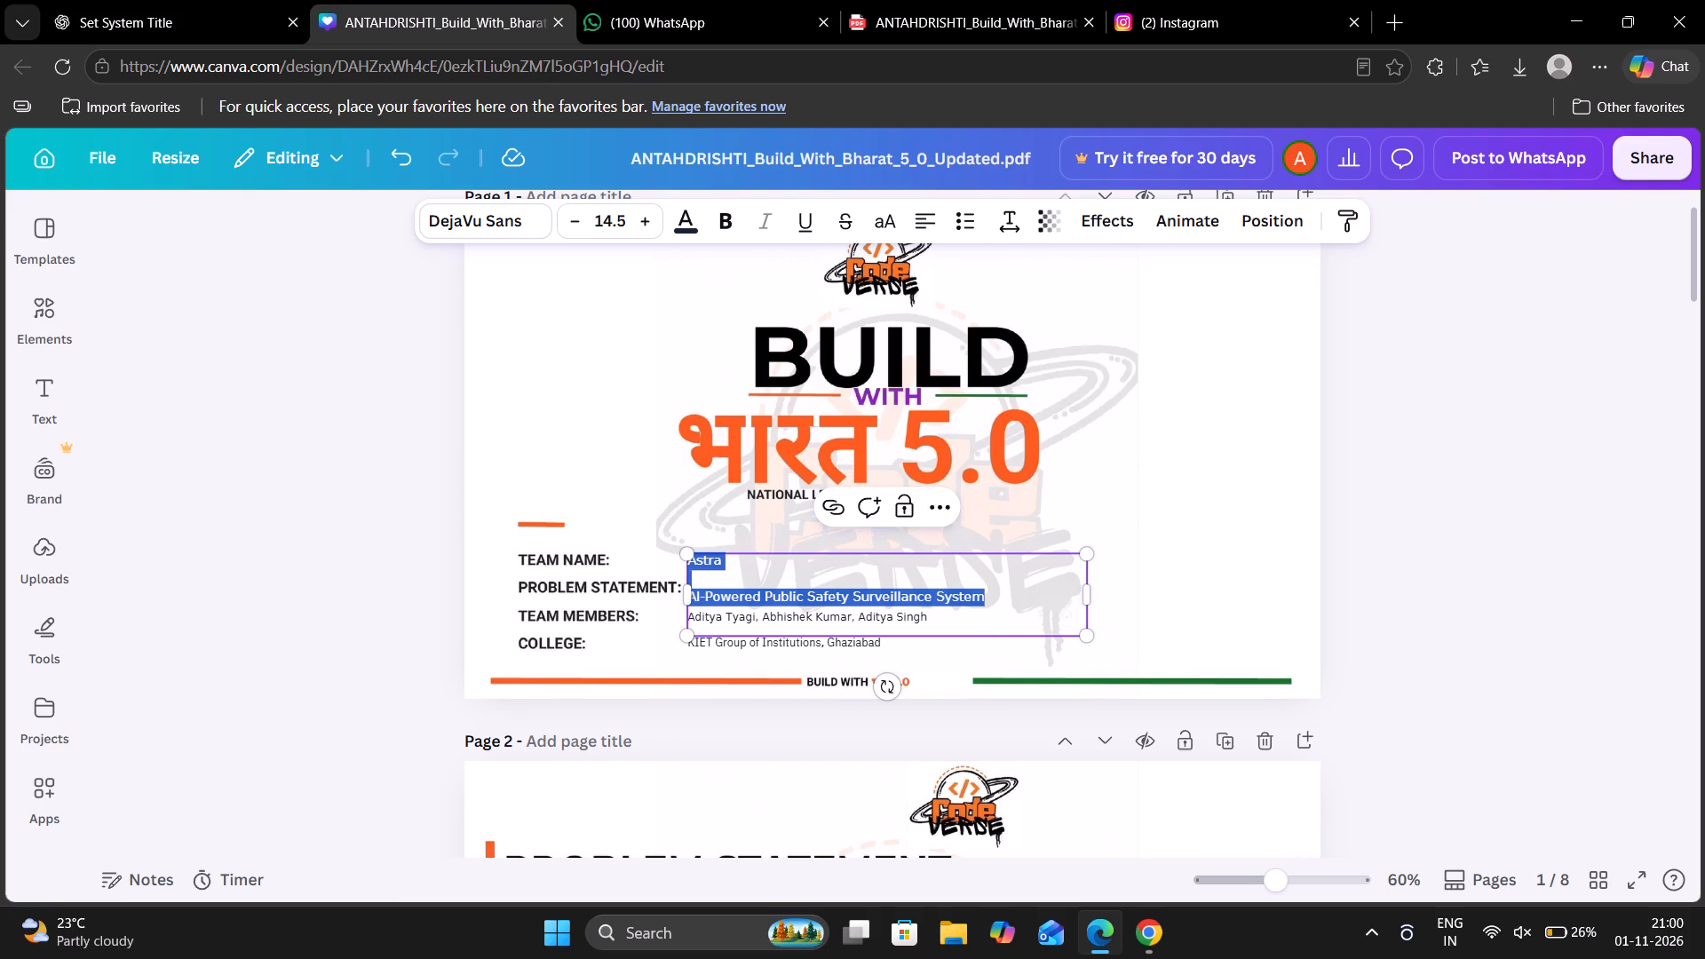
left_click(812, 599)
triple_click(793, 616)
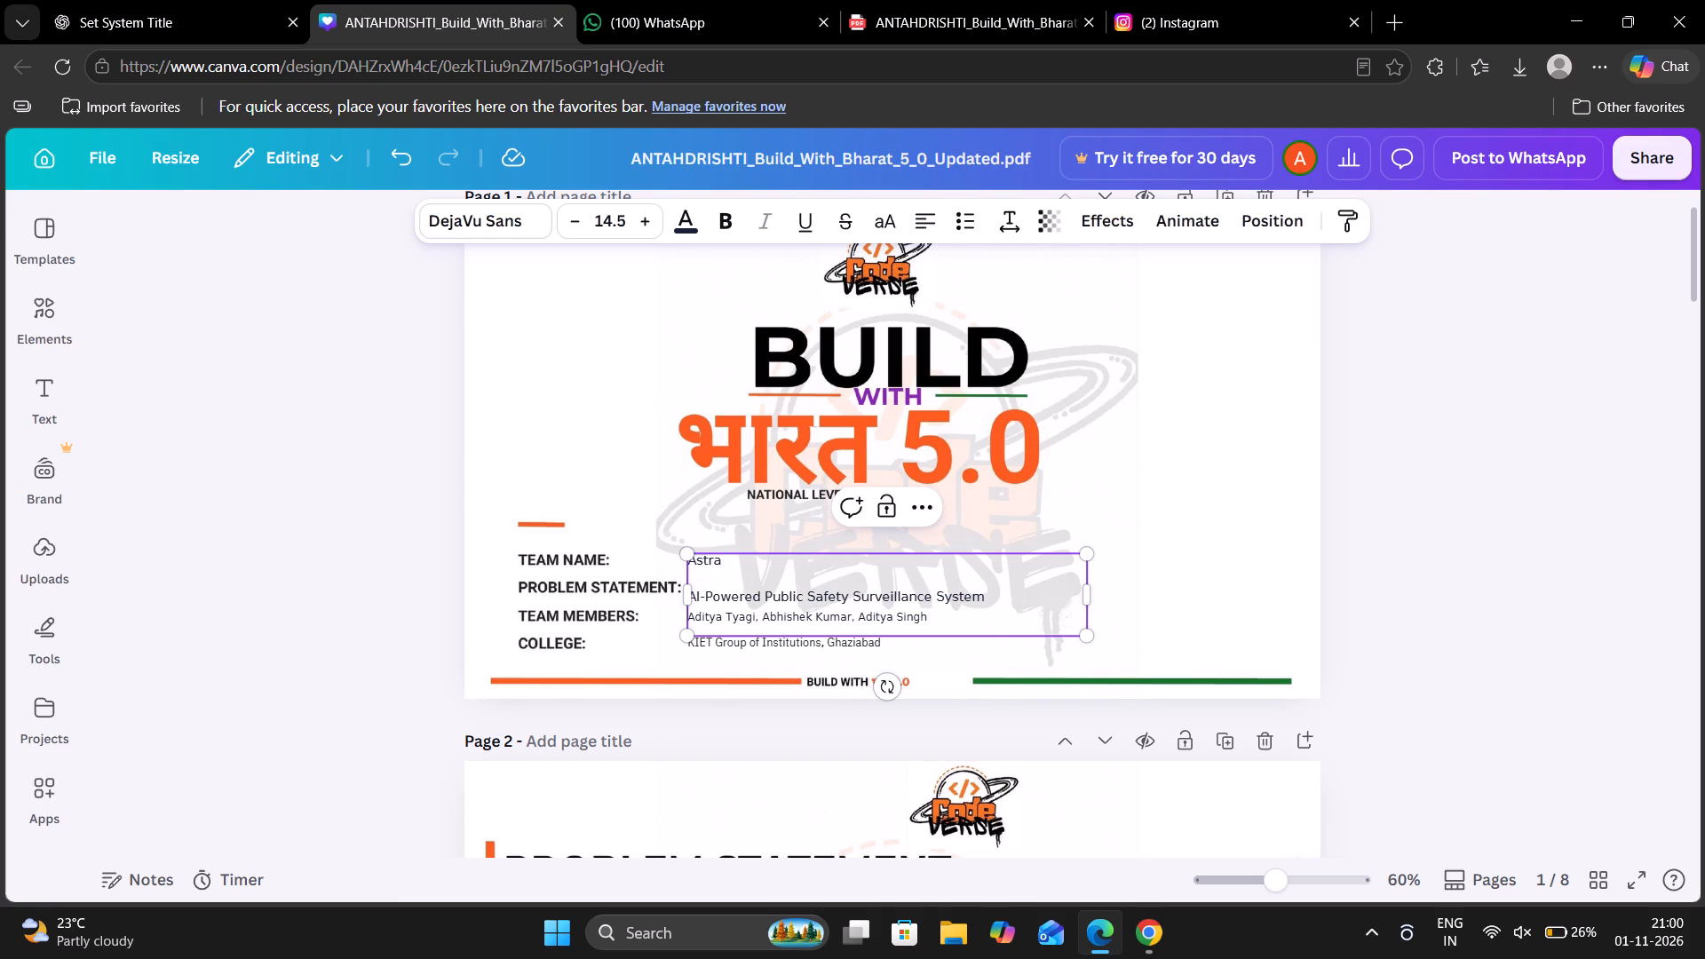
left_click(793, 616)
Set the font size of the college name on page 1 to 16.
triple_click(858, 646)
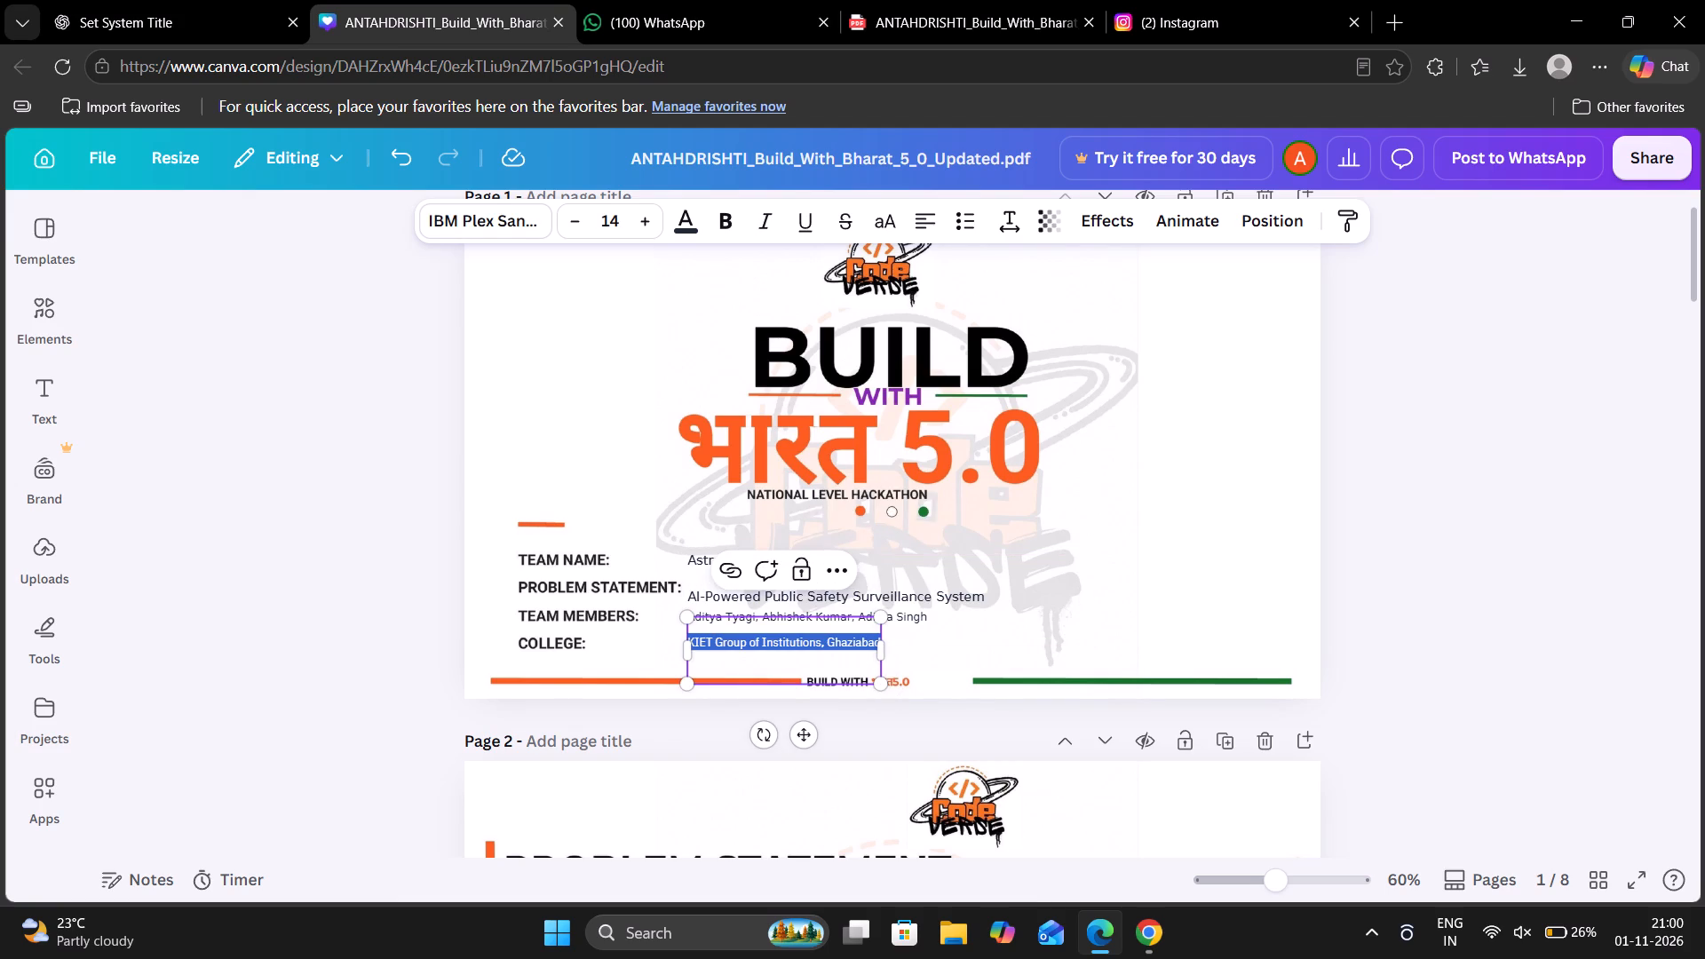
left_click(646, 217)
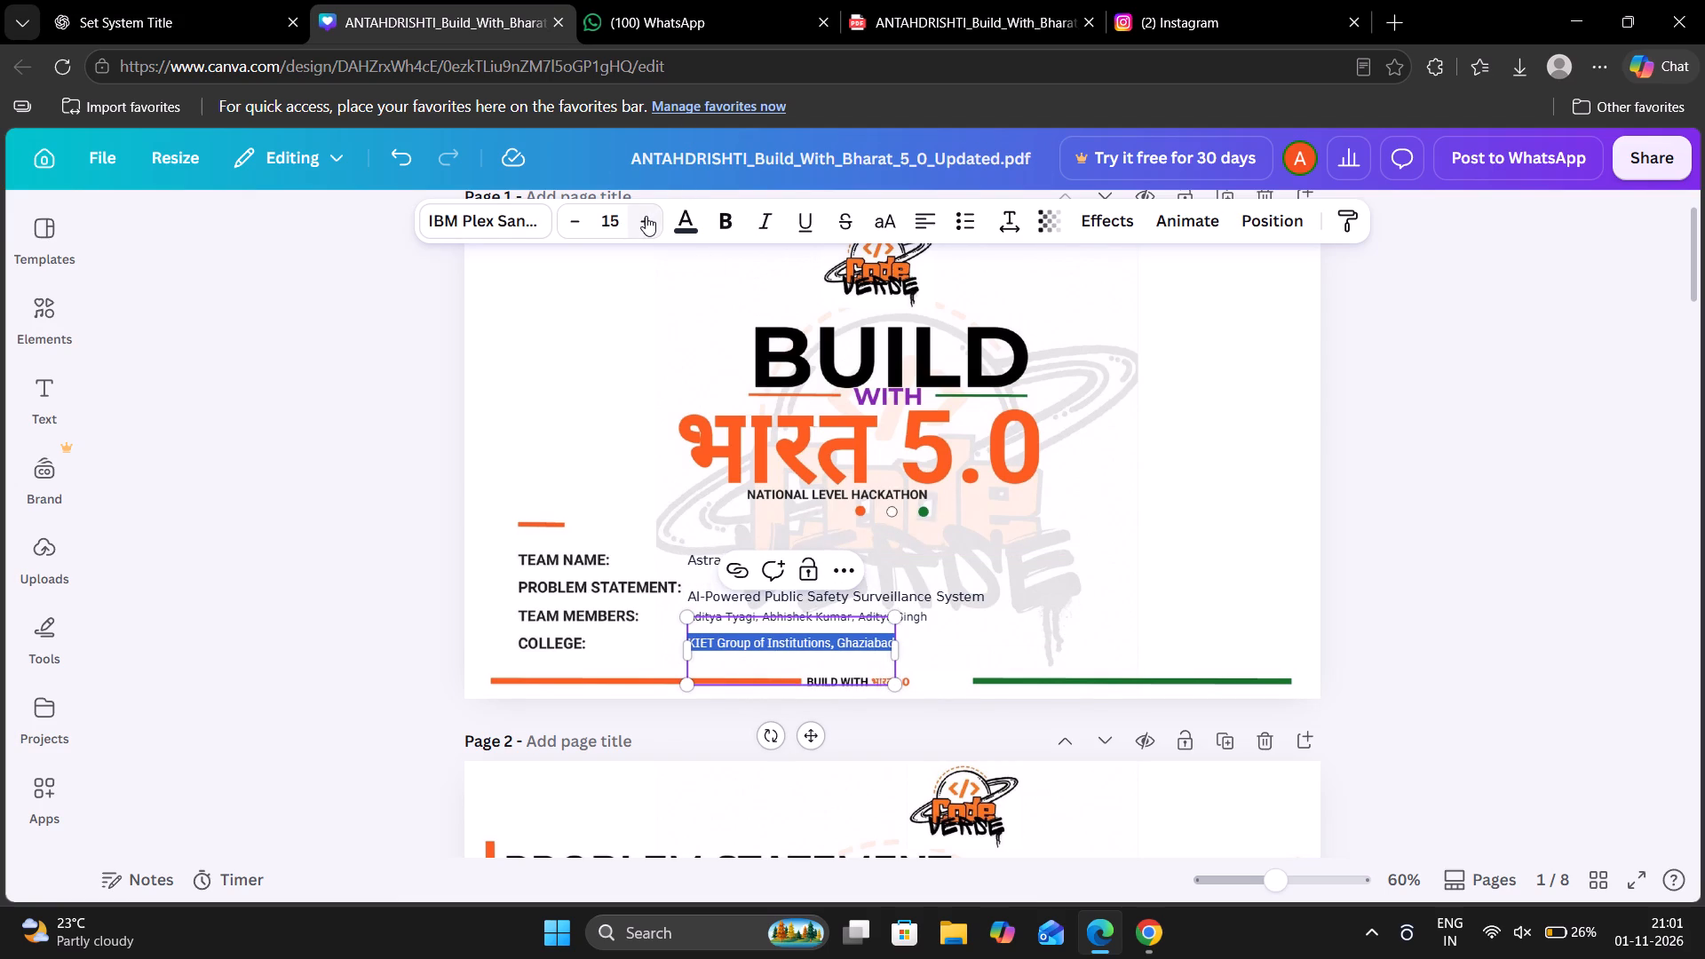
left_click(646, 216)
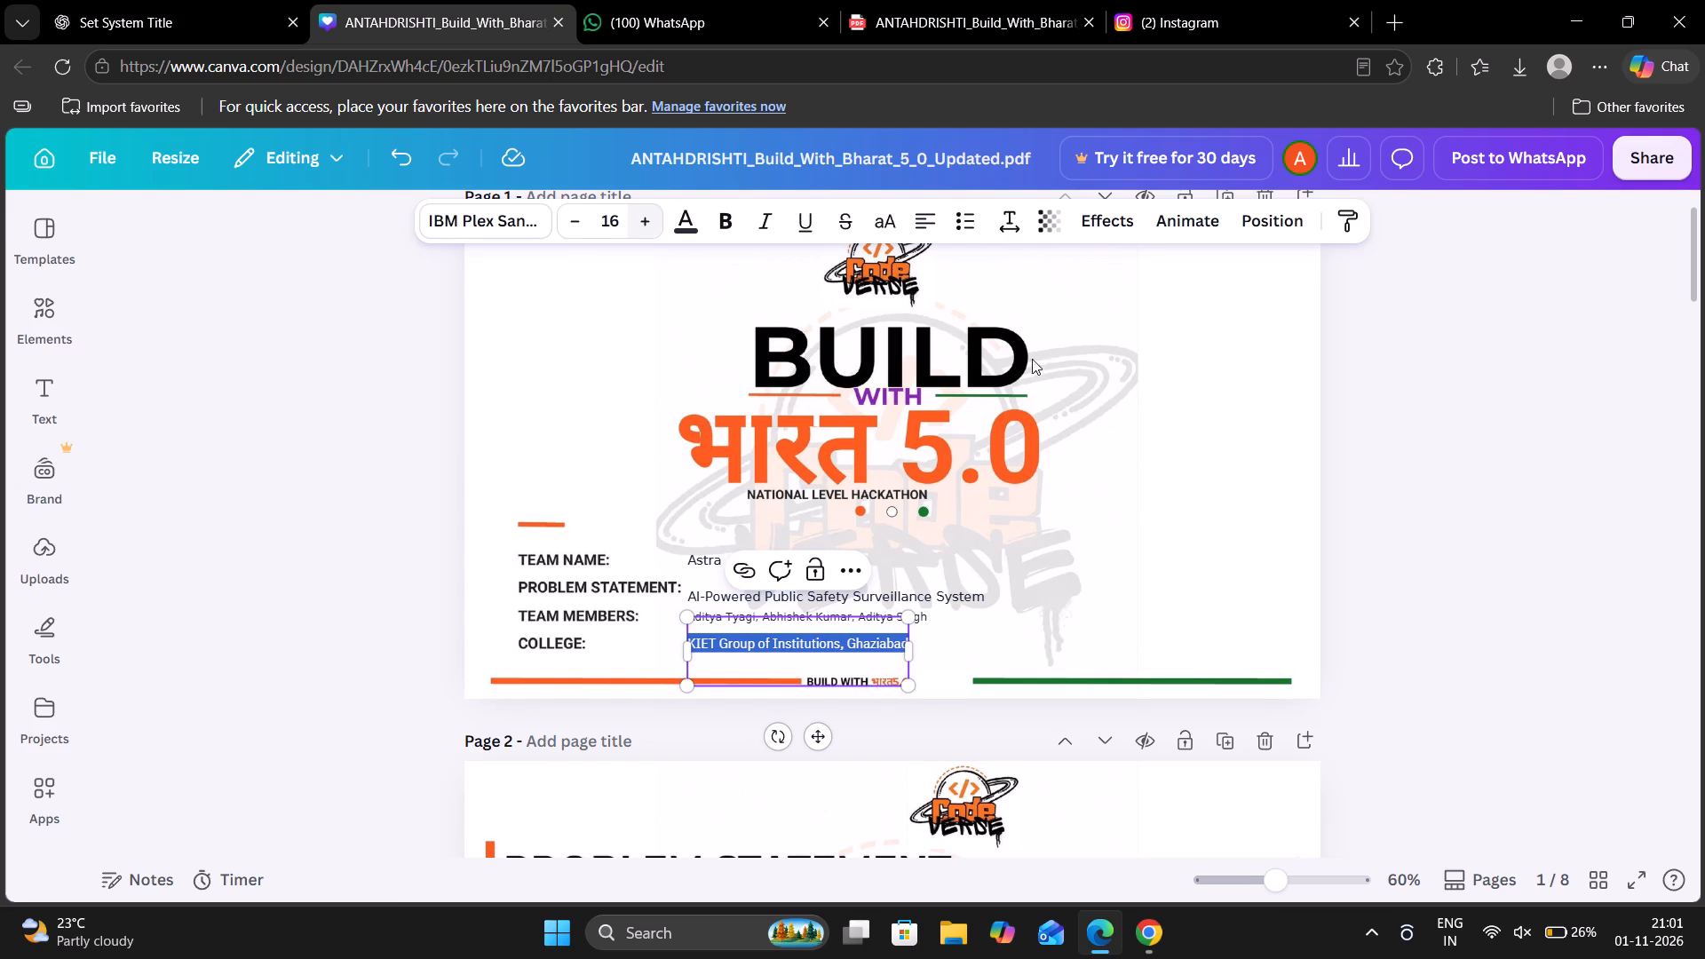
Set the font size of the team members line on page 1 to 15.2.
left_click(1076, 582)
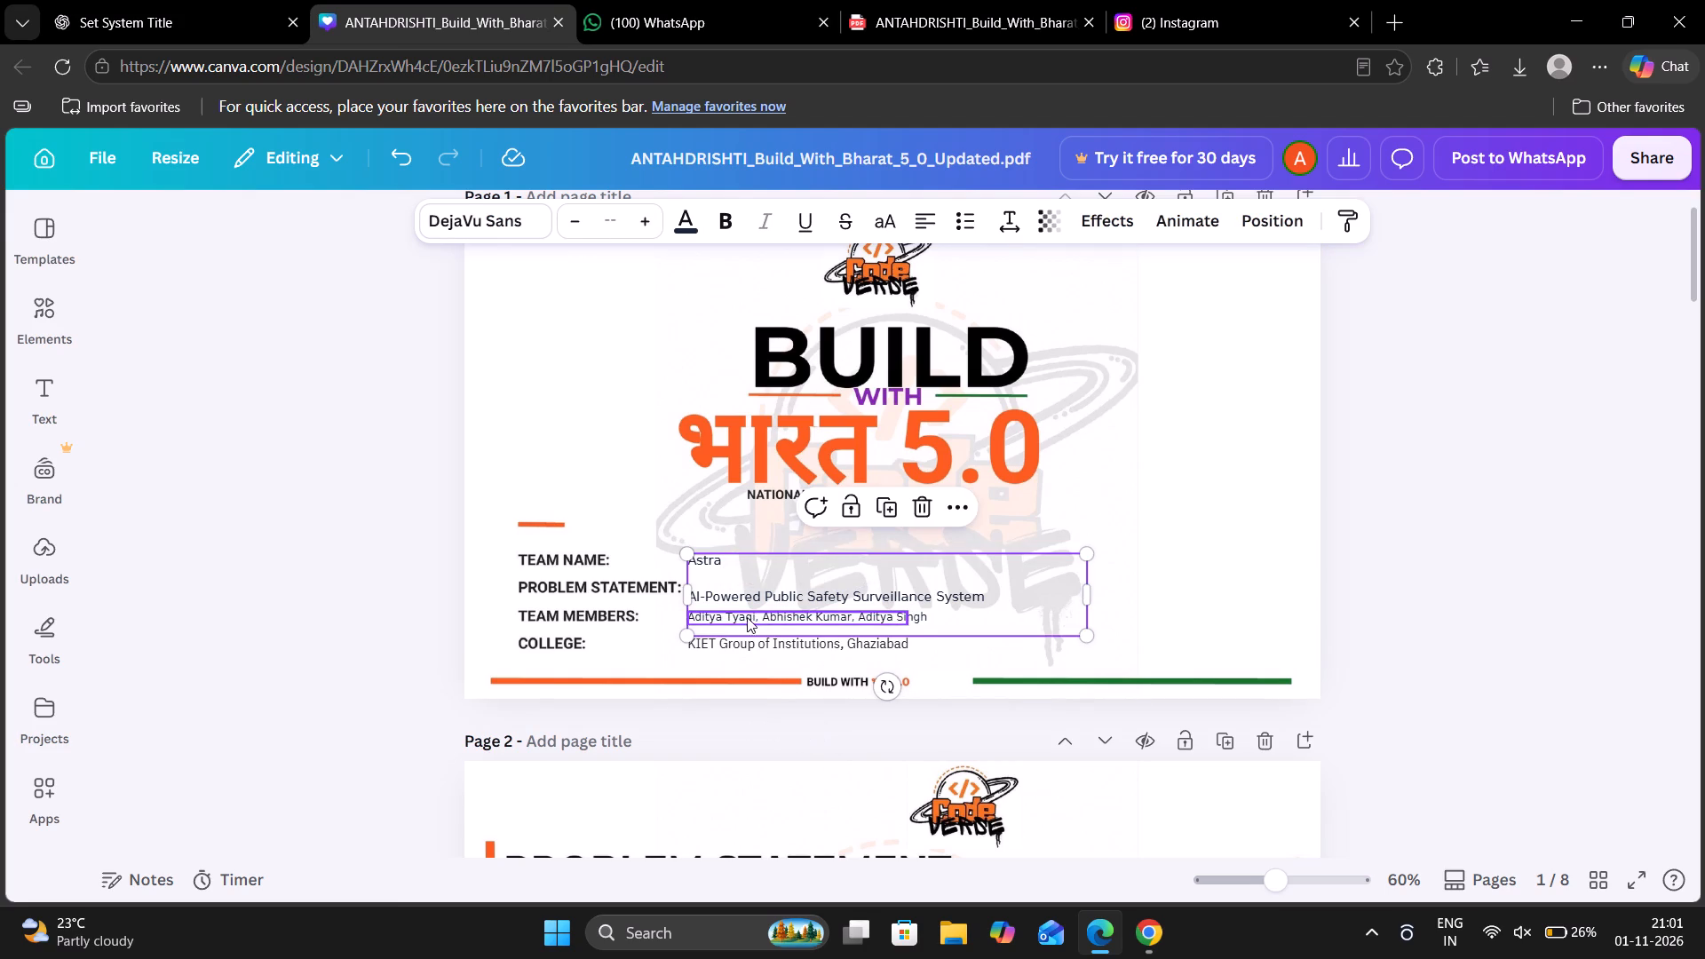
triple_click(749, 614)
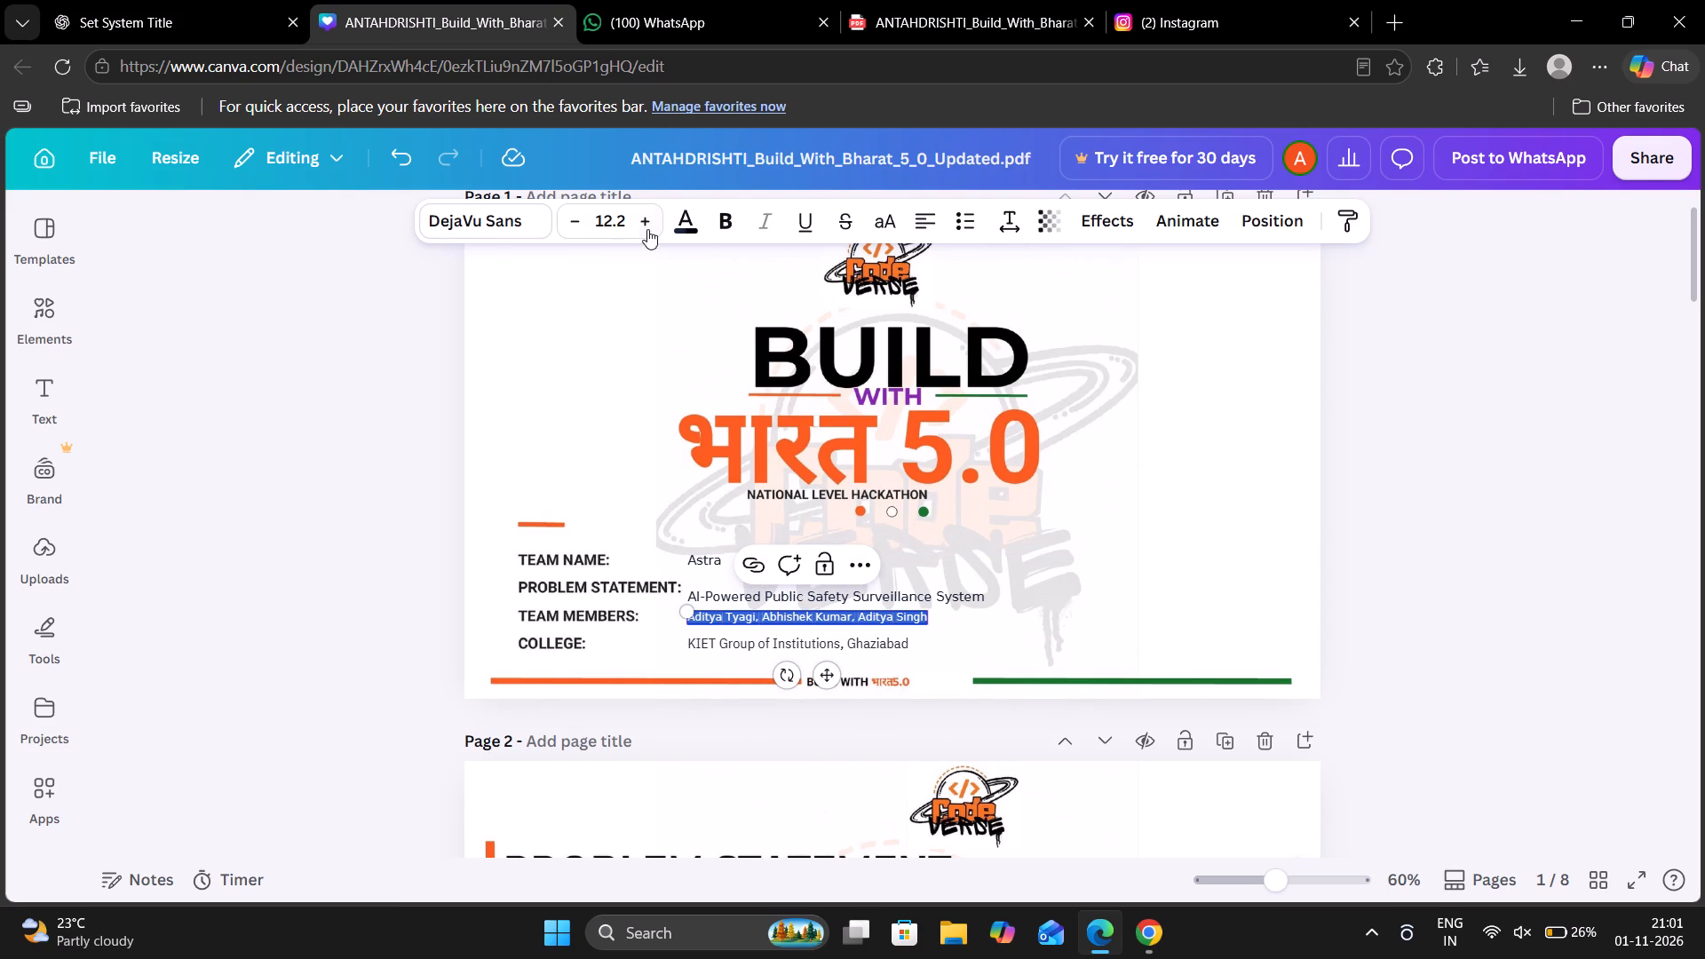
left_click(644, 221)
left_click(644, 221)
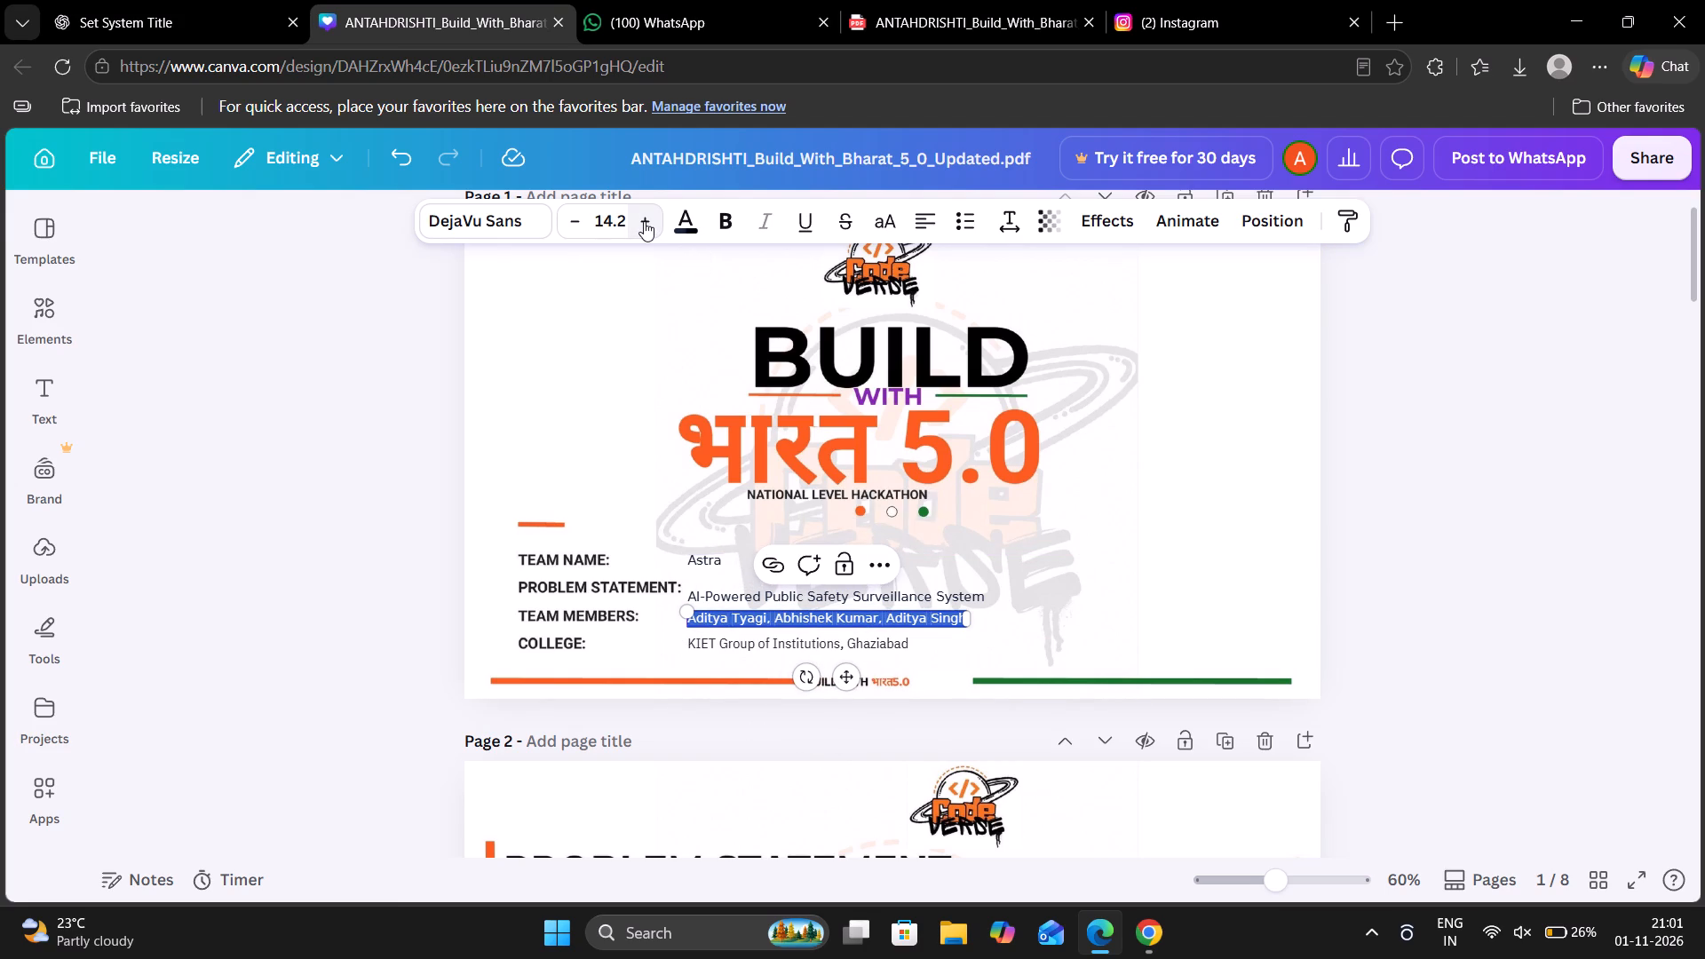
left_click(644, 221)
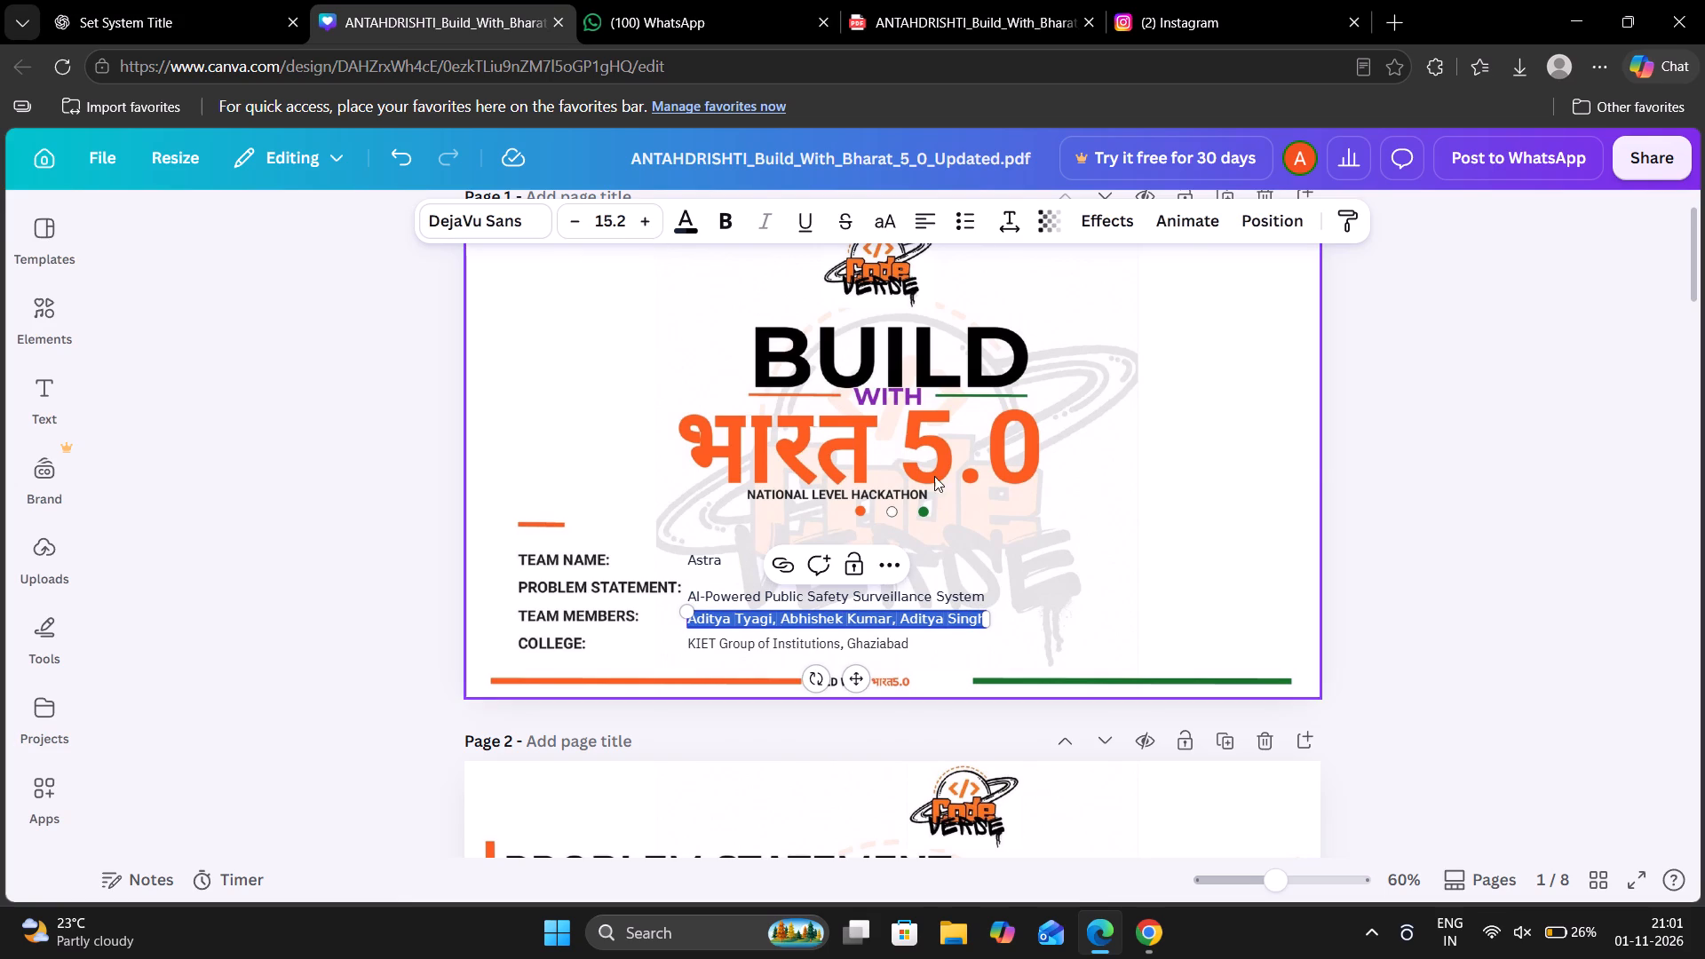
left_click(1164, 542)
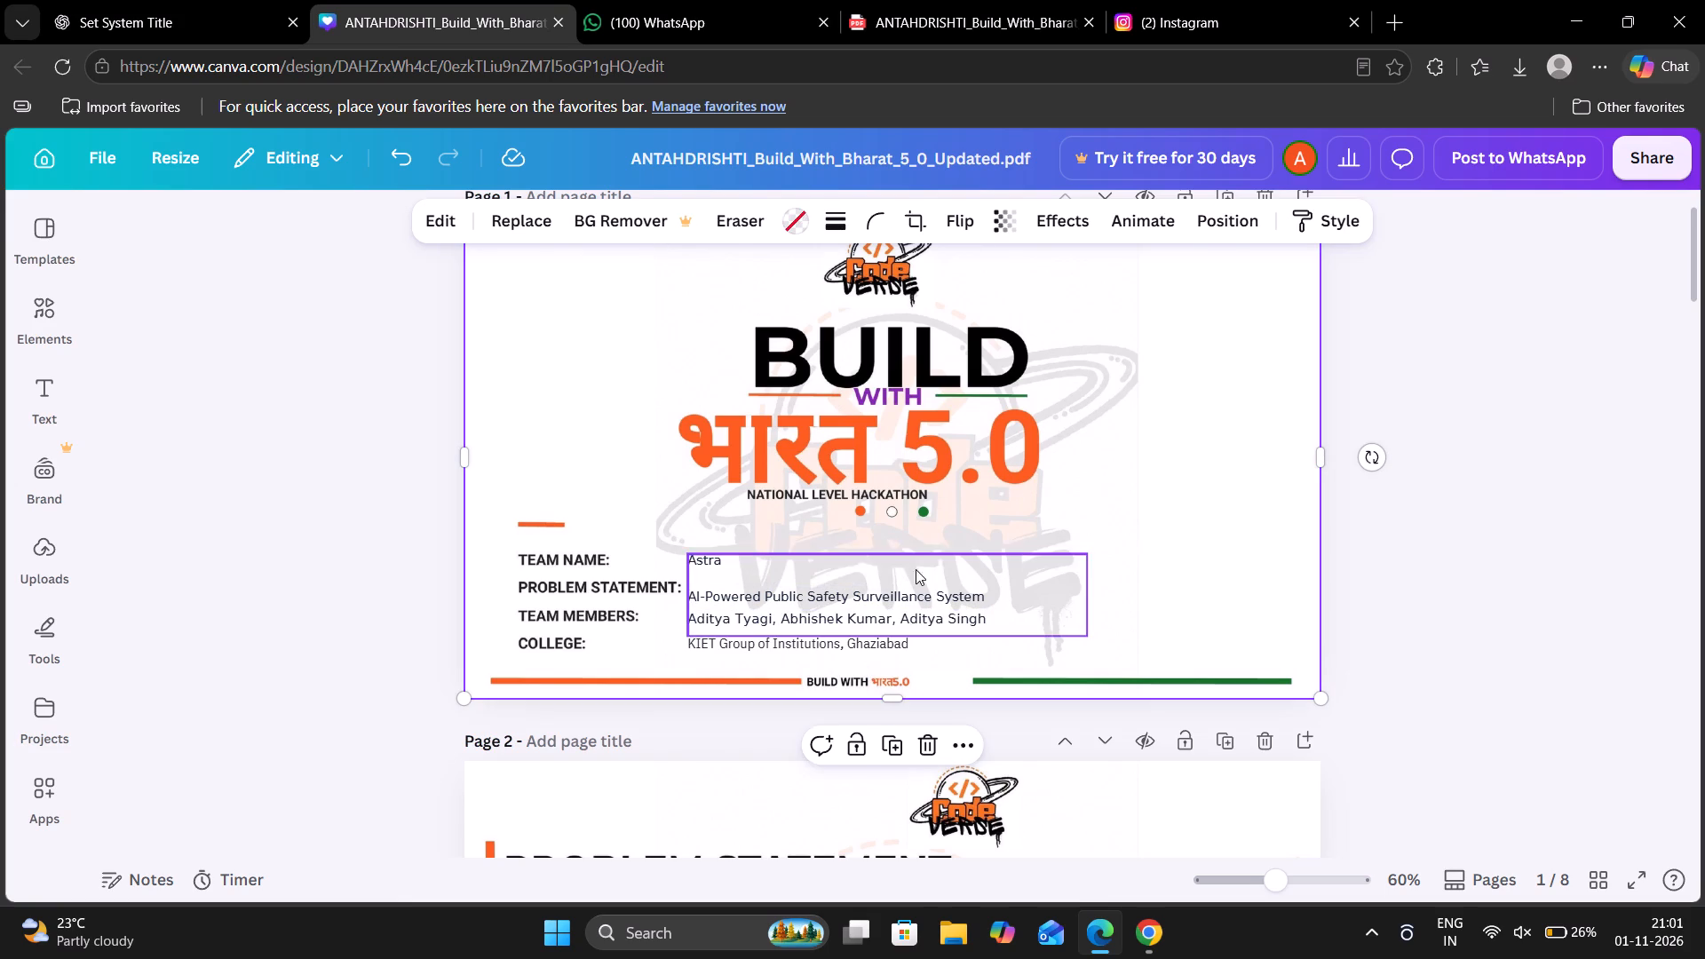
Start a screen capture of the edited title page.
key("Print")
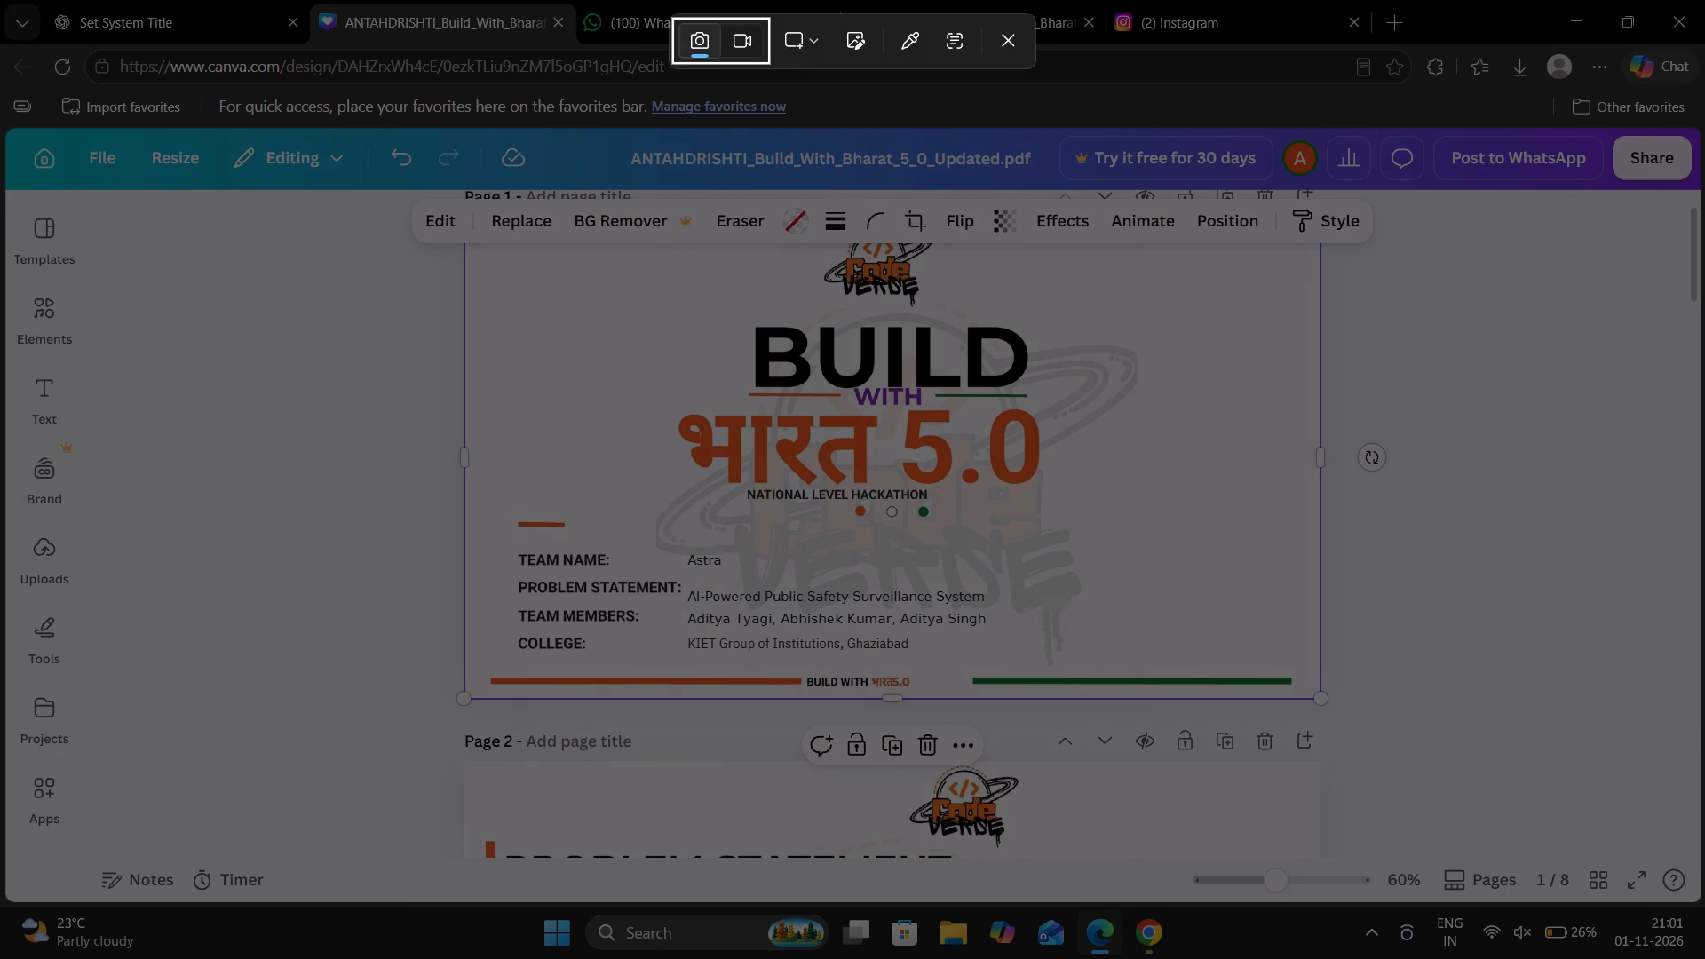
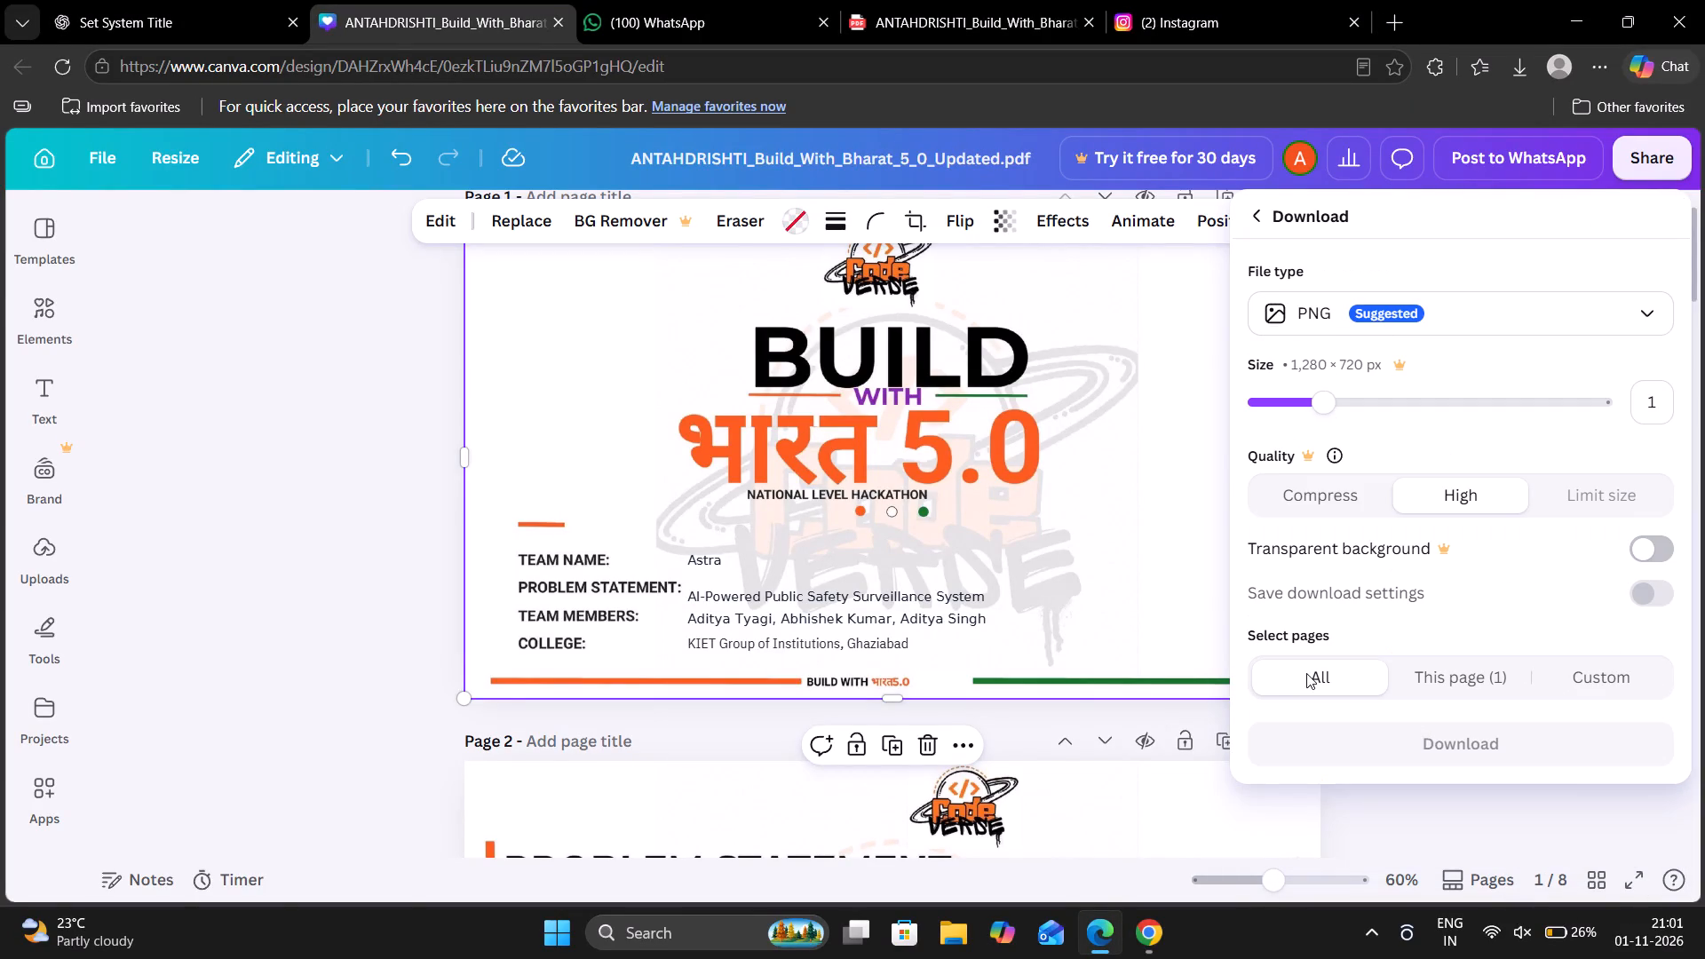
Download all pages of the edited presentation as a PDF with the file type changed from PNG.
left_click(1448, 326, "ctrl")
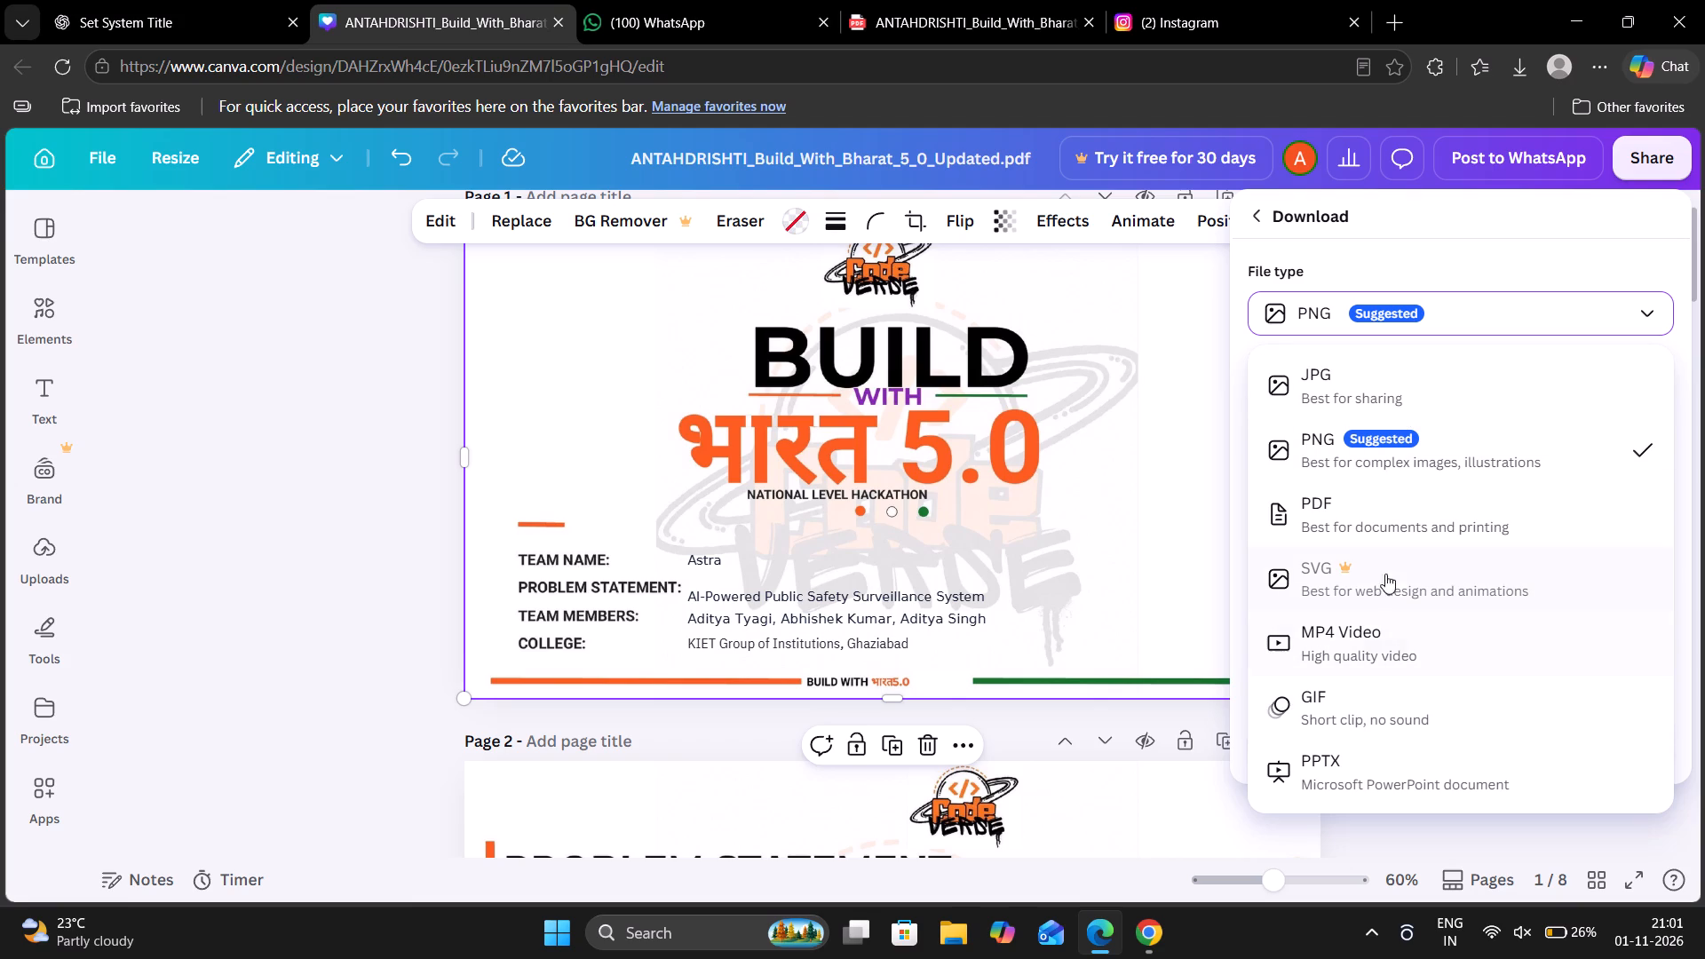
left_click(1398, 535, "ctrl")
left_click(1503, 725, "ctrl")
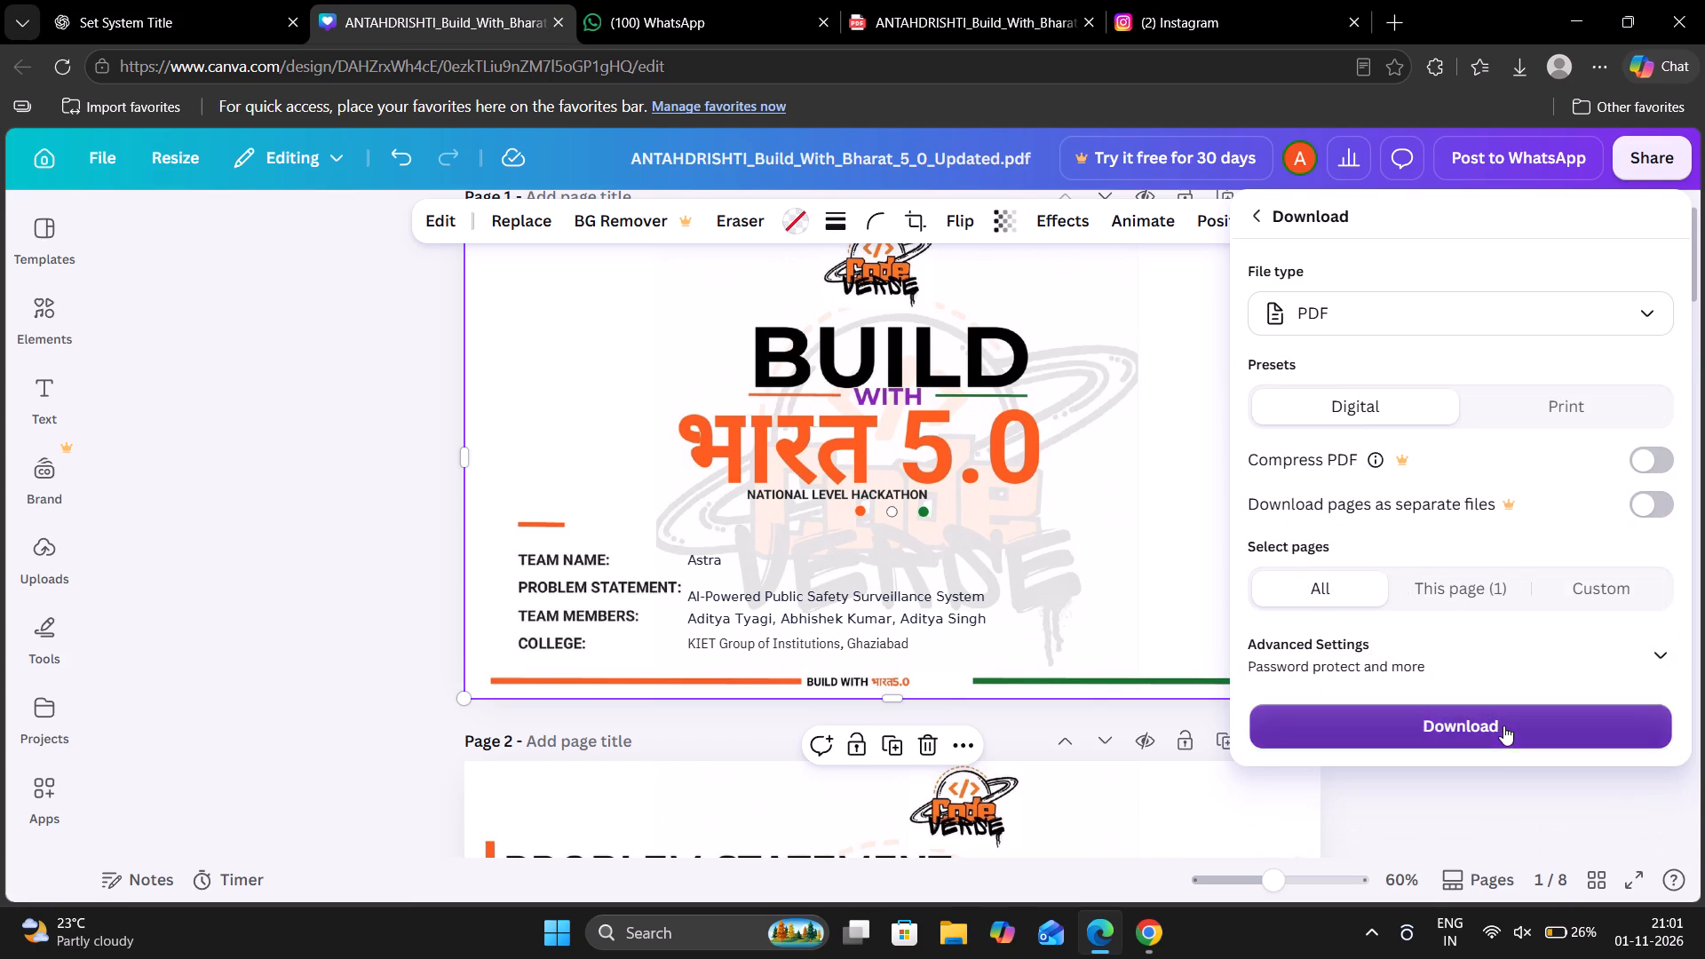
Switch to the open Instagram page.
left_click(1232, 14, "ctrl")
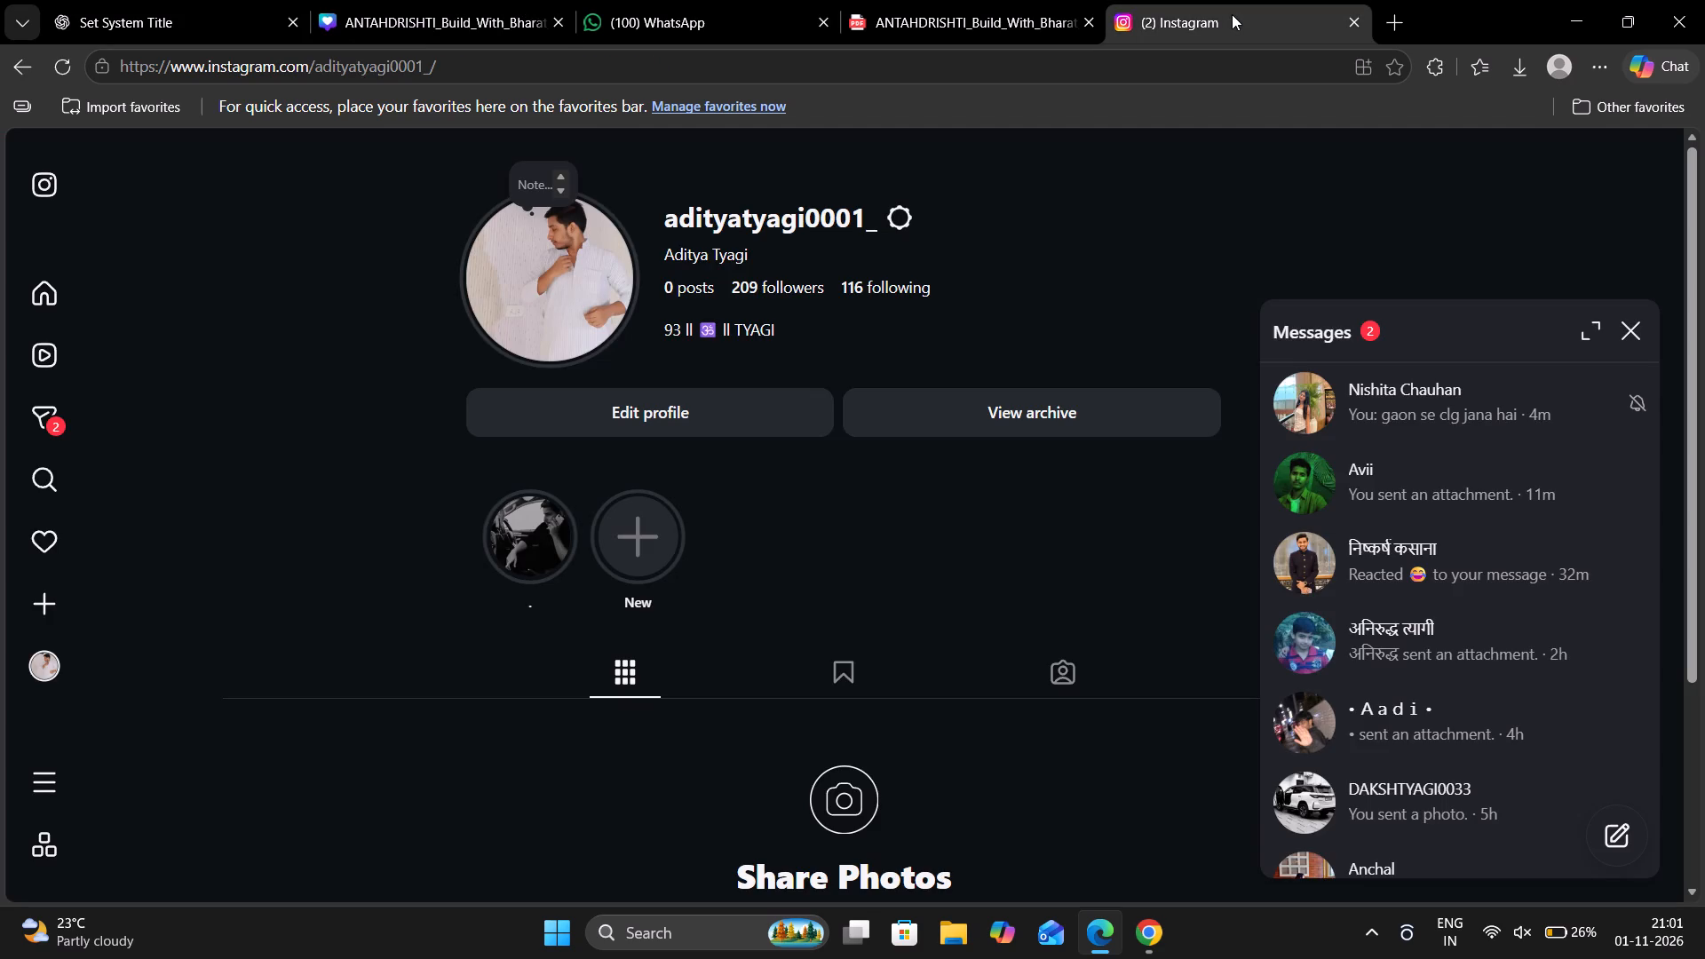
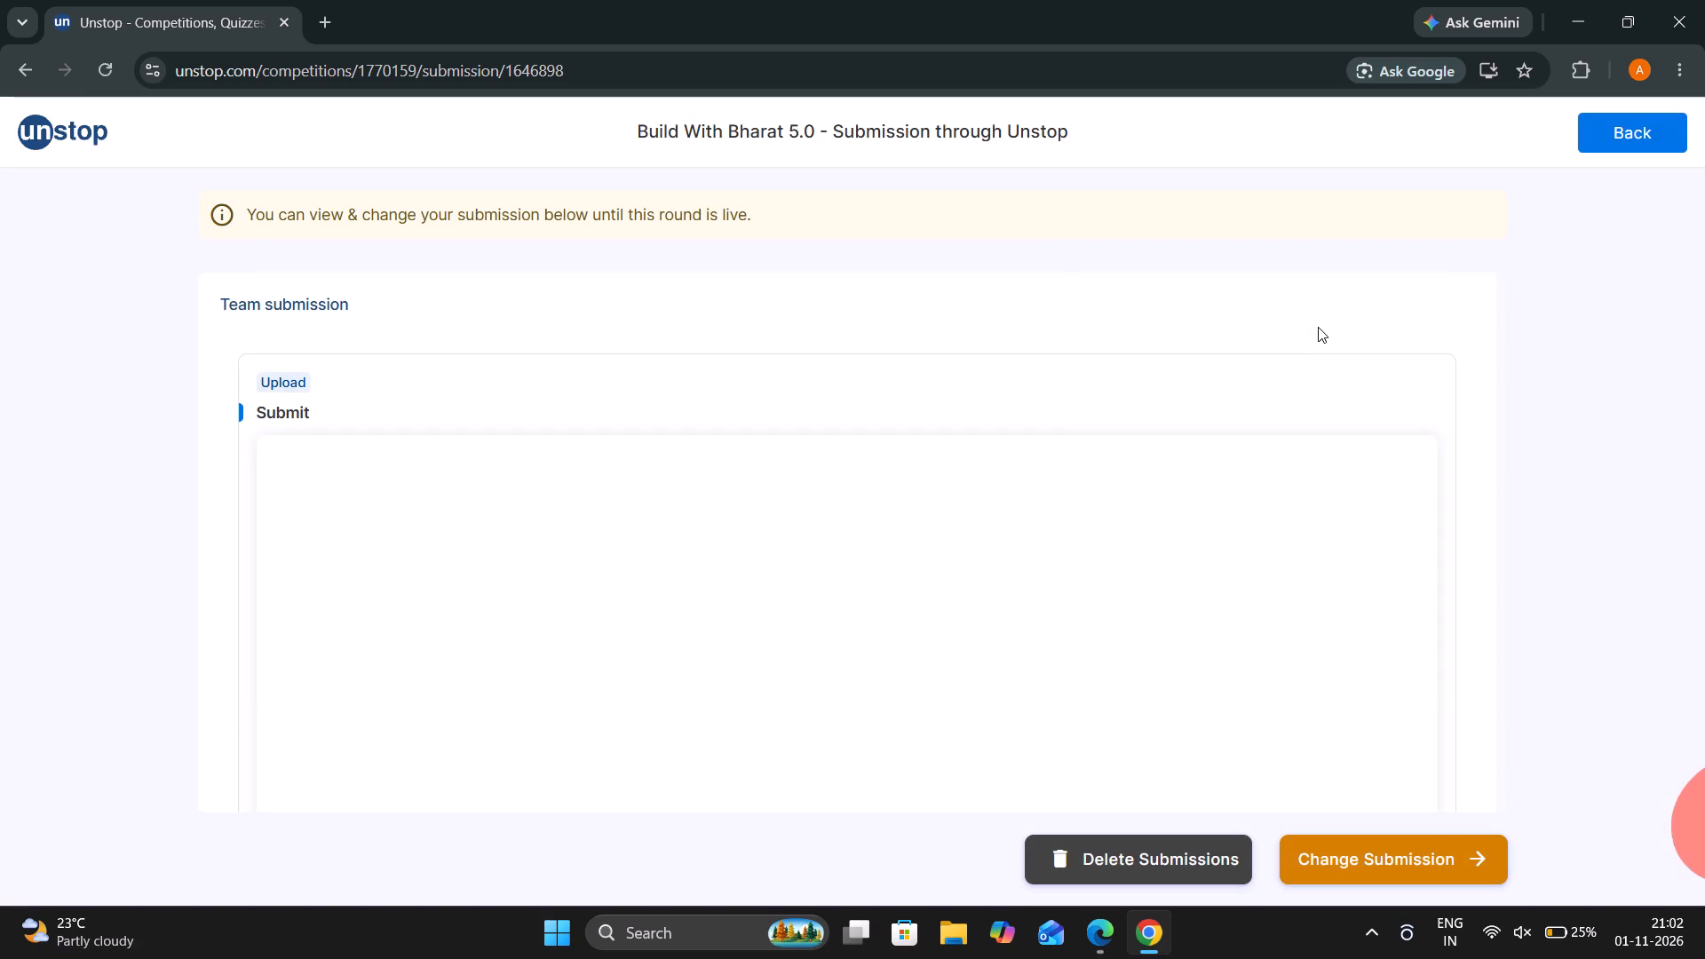
Check the title page of the uploaded ANTAHDRISHTI presentation PDF in the Build With Bharat 5.0 team submission.
scroll(1318, 326, "down", 1, "ctrl")
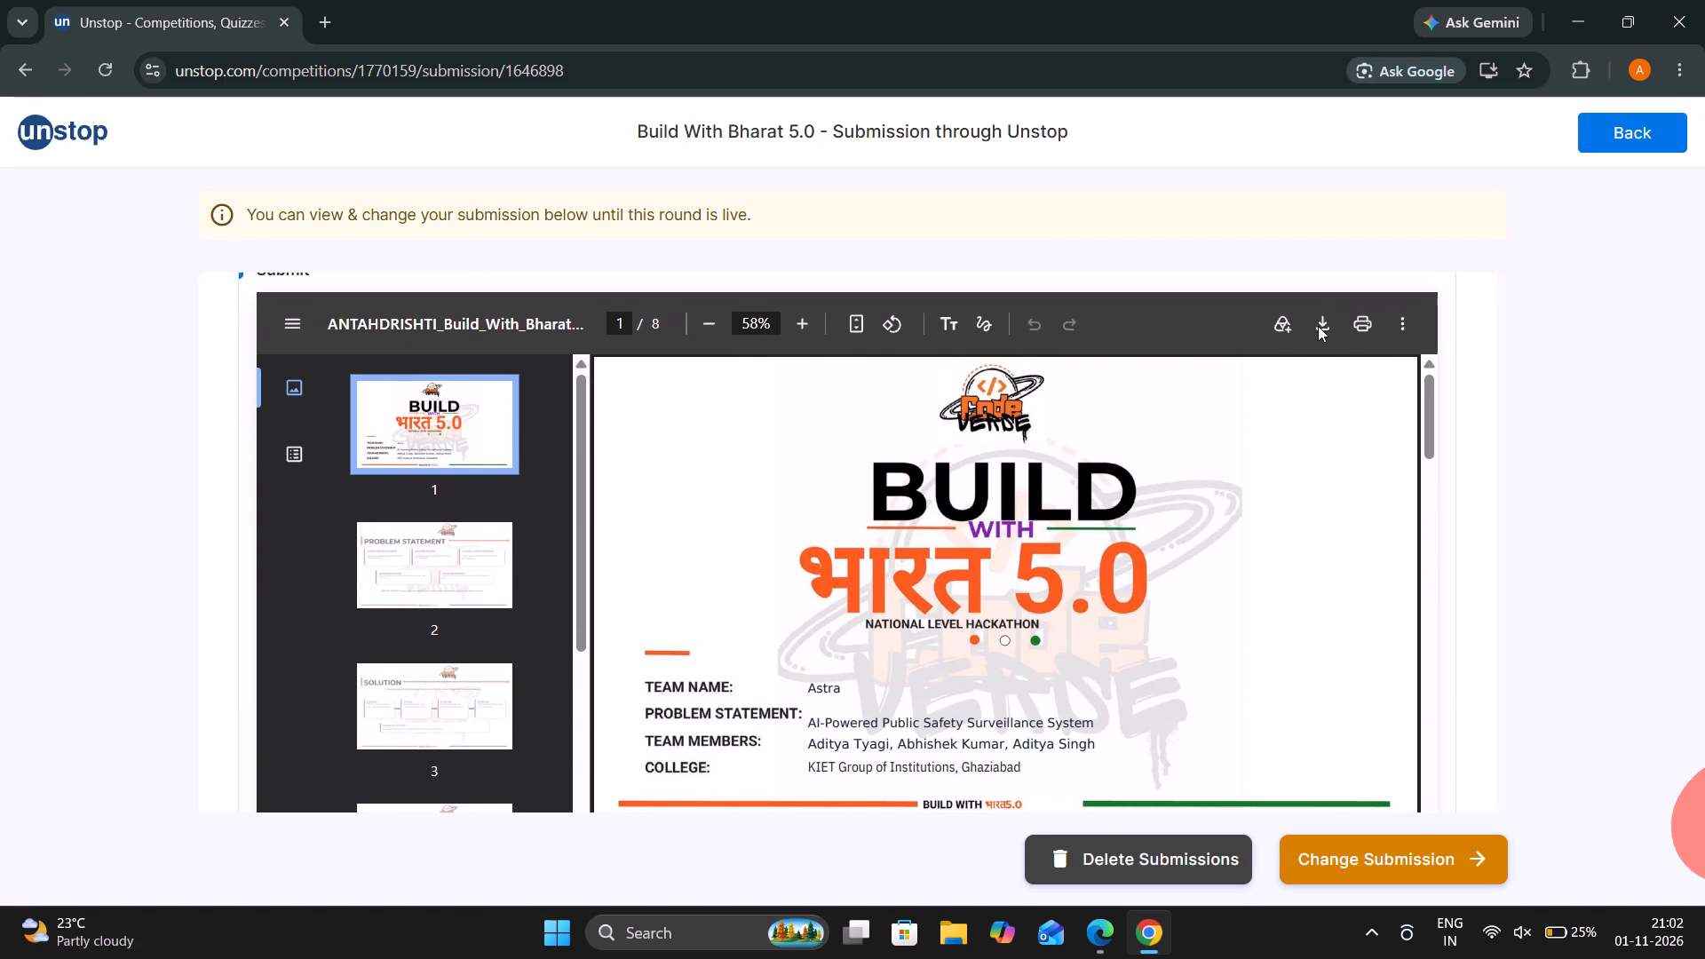
scroll(1318, 326, "down", 1, "ctrl")
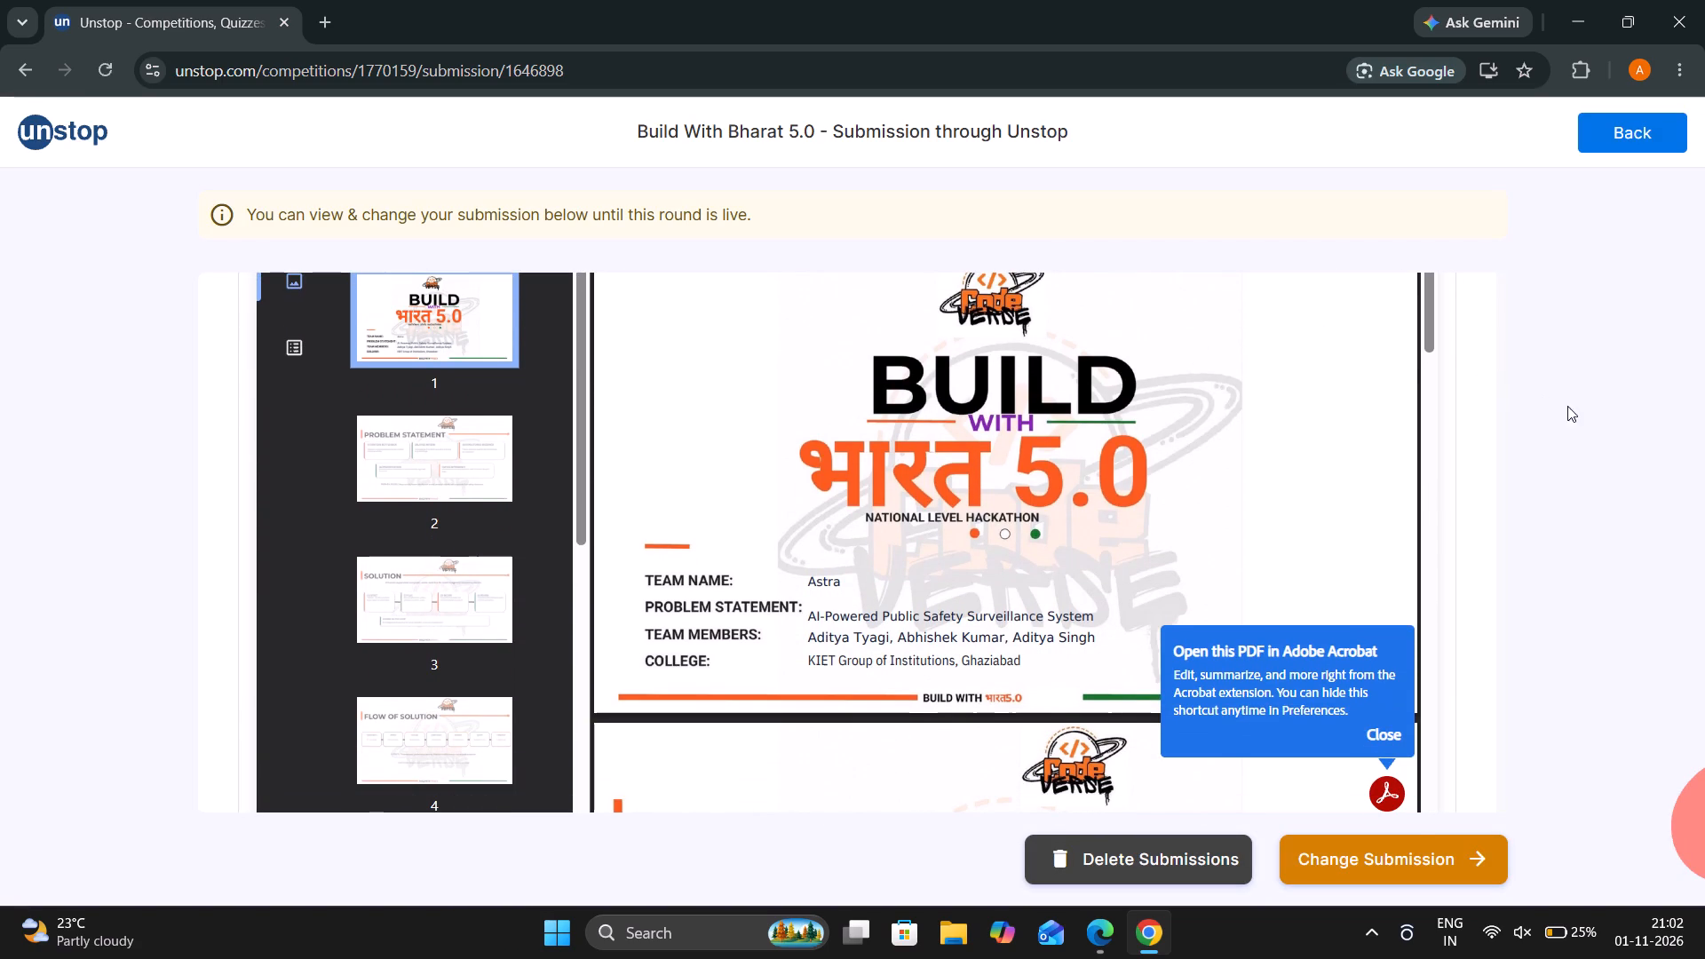
scroll(1578, 409, "up", 5, "ctrl")
Return to the Build With Bharat 5.0 hackathon page and examine its submission round and shortlisted teams announcement details.
left_click(35, 69, "ctrl")
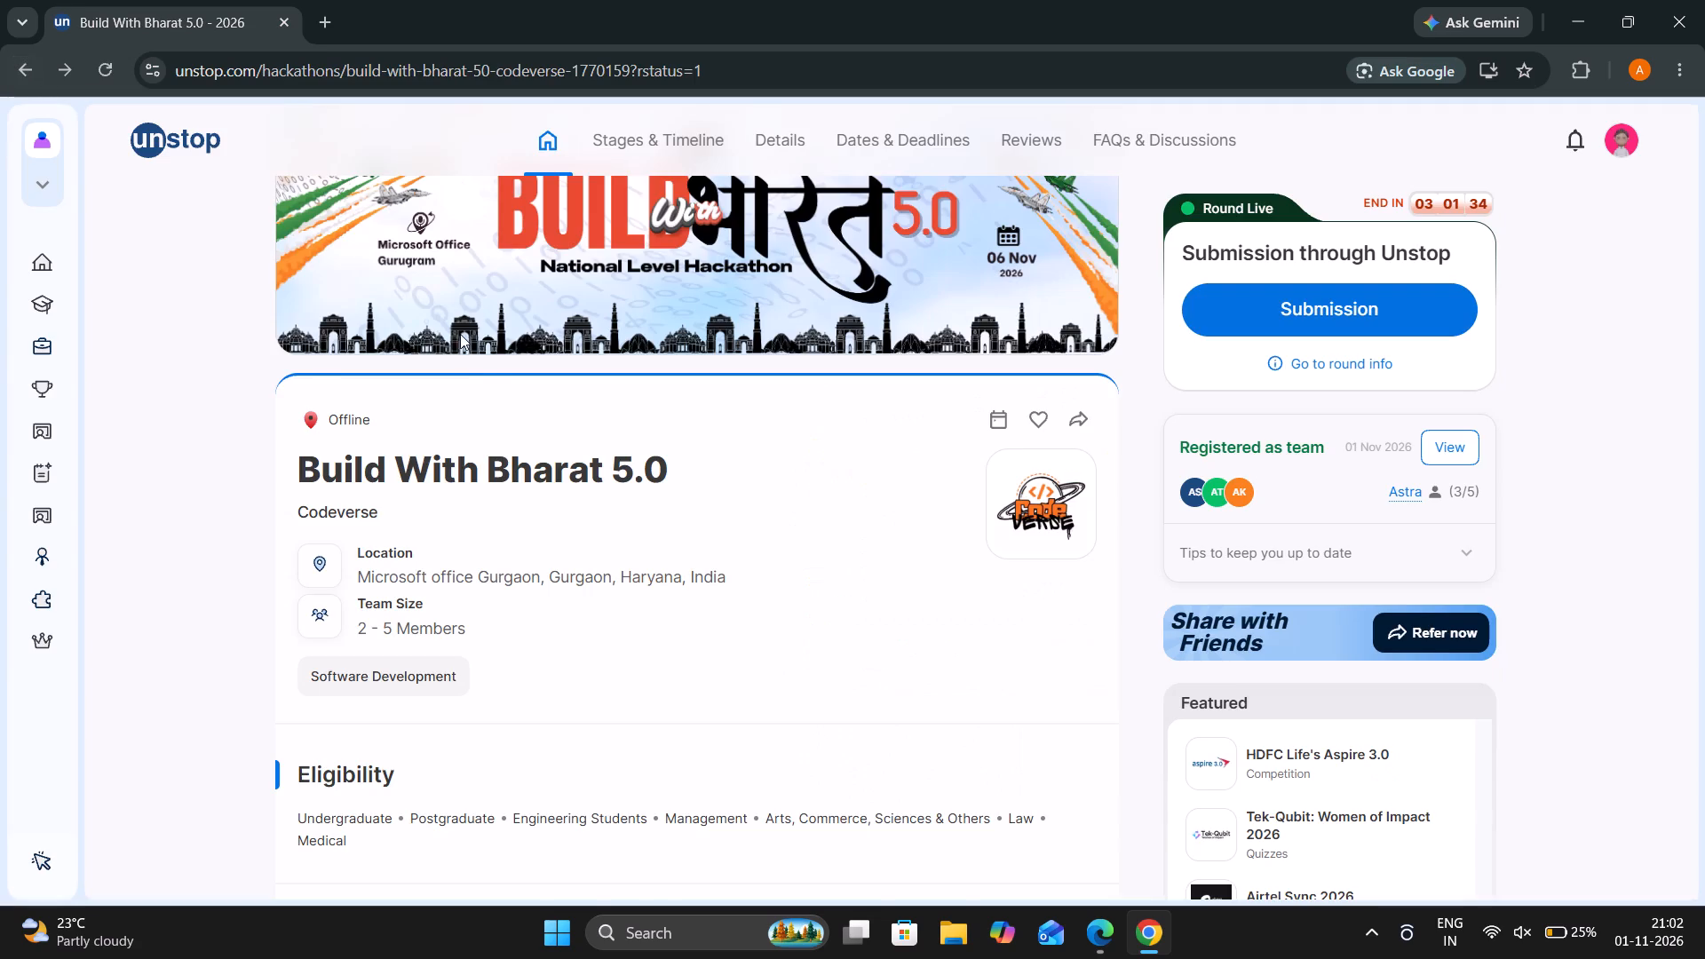
scroll(476, 351, "up", 1, "ctrl")
scroll(476, 351, "down", 2, "ctrl")
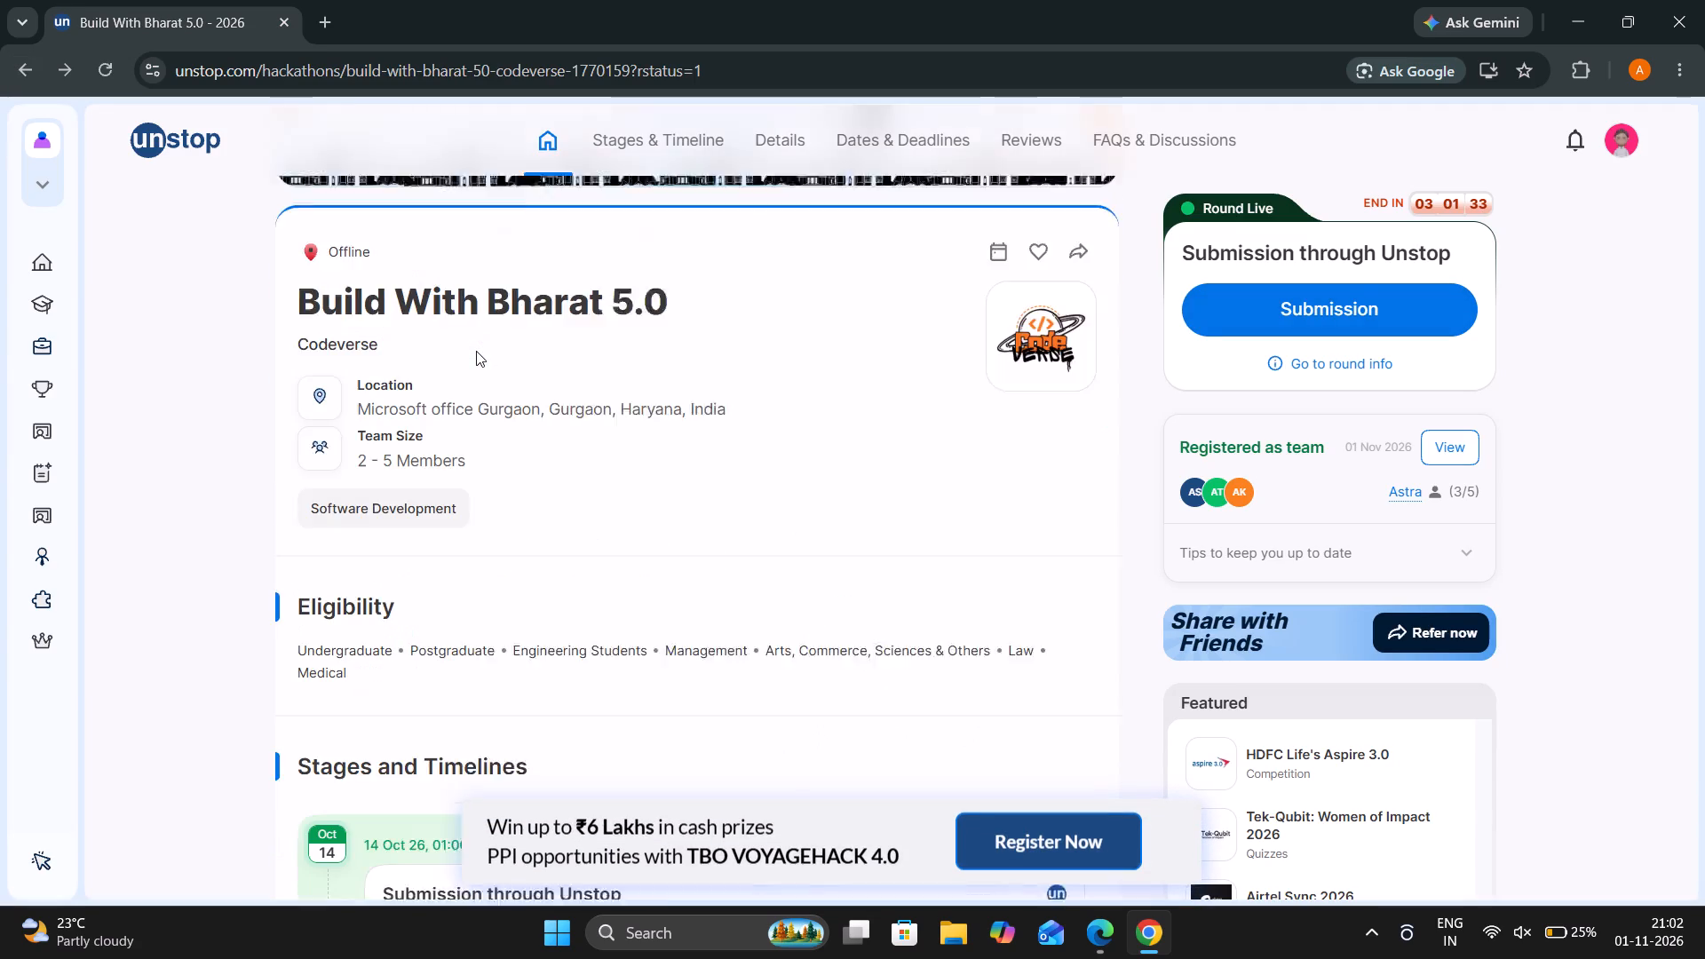
scroll(476, 351, "down", 4, "ctrl")
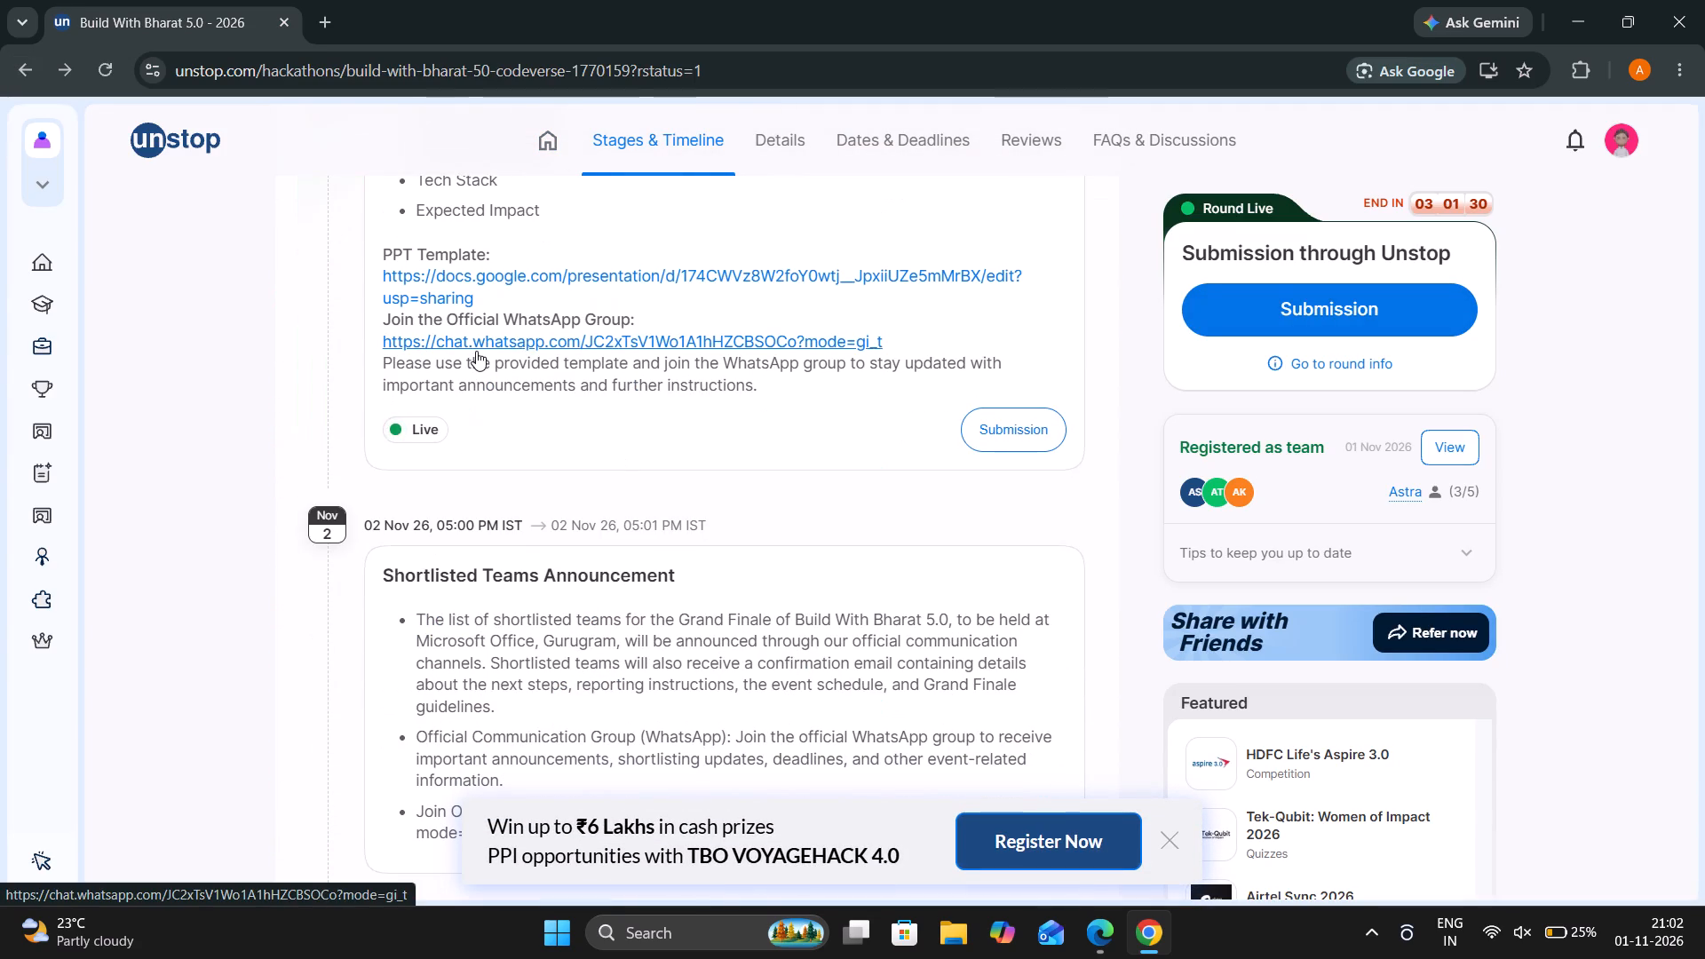
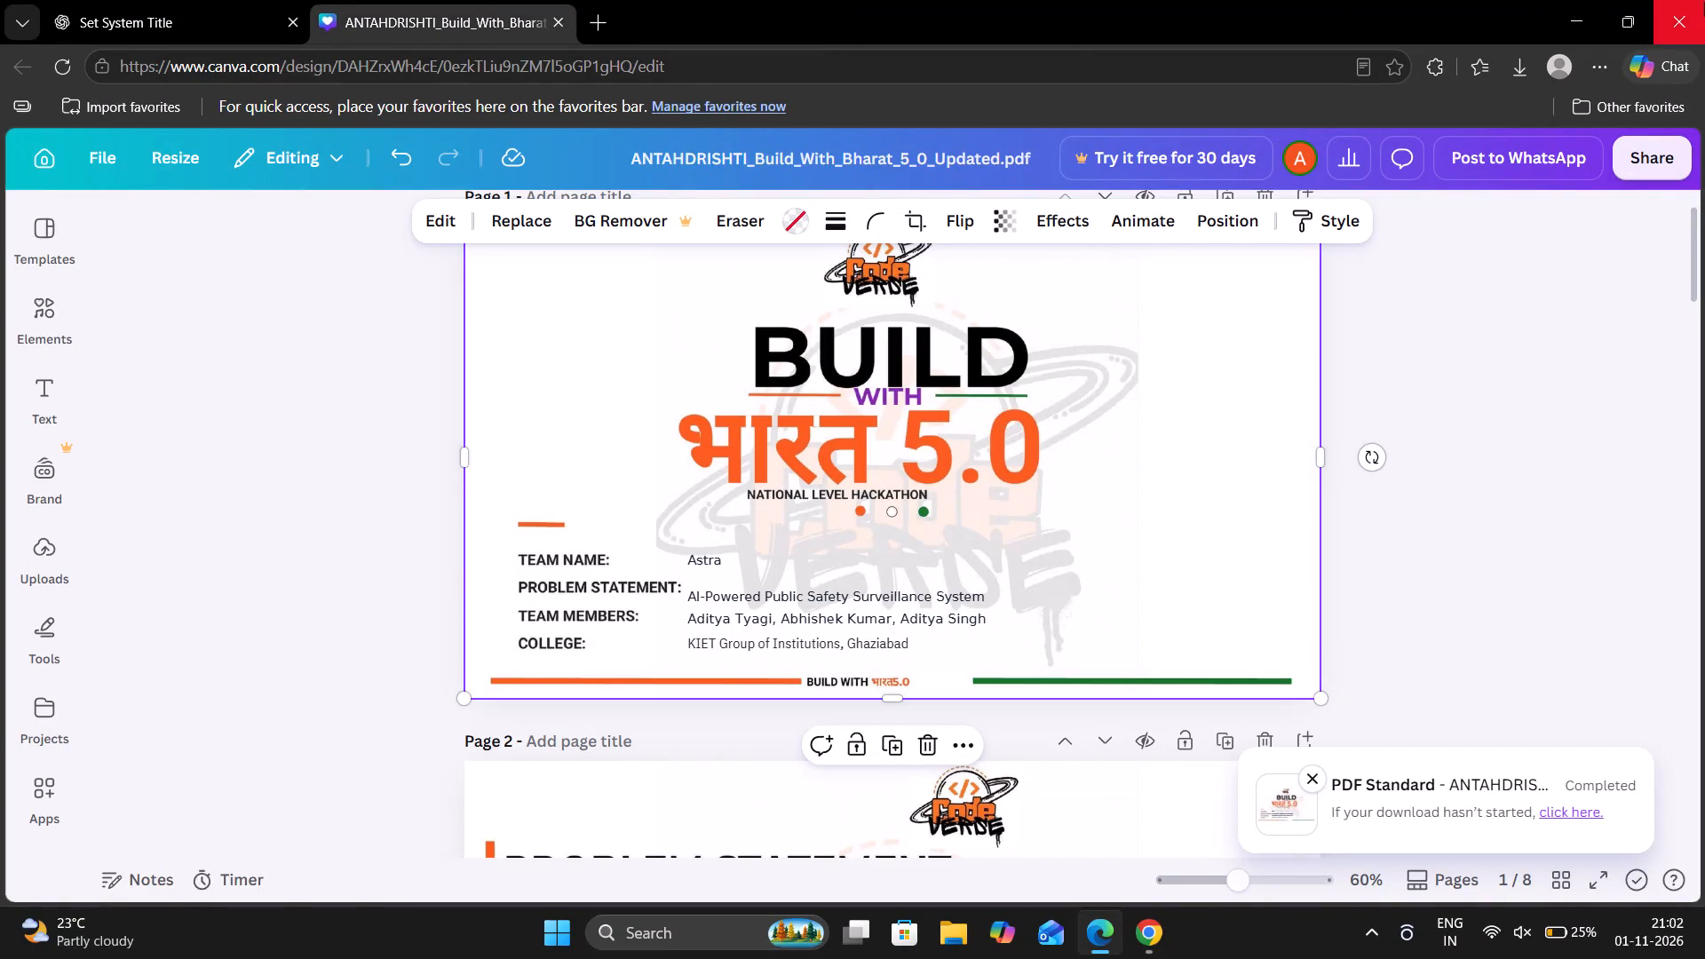
Close the browser window holding the ANTAHDRISHTI_Build_With_Bharat_5_0_Updated.pdf design.
left_click(1704, 9)
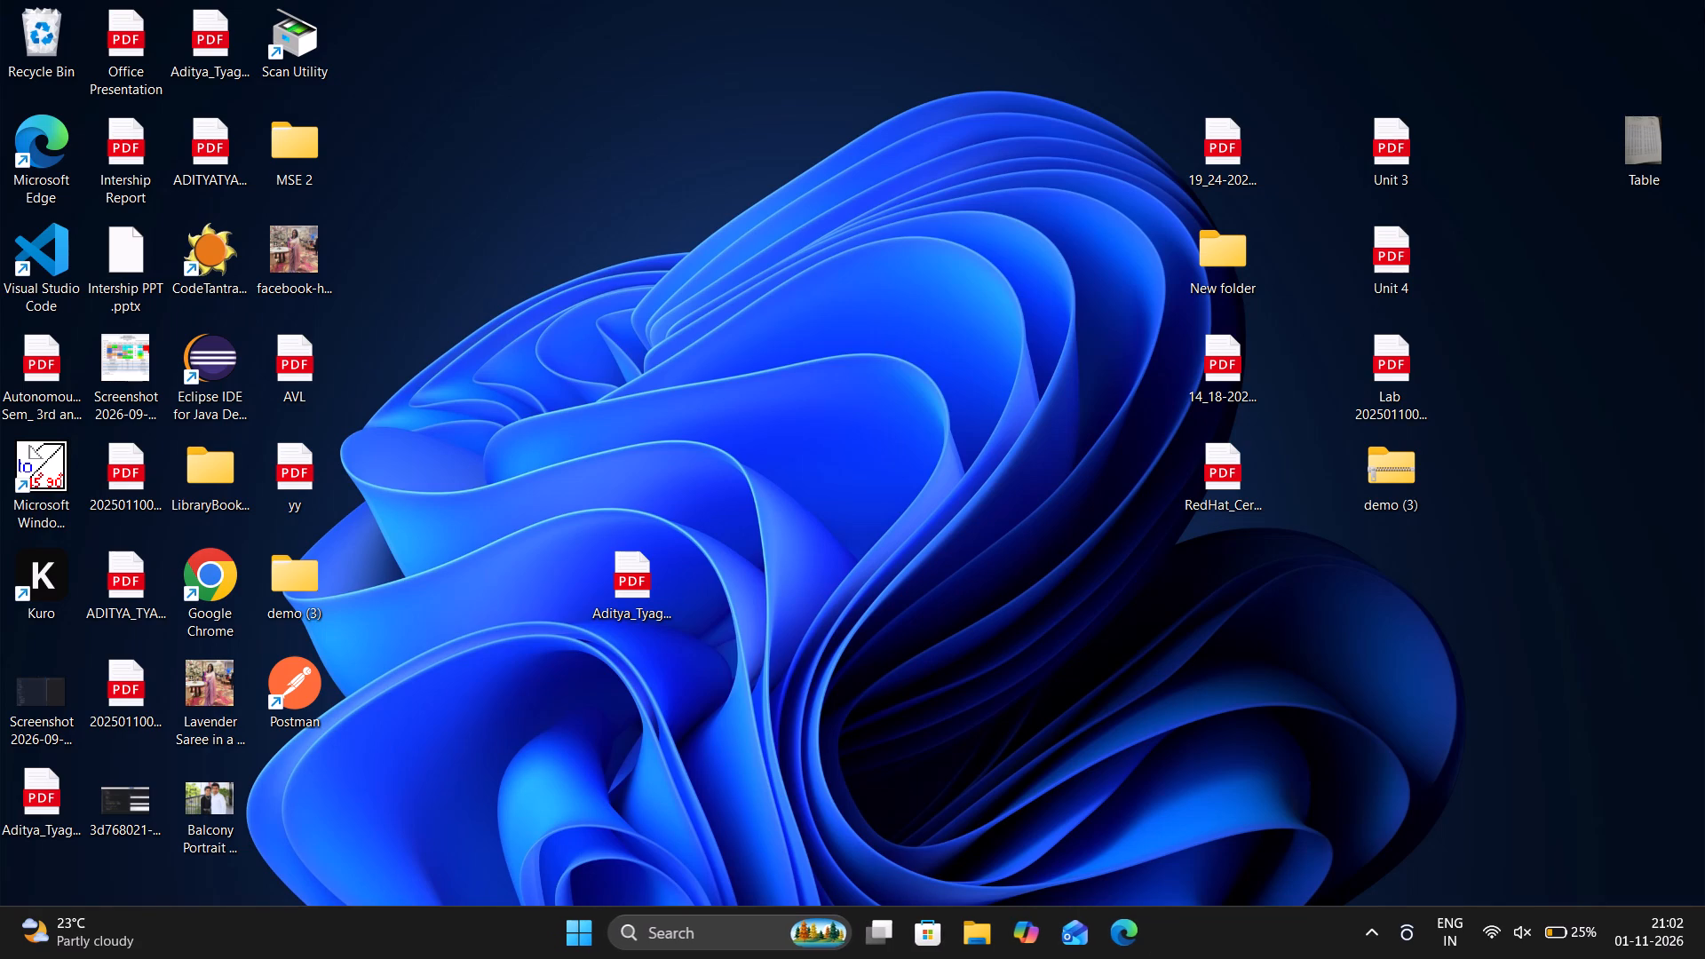
From the desktop, bring up the Shut Down Windows dialog and choose Shut down as the action for the computer.
key("alt+F5")
key("alt+F4")
type("ssss")
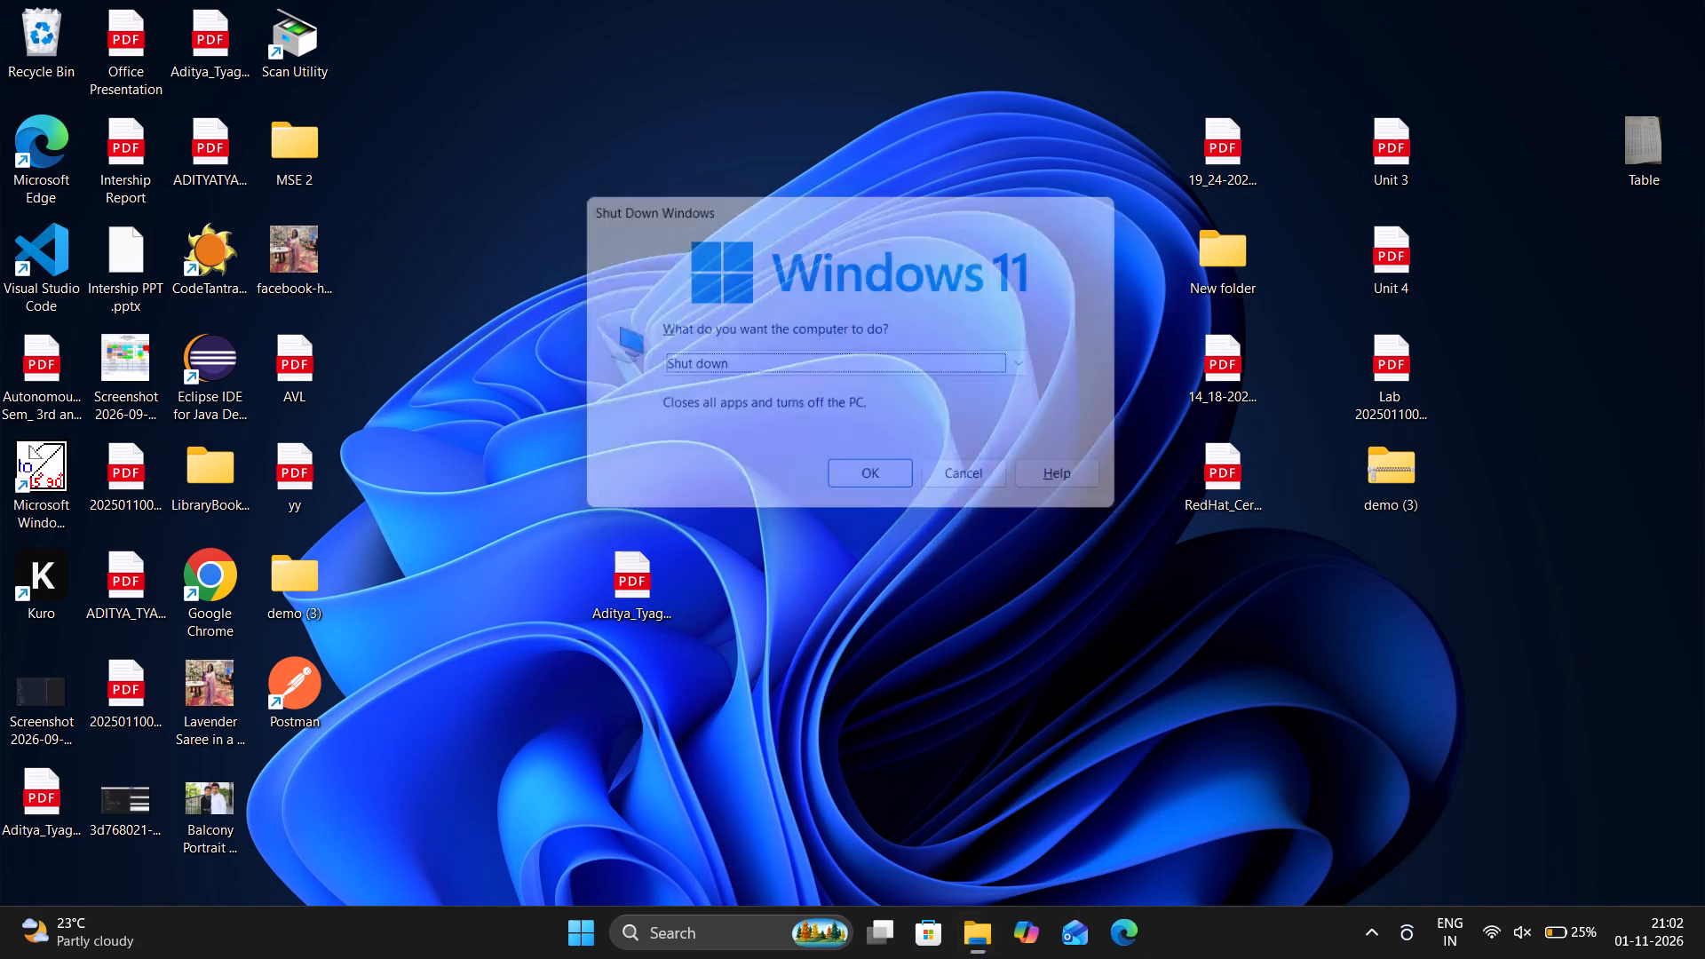